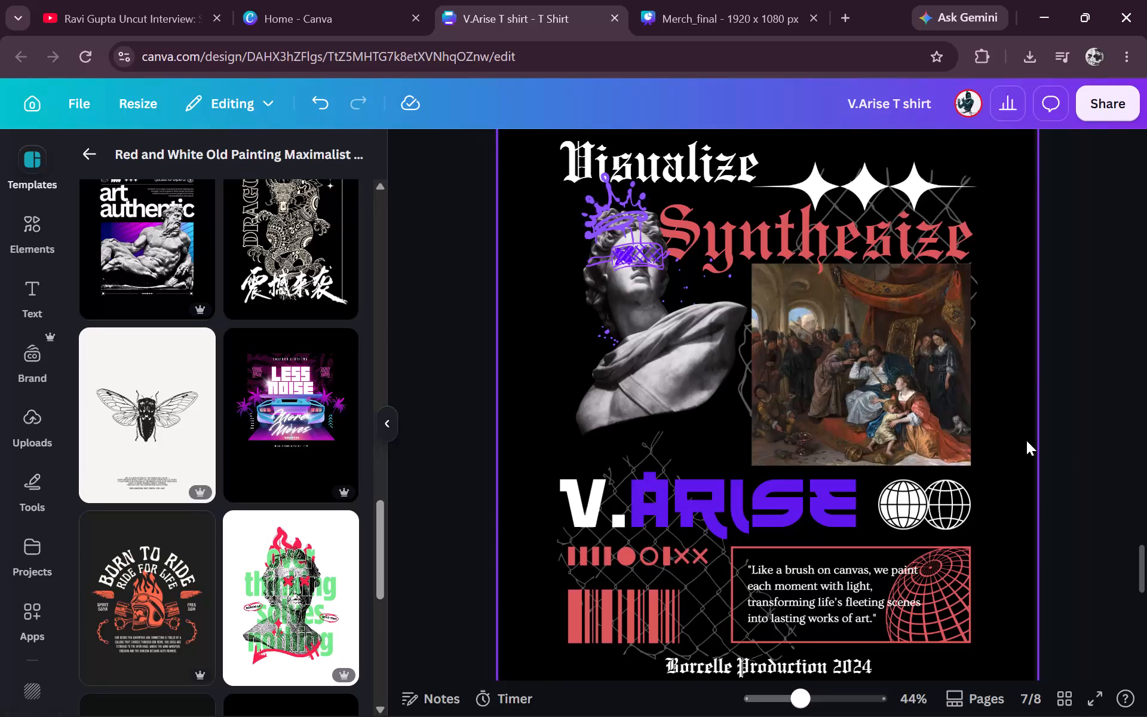
Enlarge the statue bust group on page 7 and reposition it so its base sits just above the V.ARISE title.
left_click(692, 335)
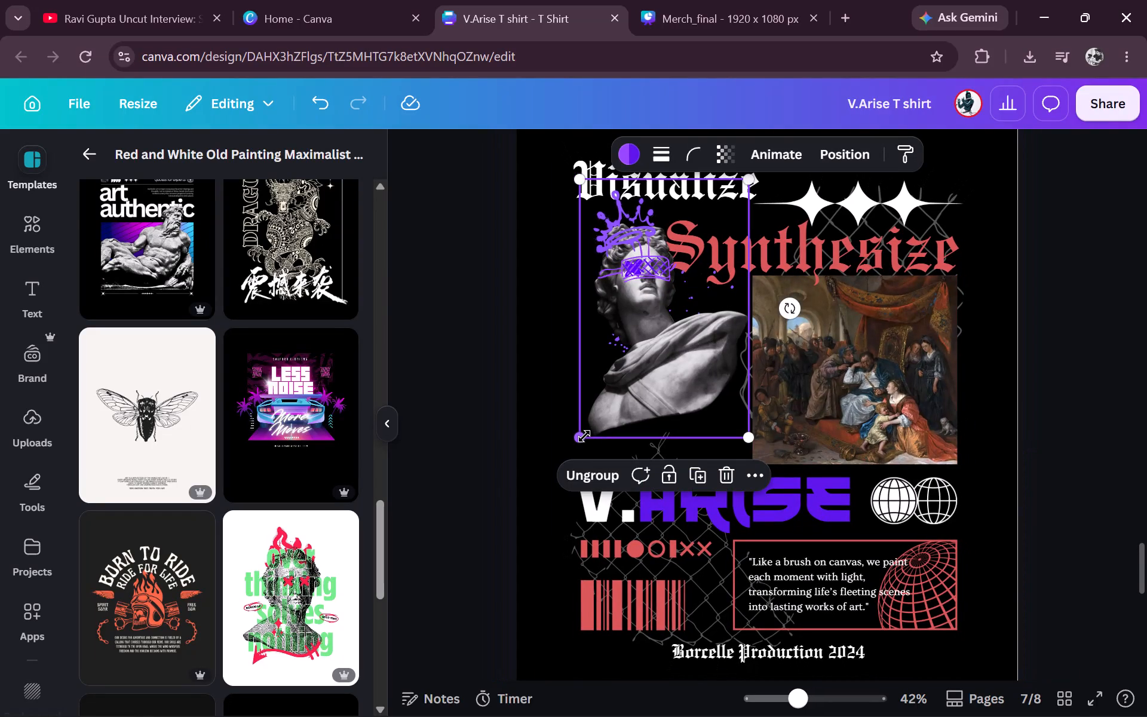
left_click_drag(584, 437, 558, 491)
left_click_drag(628, 427, 646, 418)
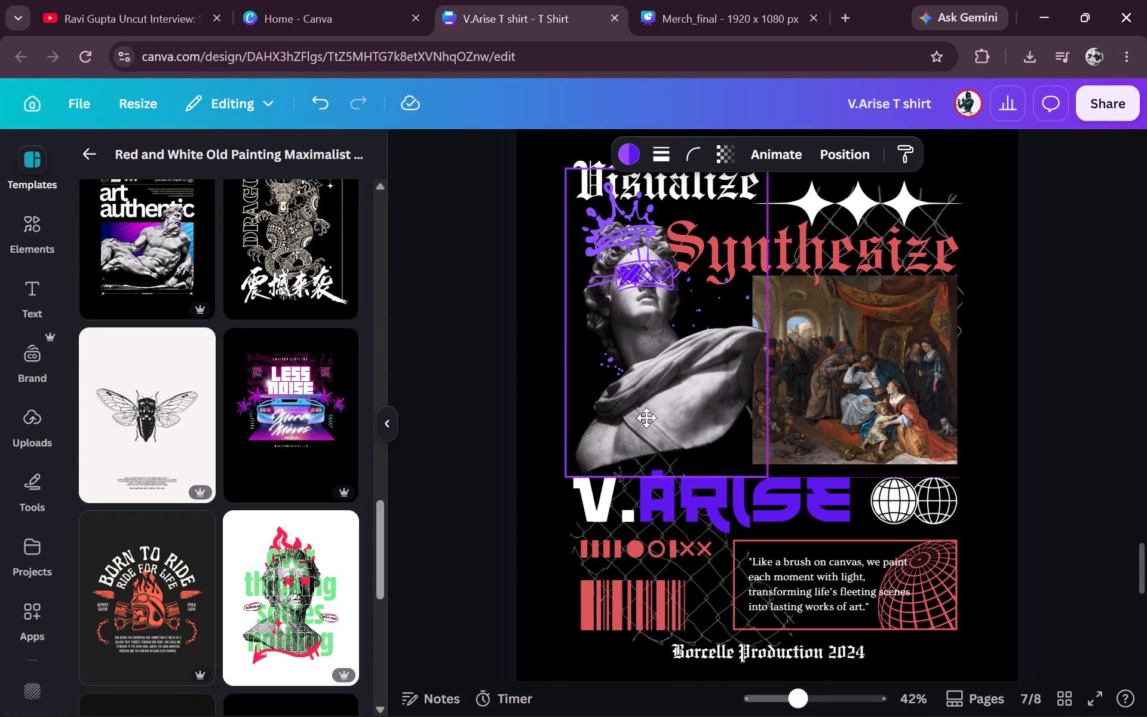
left_click_drag(646, 418, 642, 417)
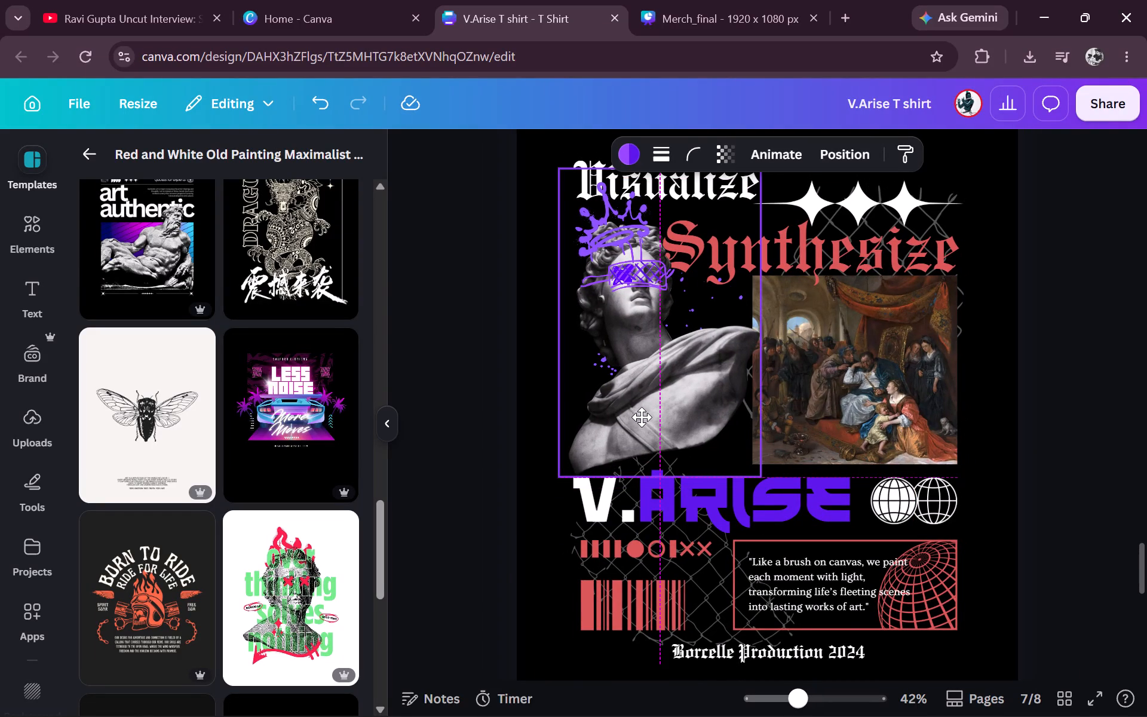
left_click_drag(642, 417, 642, 417)
left_click(1005, 399)
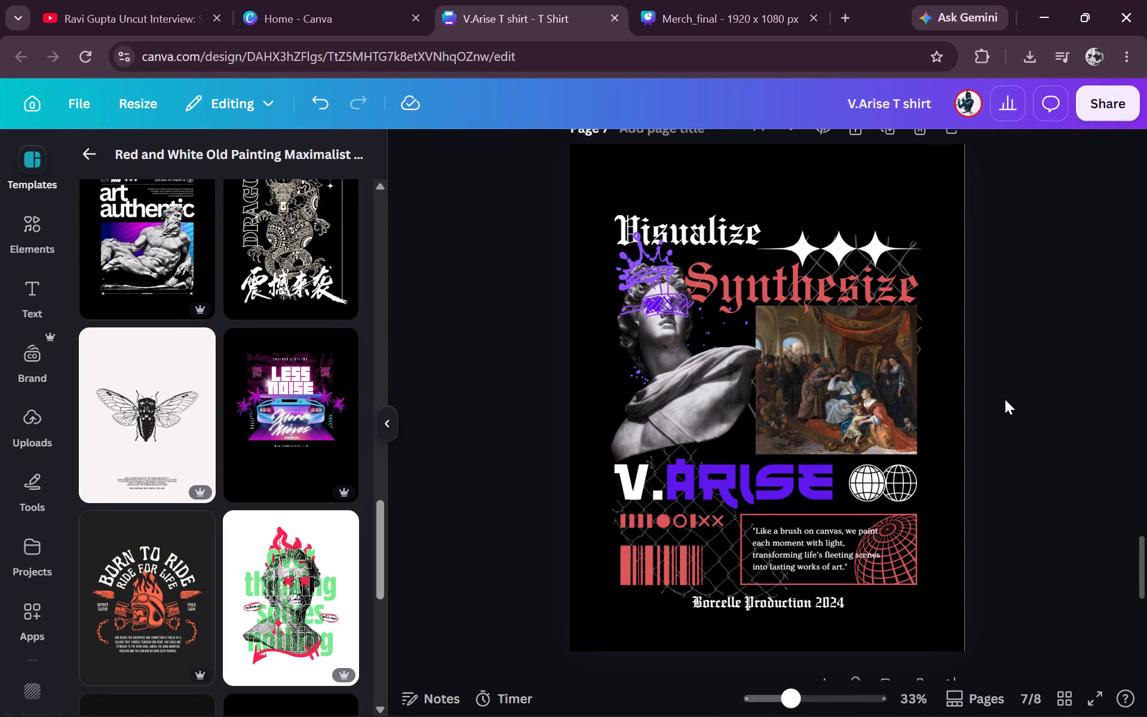
Send the statue bust group backward in the layer order until it sits directly below the "Synthesize" text layer.
left_click(676, 370)
right_click(686, 370)
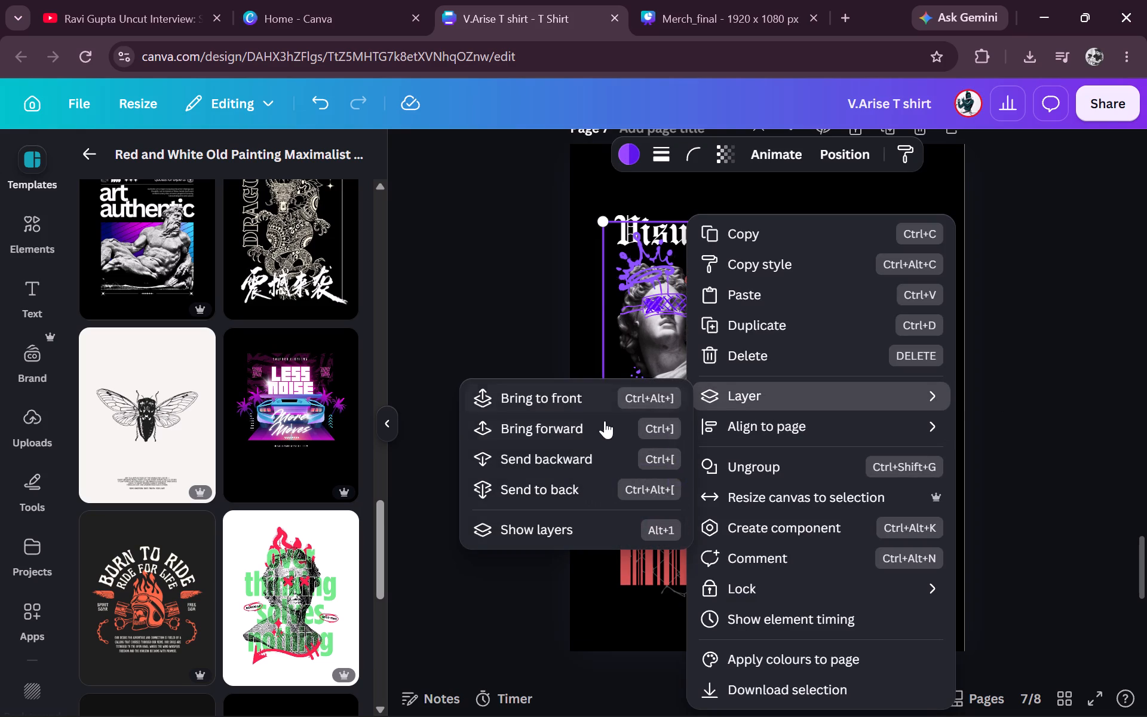
left_click(571, 451)
left_click(571, 451)
left_click(508, 310)
right_click(702, 365)
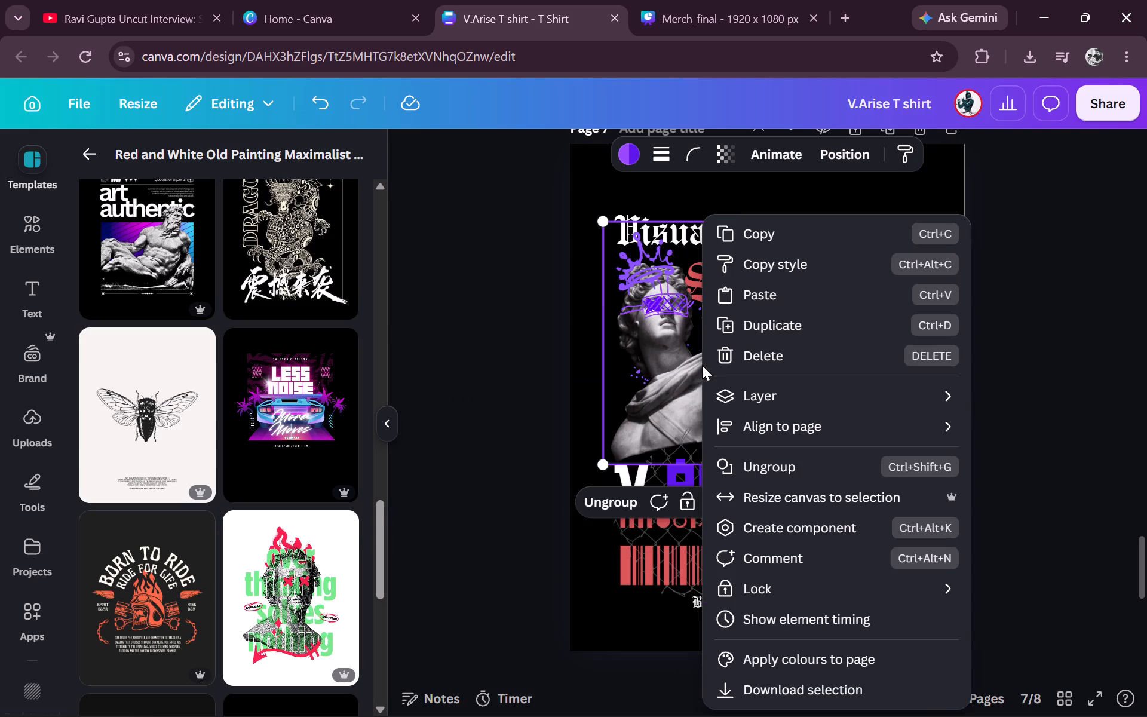
left_click(554, 521)
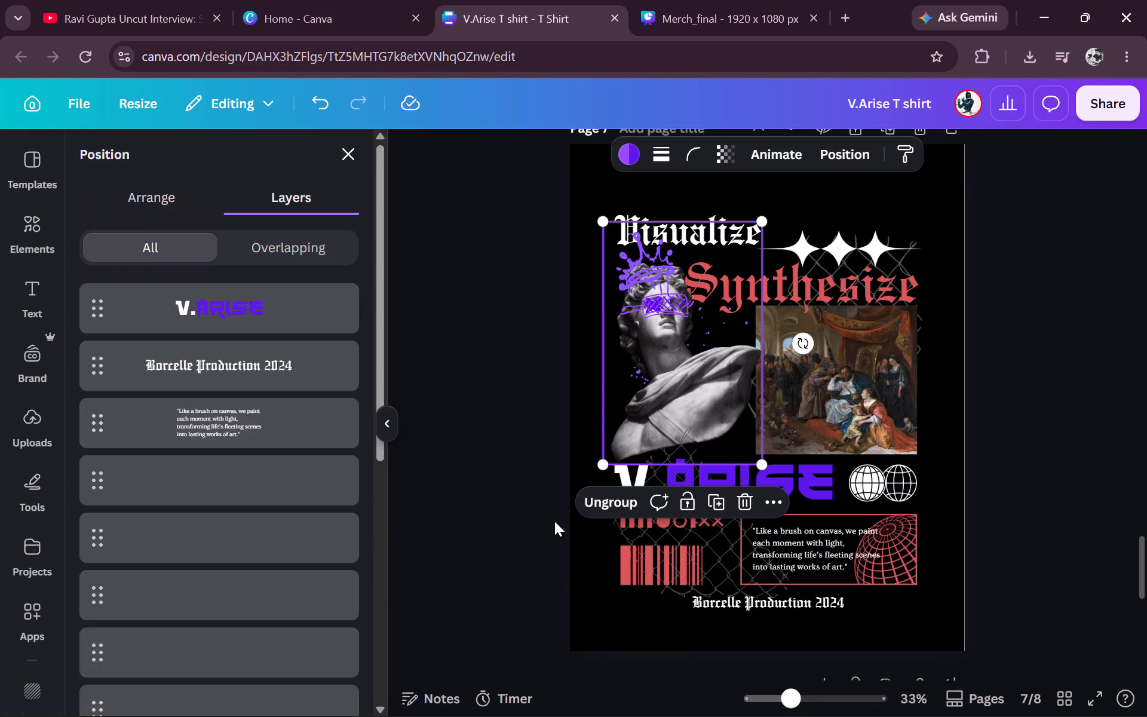
scroll(243, 403, "down", 4)
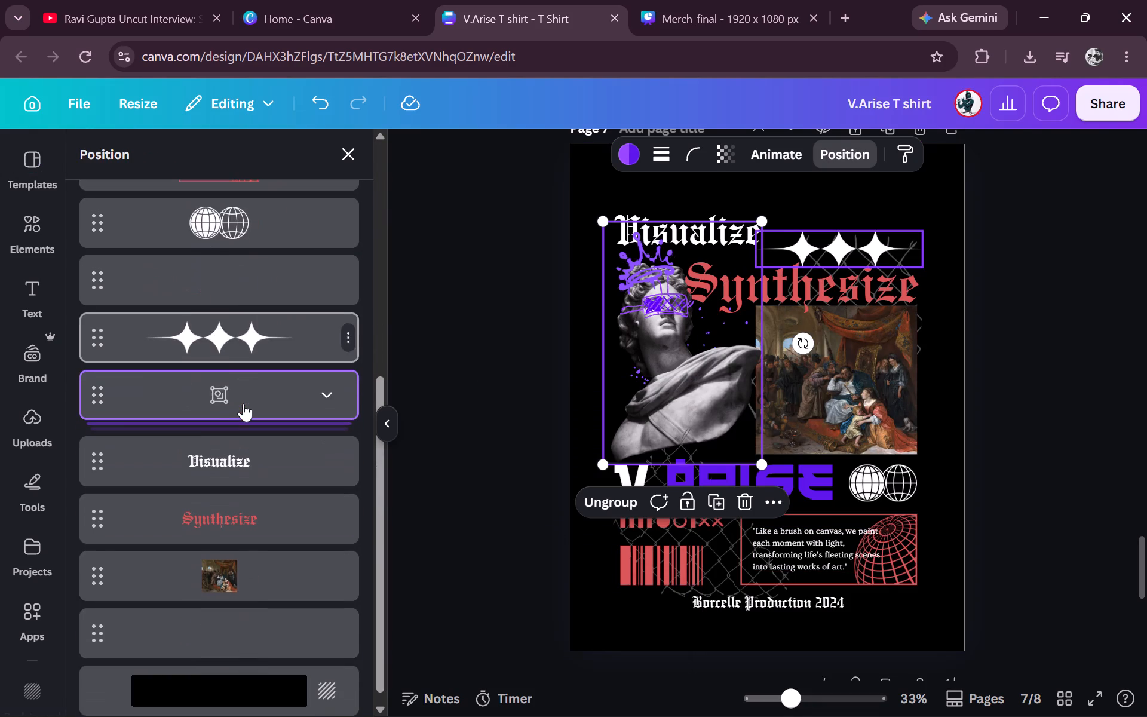
scroll(243, 403, "down", 1)
left_click_drag(225, 387, 222, 509)
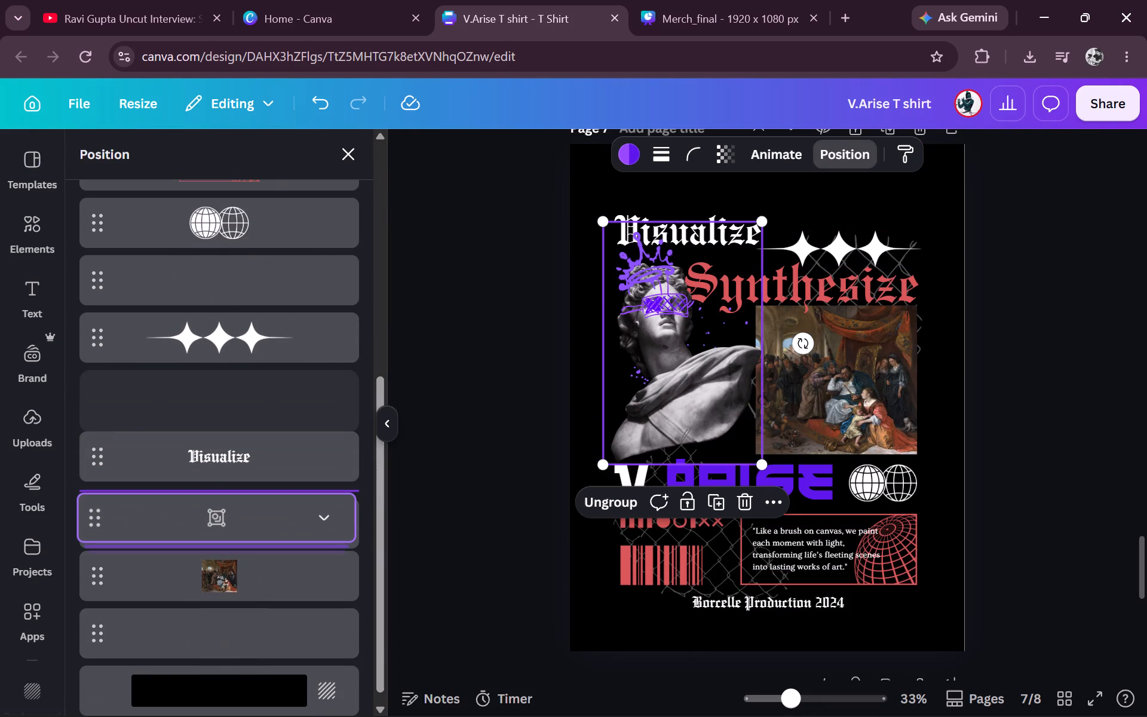
left_click_drag(222, 509, 221, 540)
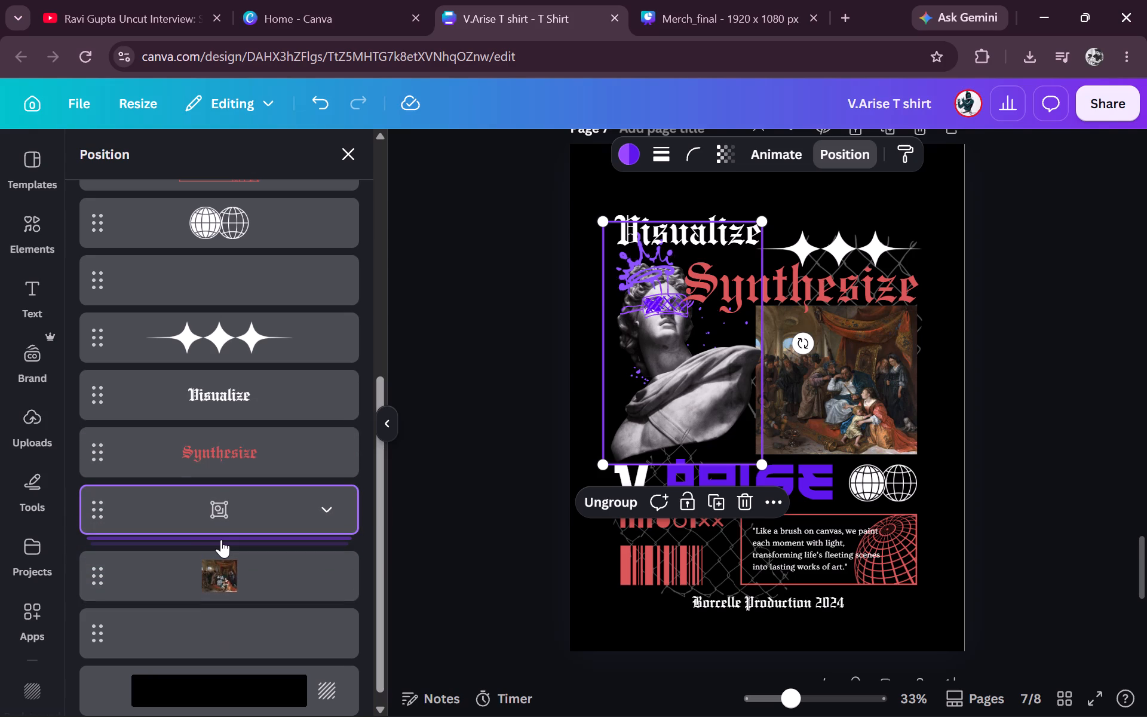
Move the old painting's layer directly above the statue bust group in the layer order.
left_click_drag(229, 587, 232, 528)
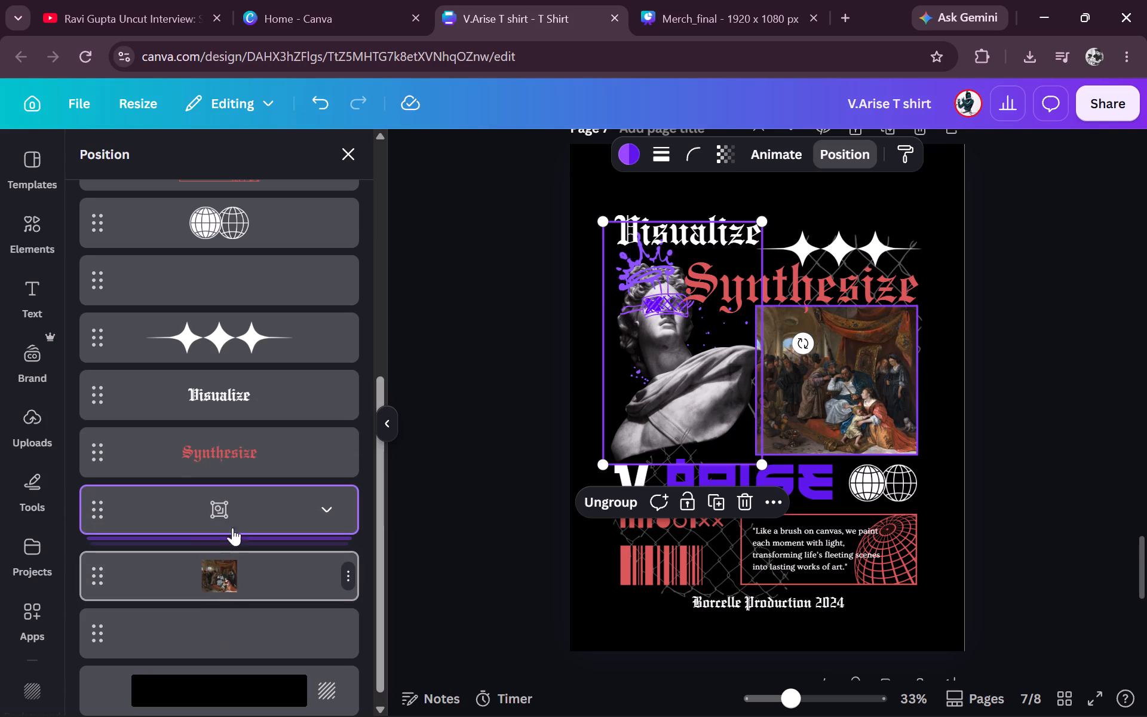
left_click_drag(232, 528, 234, 490)
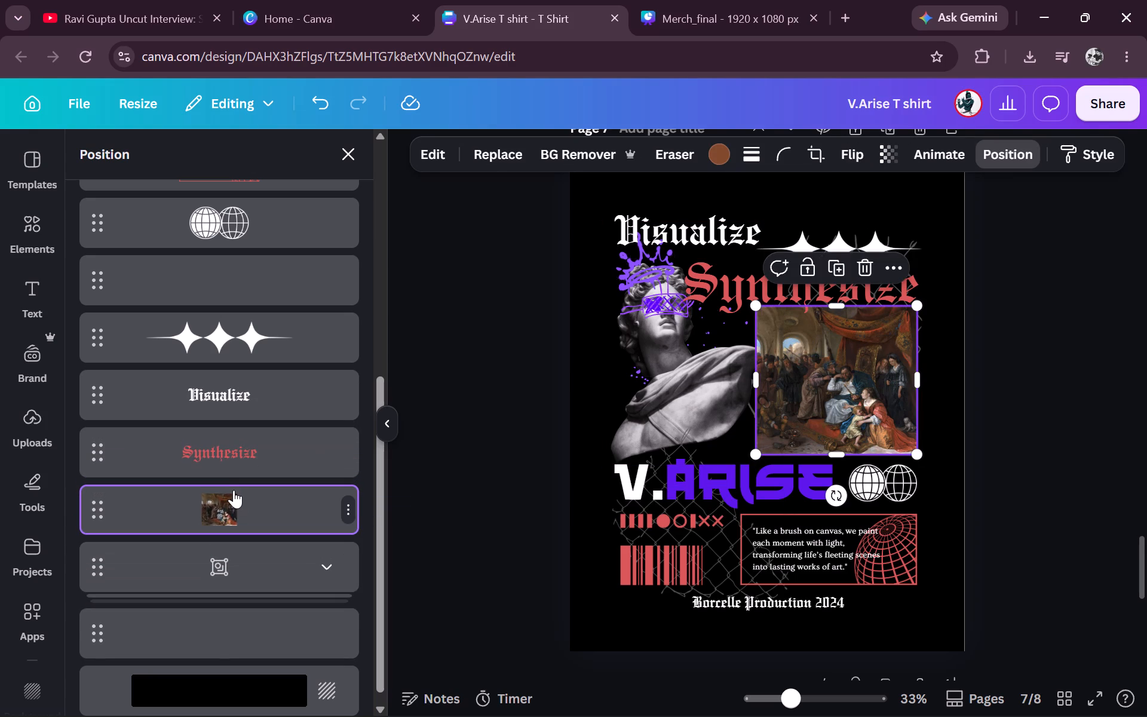
left_click(524, 452)
left_click(524, 452)
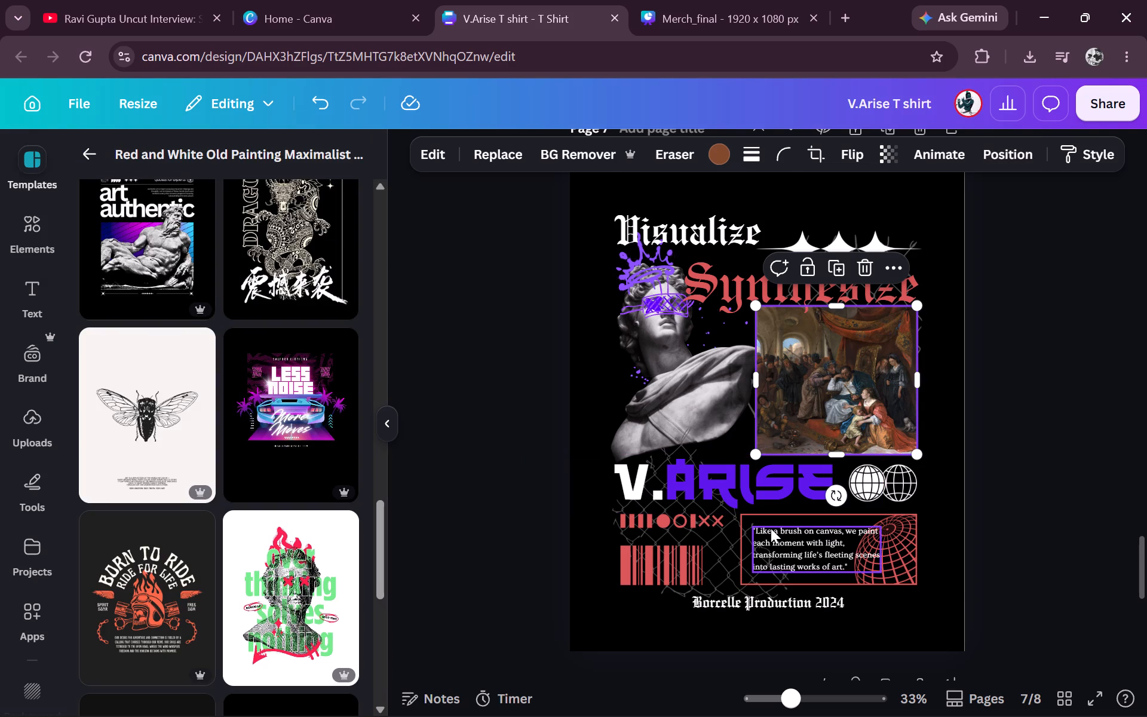
Delete the "Like a brush on canvas" quote inside the red frame.
left_click(771, 528)
key("Delete")
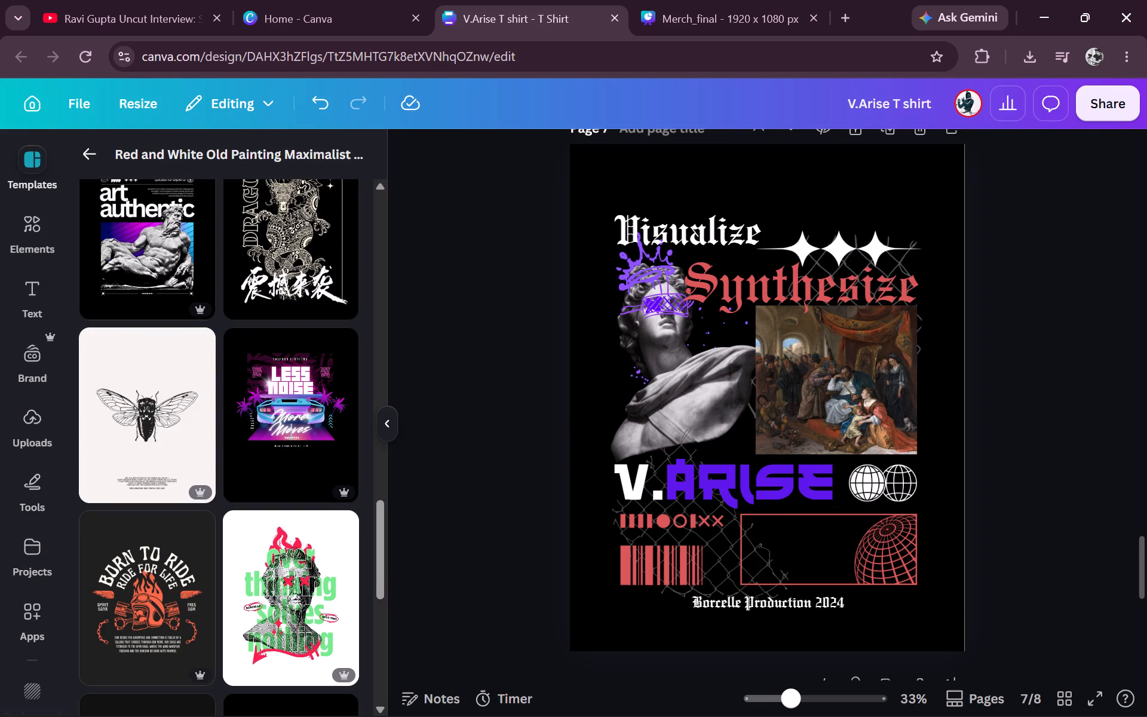
With the Merch_final jacket design as reference, try two purples on the "Synthesize" heading and settle on white.
left_click(658, 0)
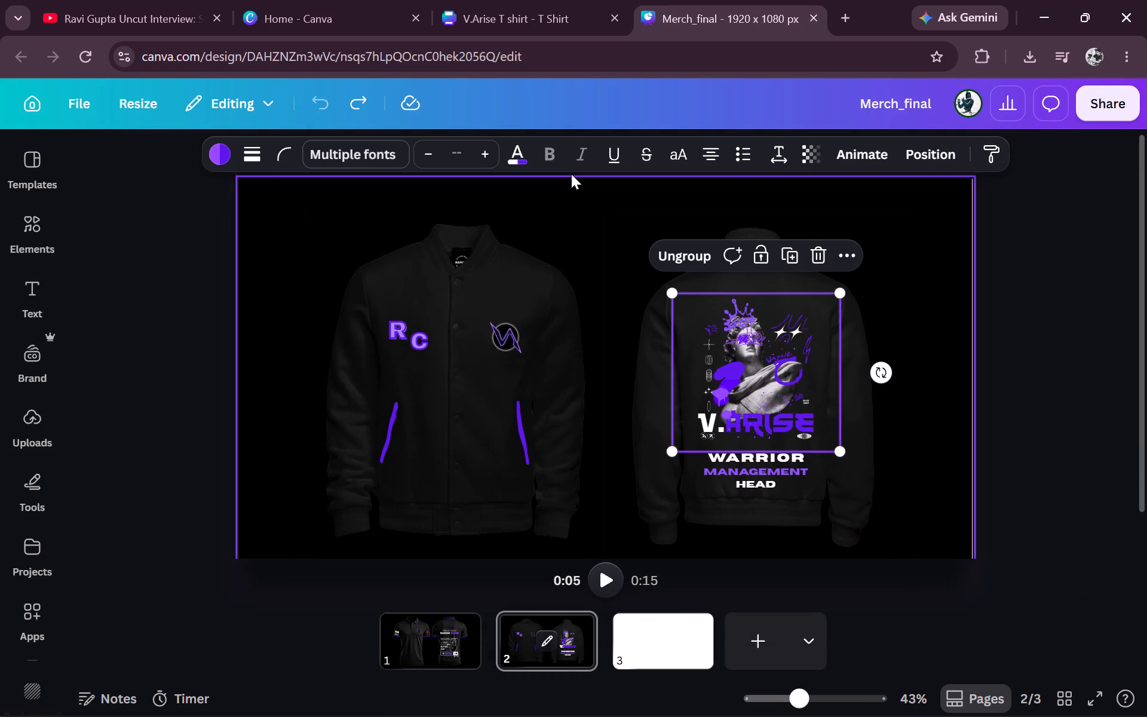
left_click(501, 0)
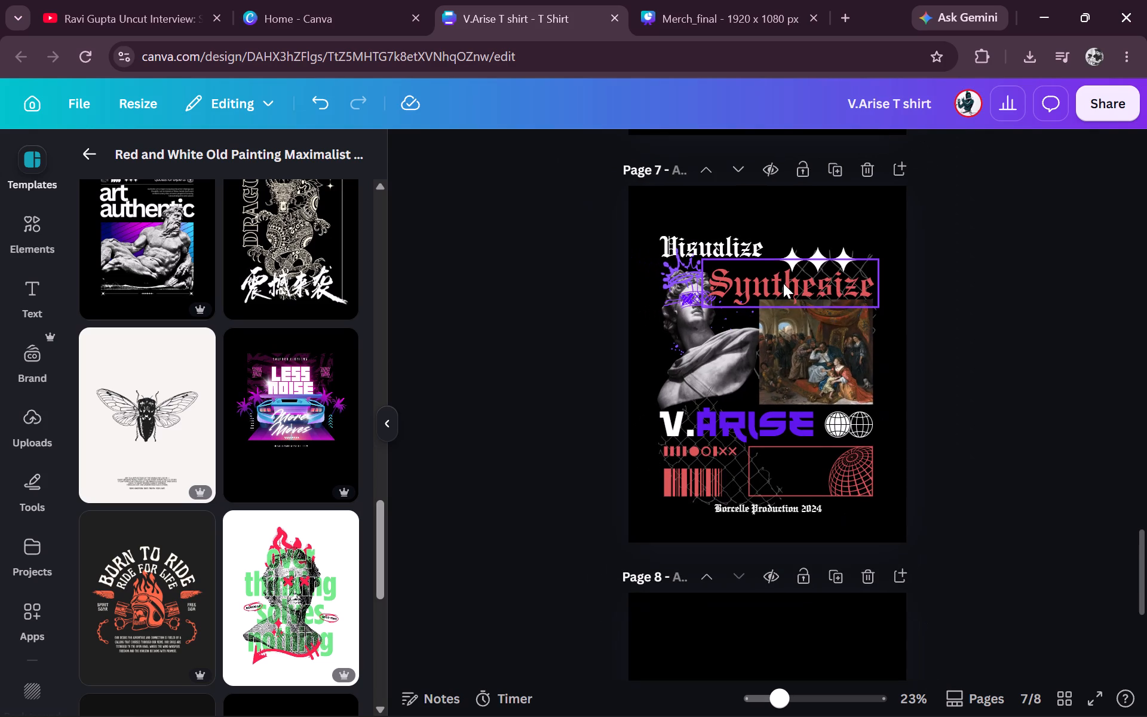
left_click(783, 283)
left_click(613, 152)
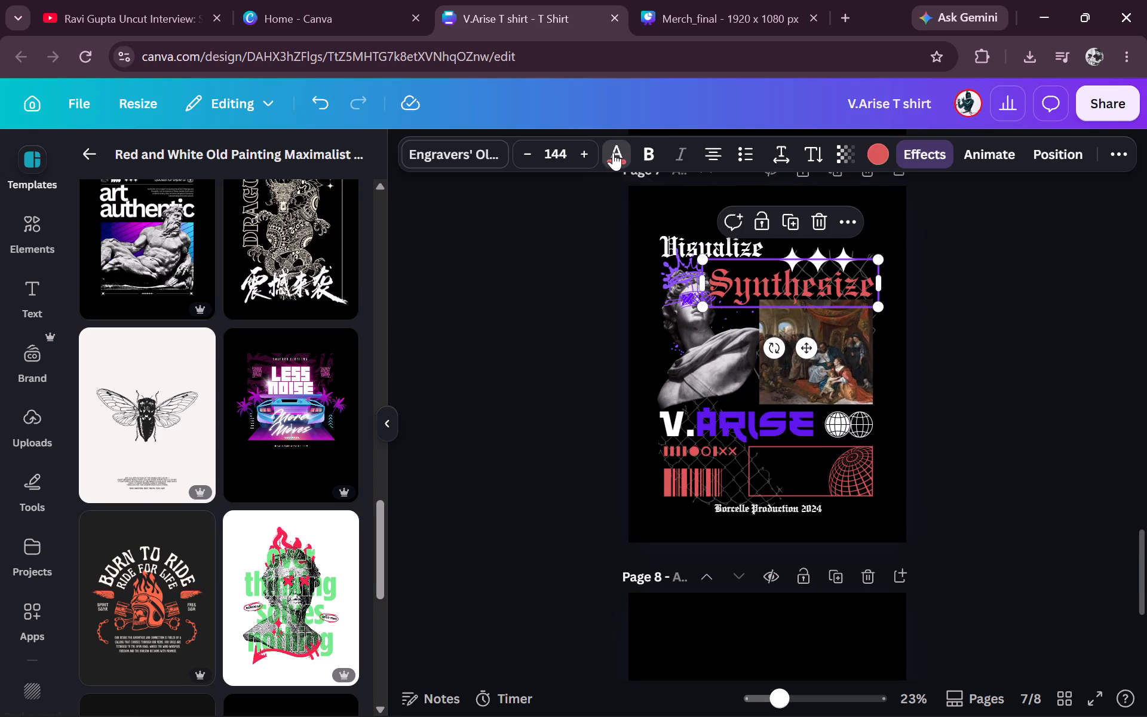
scroll(282, 392, "down", 1)
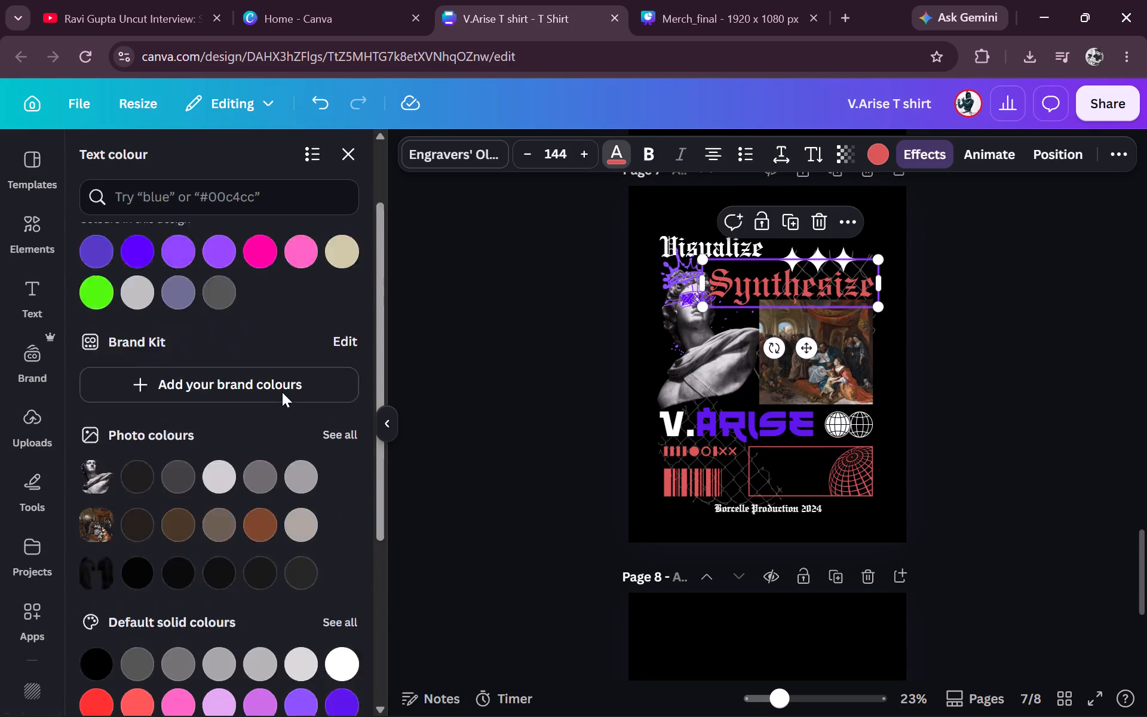
scroll(282, 392, "down", 1)
left_click(336, 557)
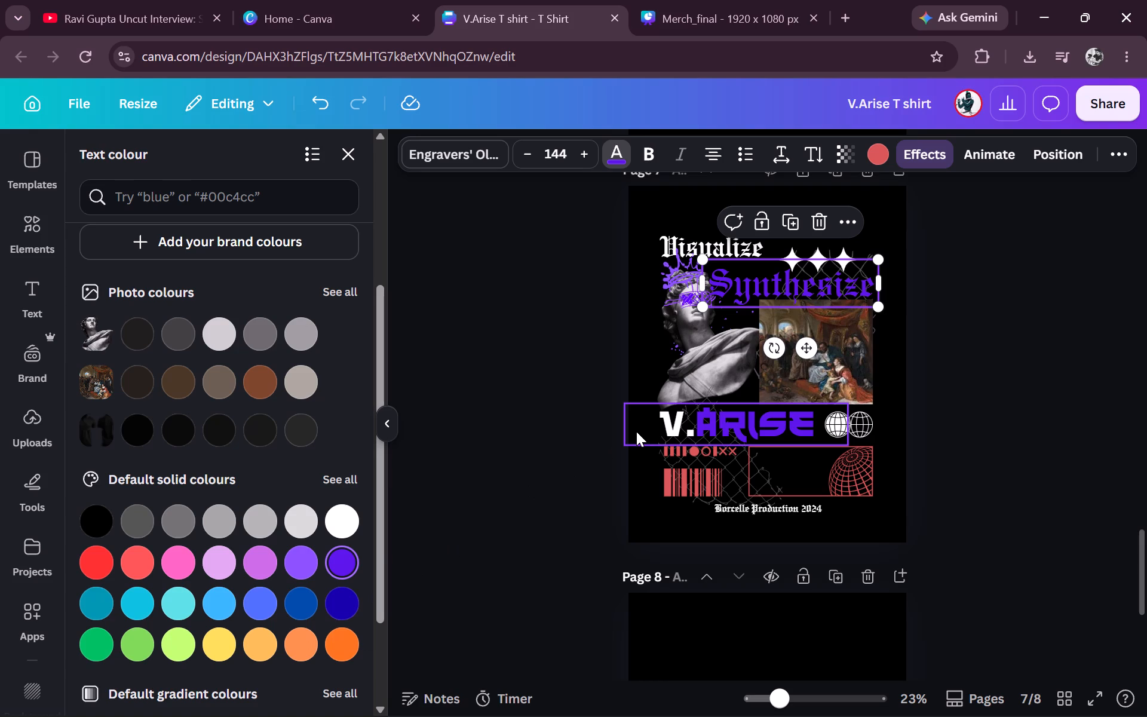
left_click(304, 560)
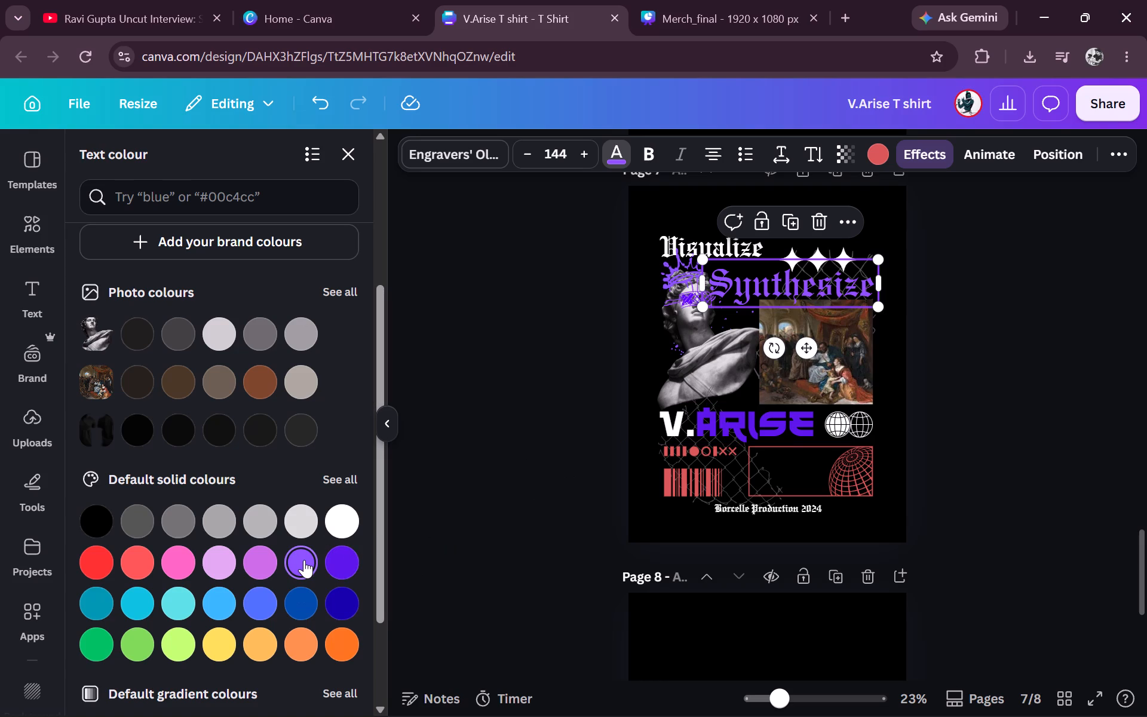
left_click(341, 512)
Recolour the "Visualize" heading, trying light violet and settling on the deep violet from the default solid colours.
left_click(661, 244)
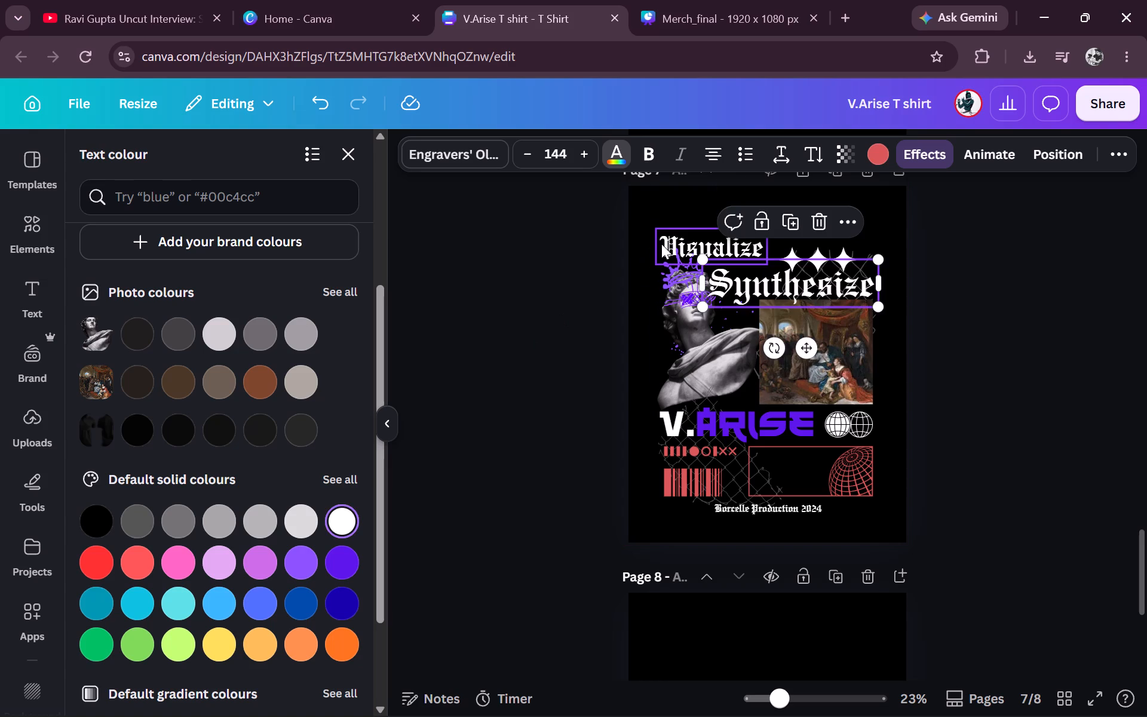
left_click(302, 565)
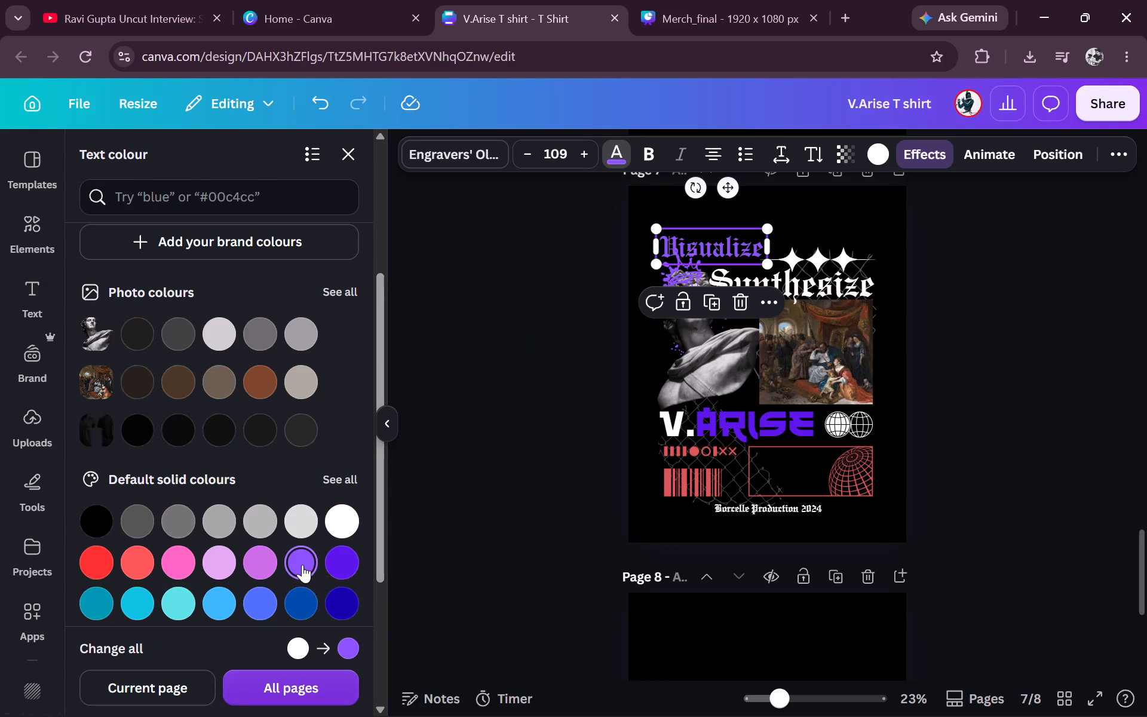
left_click(333, 560)
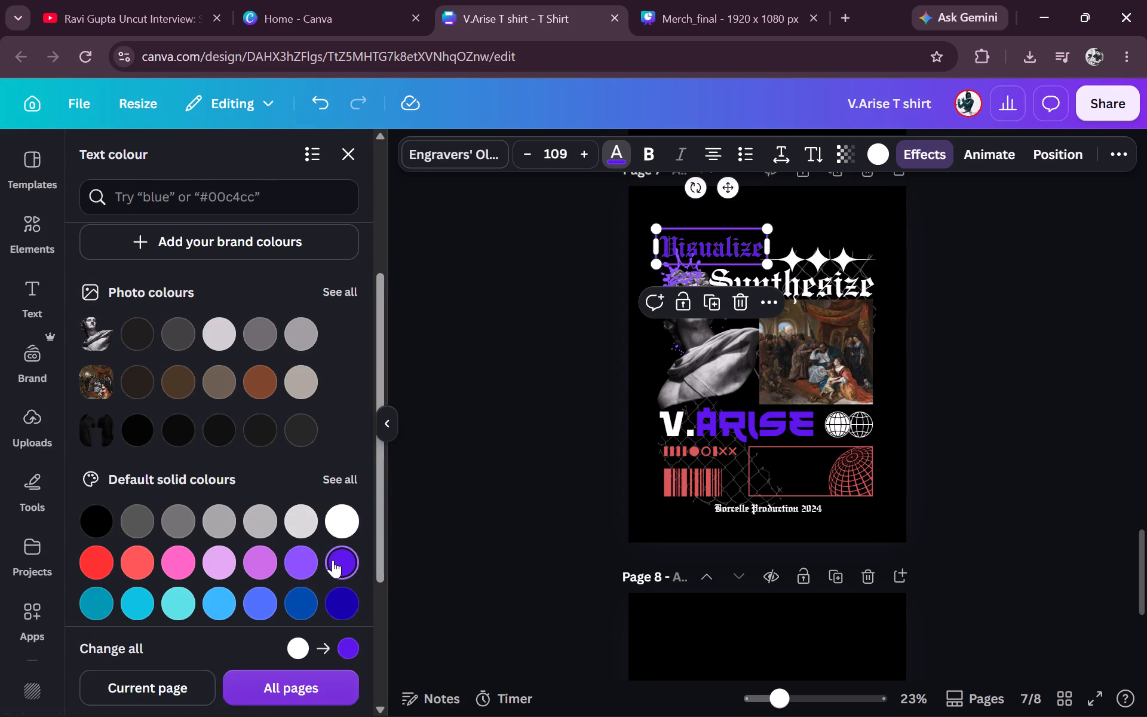
double_click(506, 494)
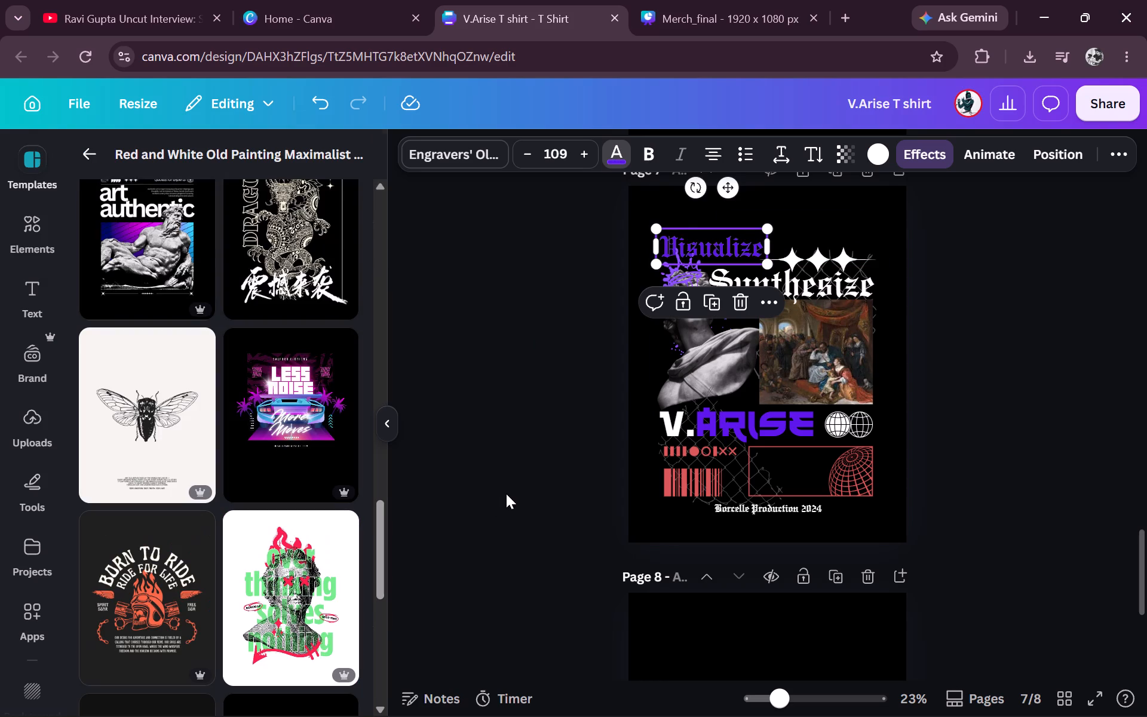
Recolour the crown graphic on the statue's head white.
left_click(670, 279)
left_click(656, 210)
left_click(582, 292)
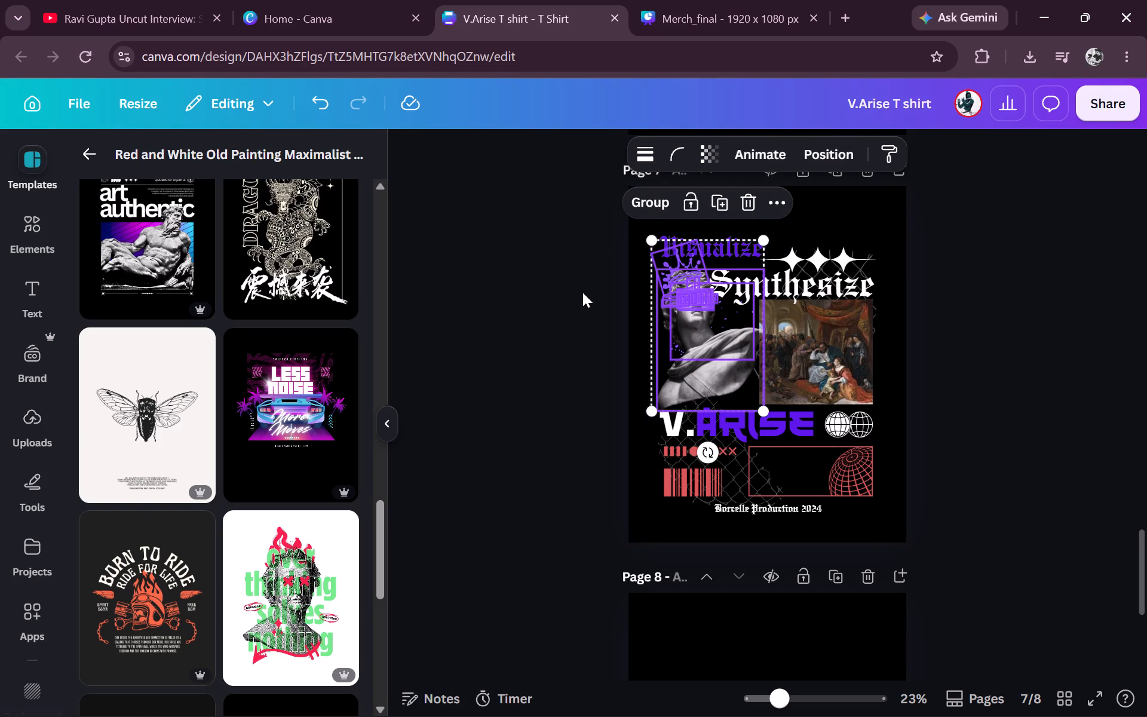
left_click(679, 273)
left_click(638, 152)
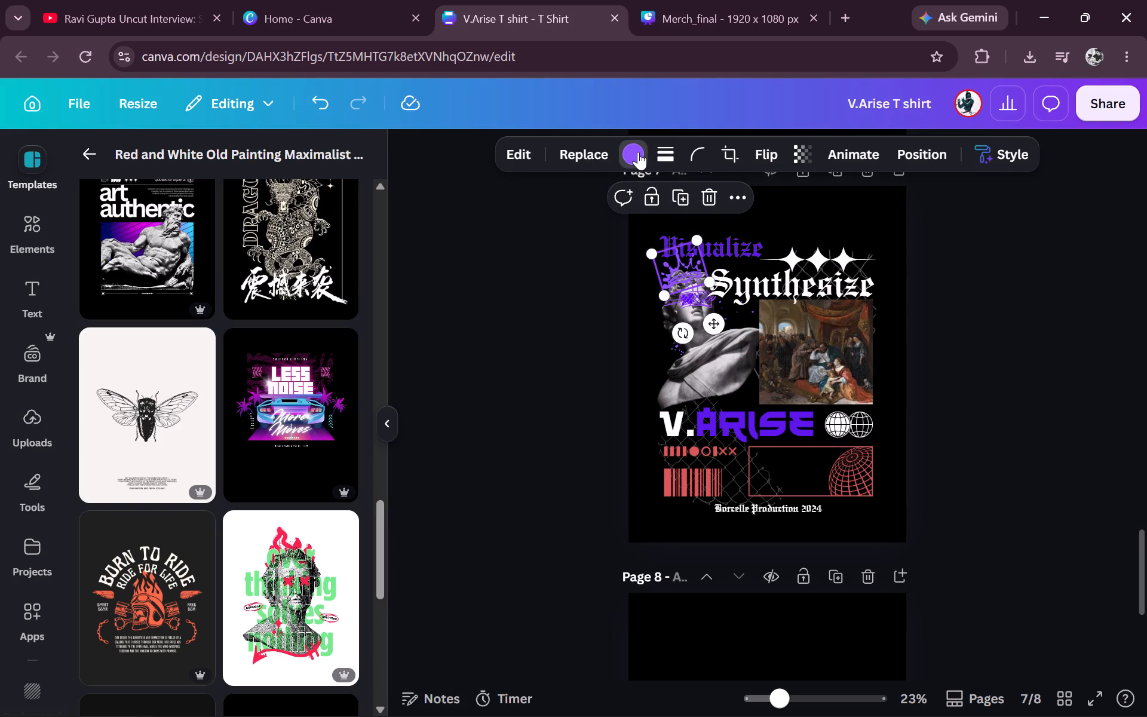
scroll(304, 559, "down", 2)
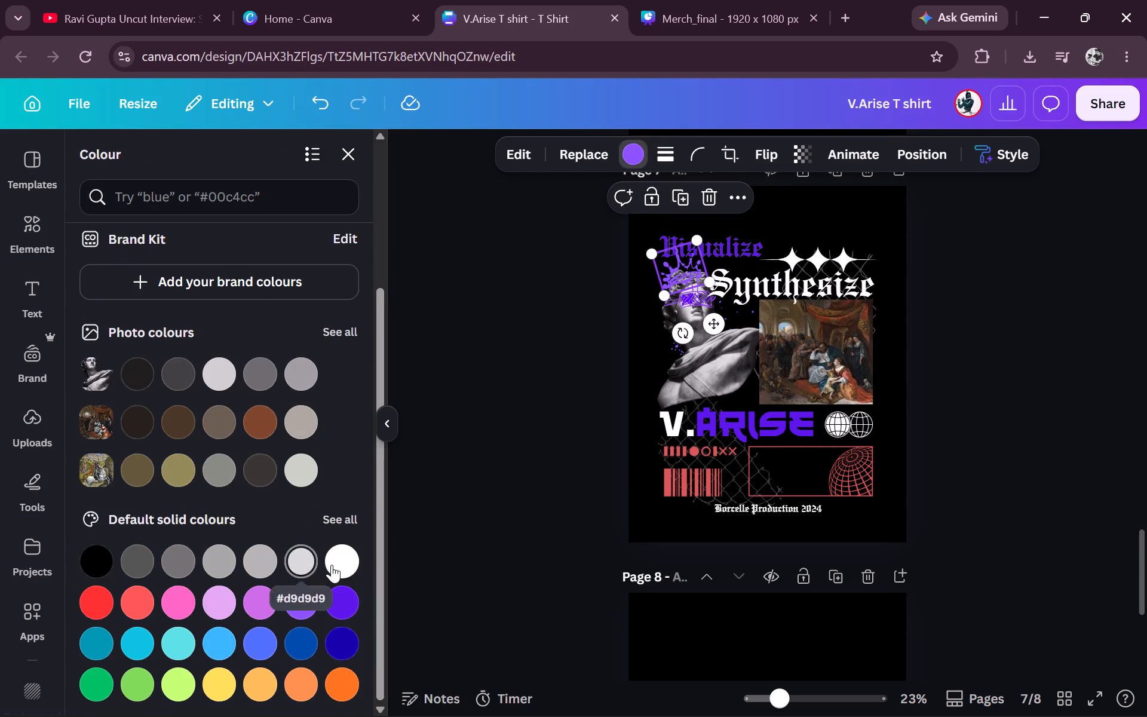
left_click(336, 566)
double_click(511, 437)
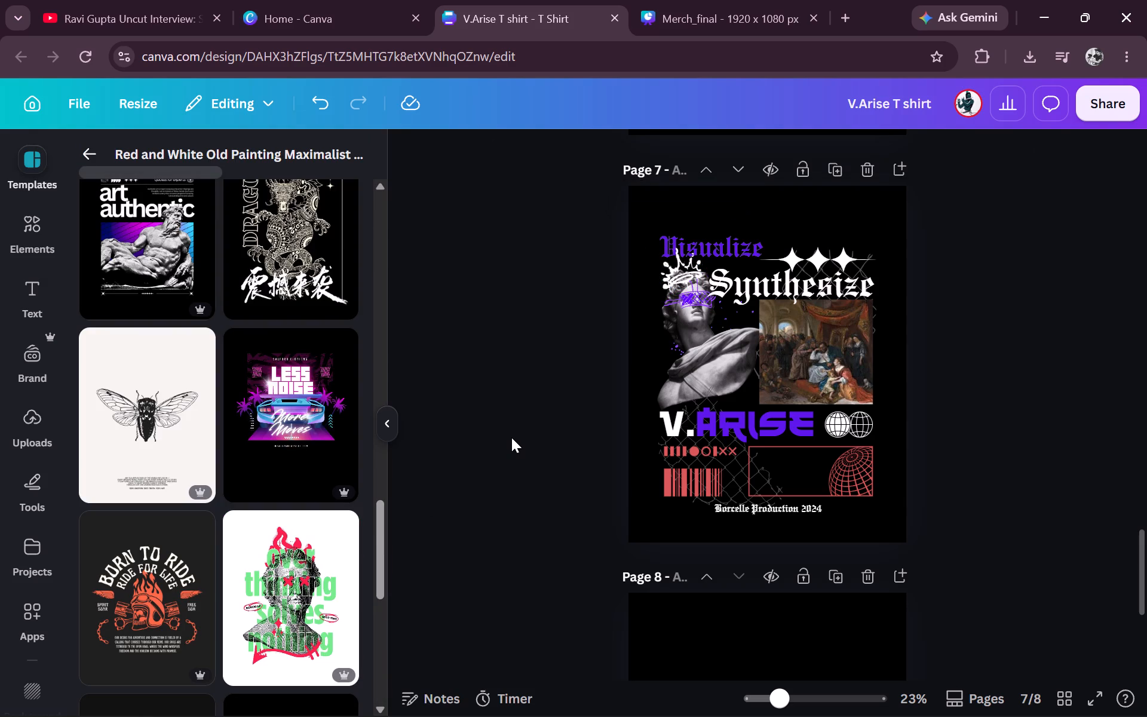
Change the V.ARISE title's font to Engravers' Old English BT.
left_click(727, 428)
left_click(450, 146)
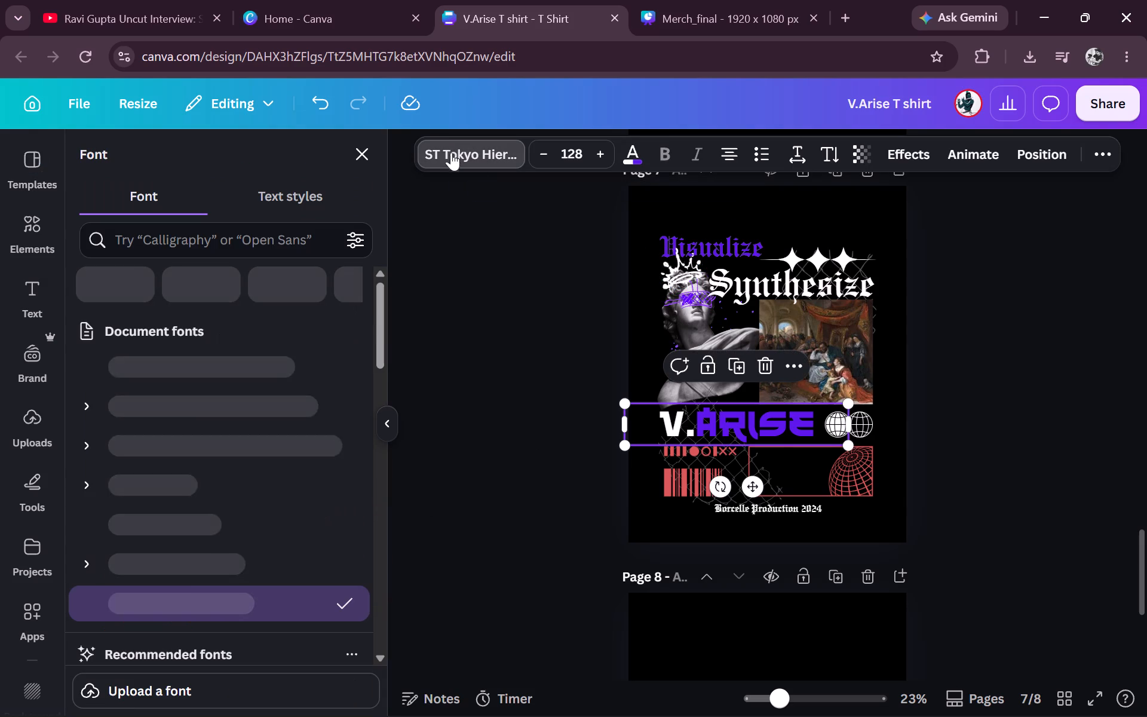
left_click(239, 472)
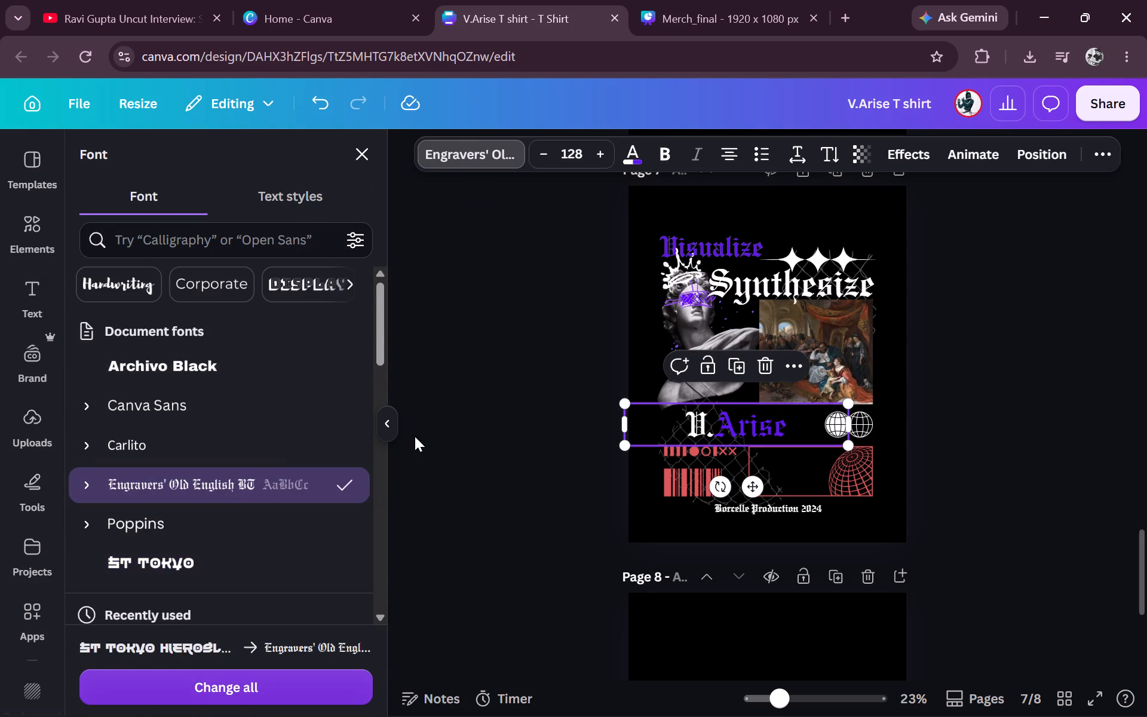
Narrow the V.Arise title's text box from its left edge to about 5.6 wide.
left_click_drag(623, 424, 737, 418)
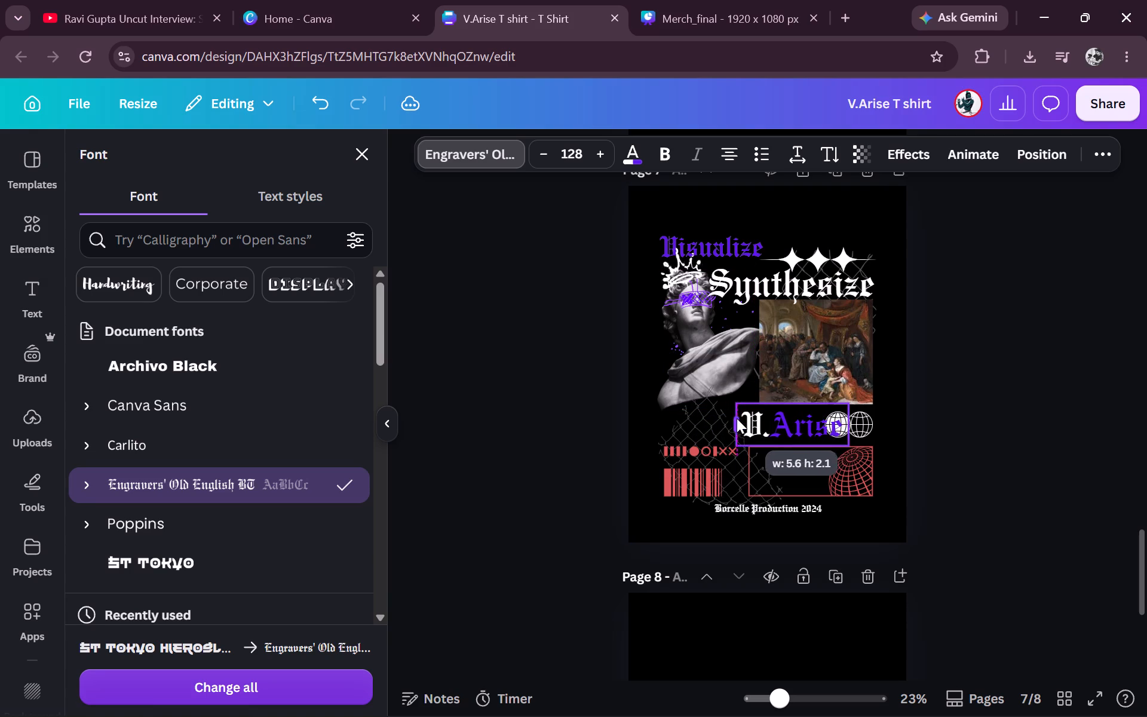
left_click_drag(737, 418, 736, 418)
left_click(959, 404)
left_click(965, 397)
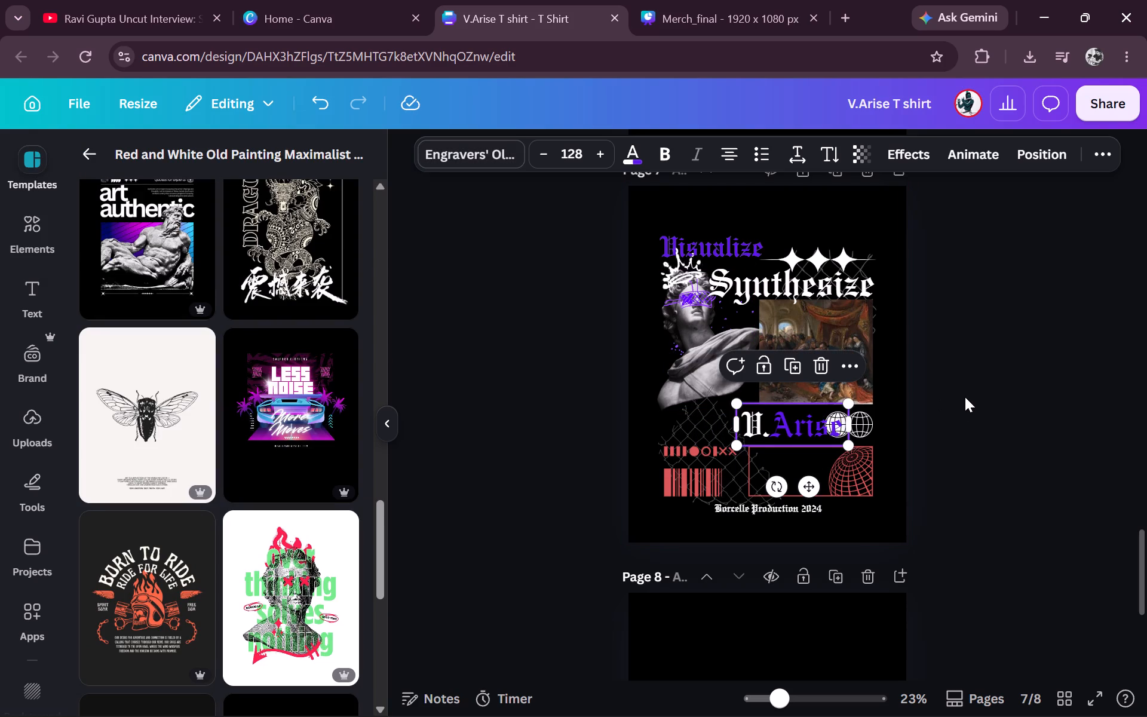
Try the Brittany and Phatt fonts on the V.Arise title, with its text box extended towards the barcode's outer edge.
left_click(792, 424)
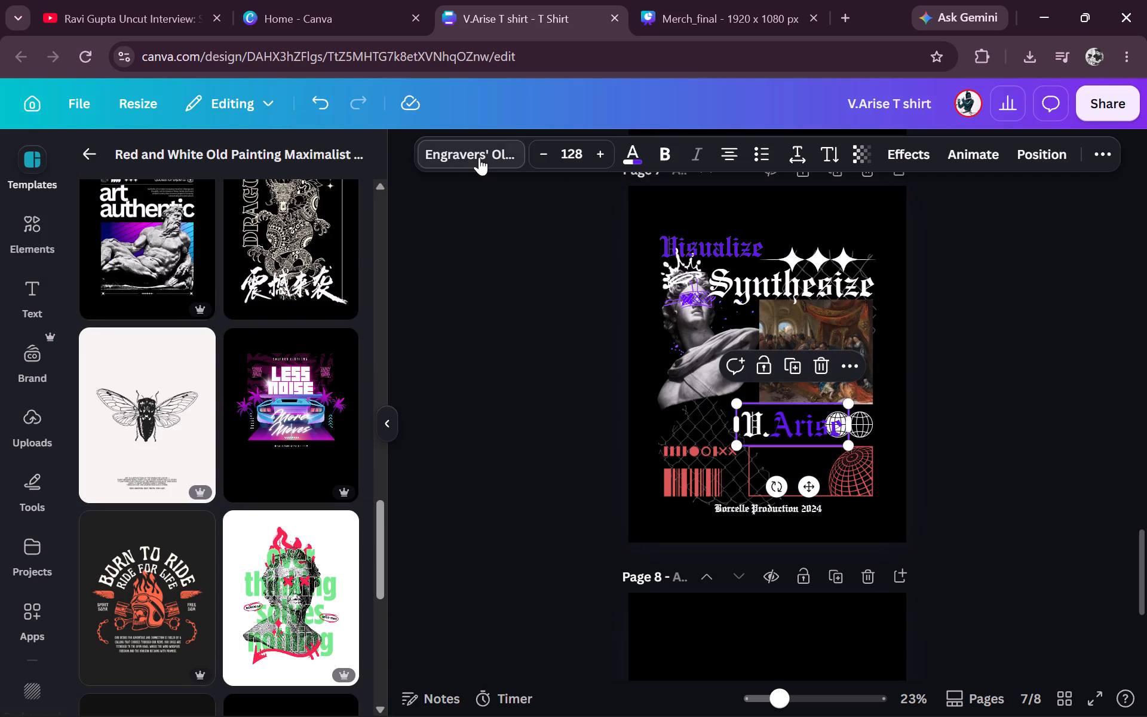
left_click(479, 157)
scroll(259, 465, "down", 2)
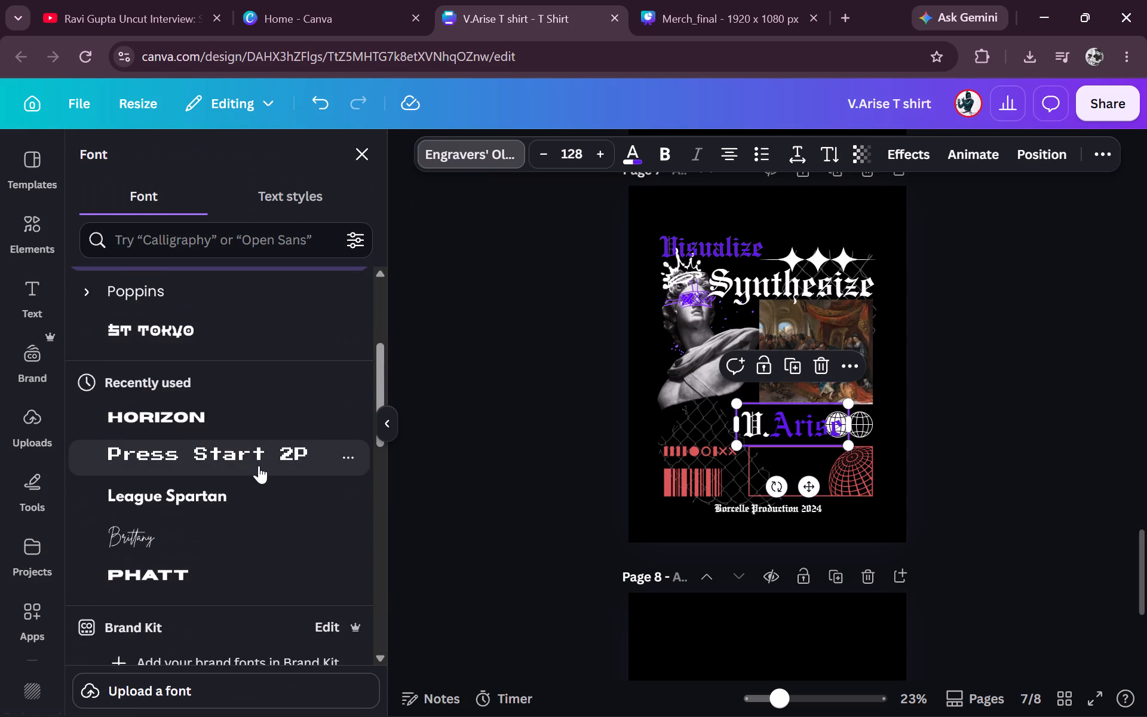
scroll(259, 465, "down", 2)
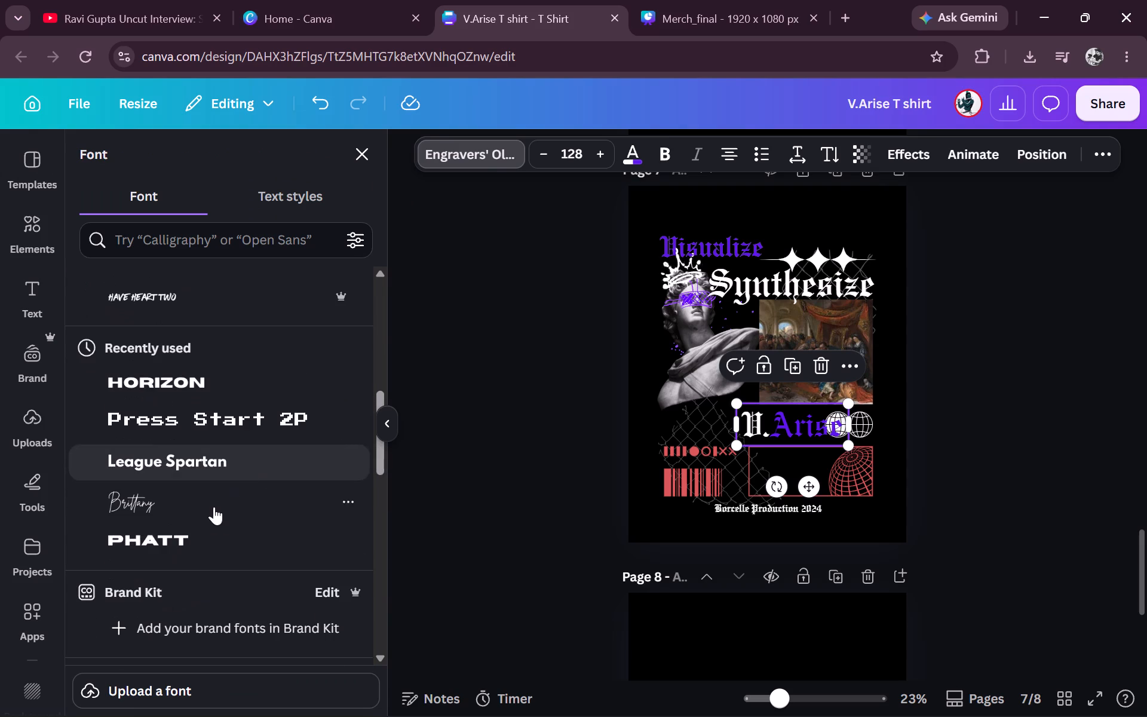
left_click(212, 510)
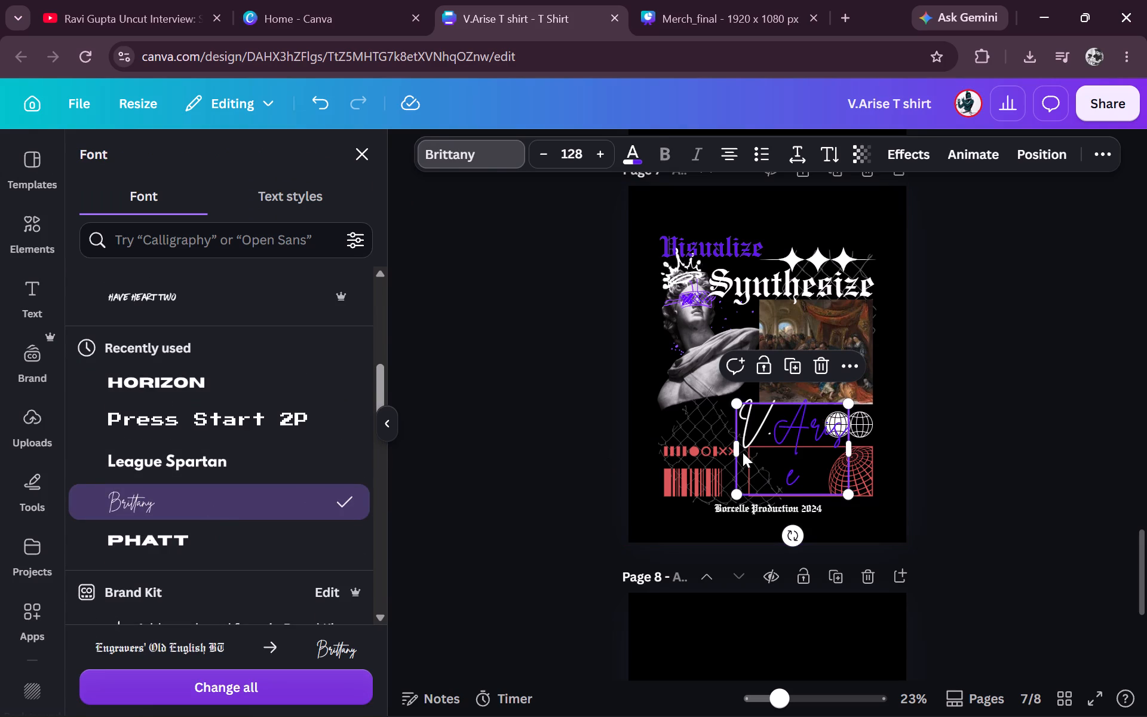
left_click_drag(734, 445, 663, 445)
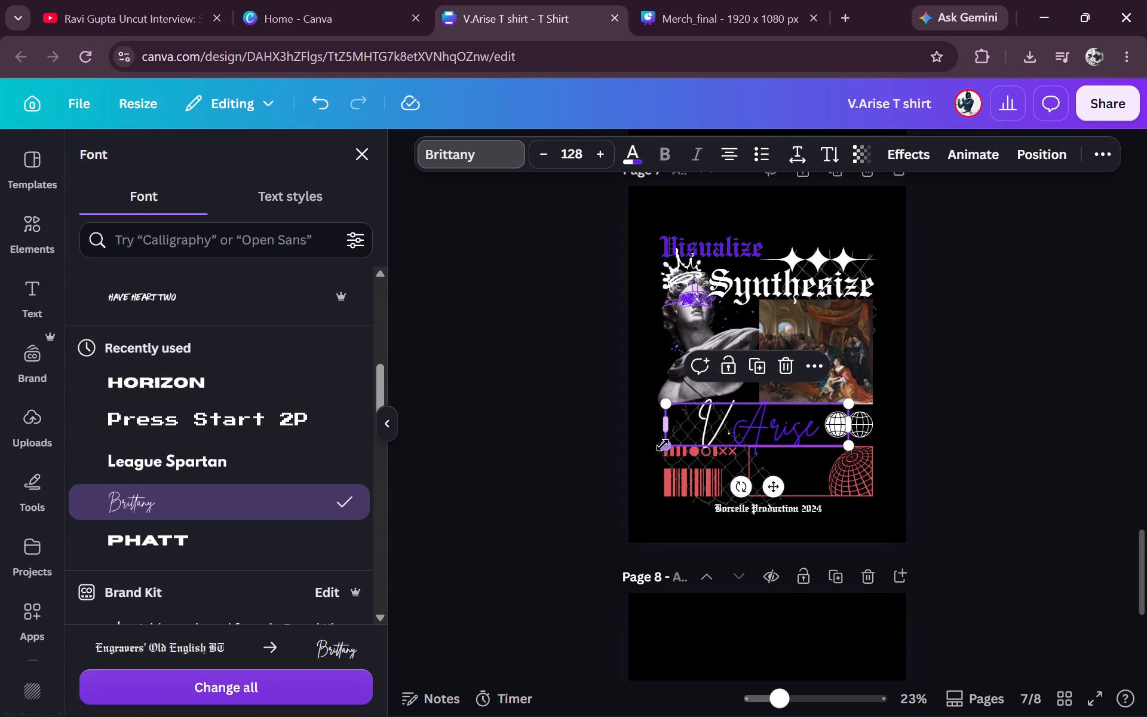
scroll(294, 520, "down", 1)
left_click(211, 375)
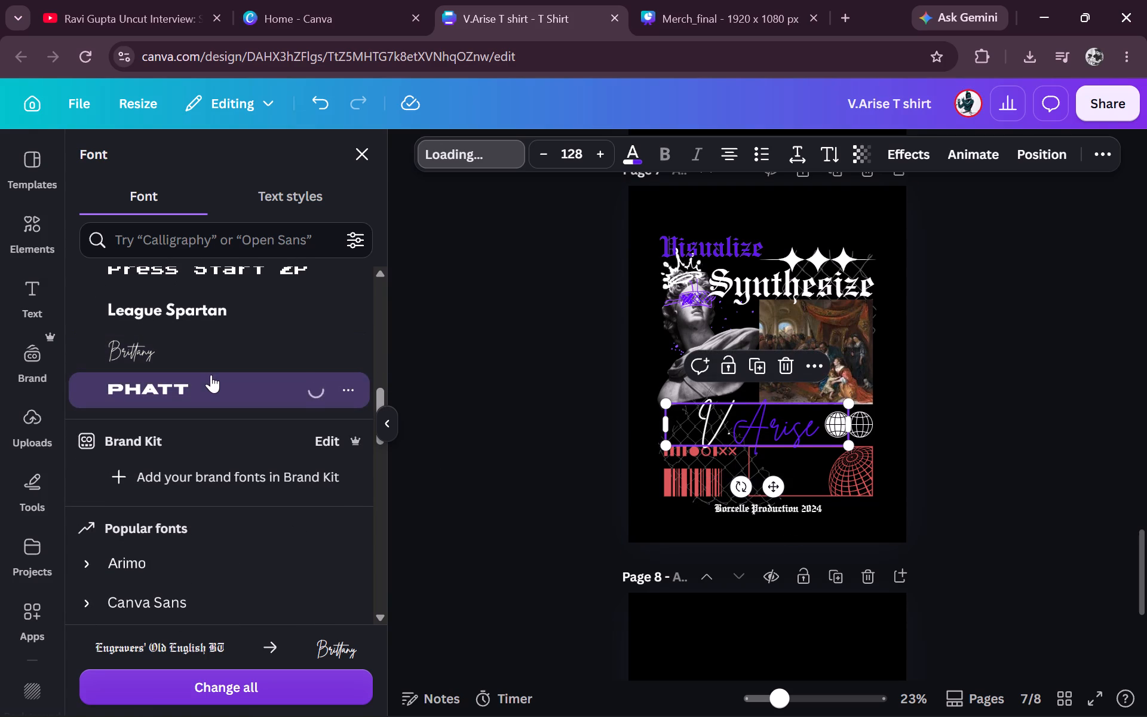
Change the V.Arise title's font to The Seasons.
scroll(211, 375, "down", 2)
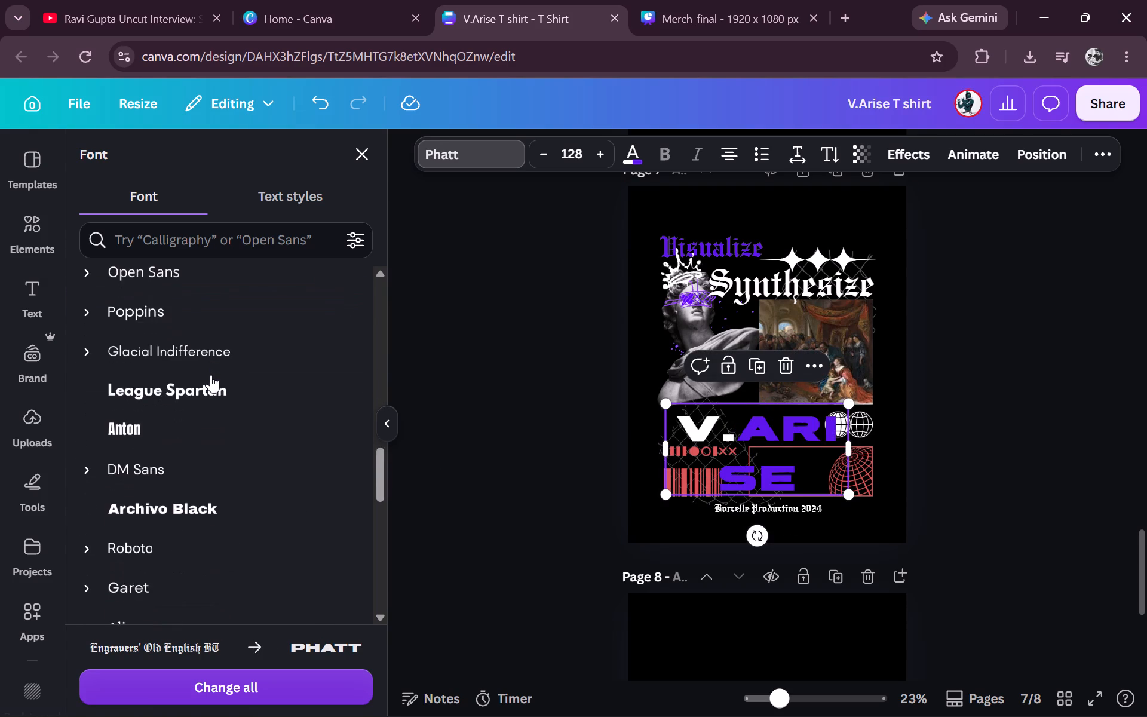
scroll(211, 375, "down", 3)
scroll(216, 480, "down", 1)
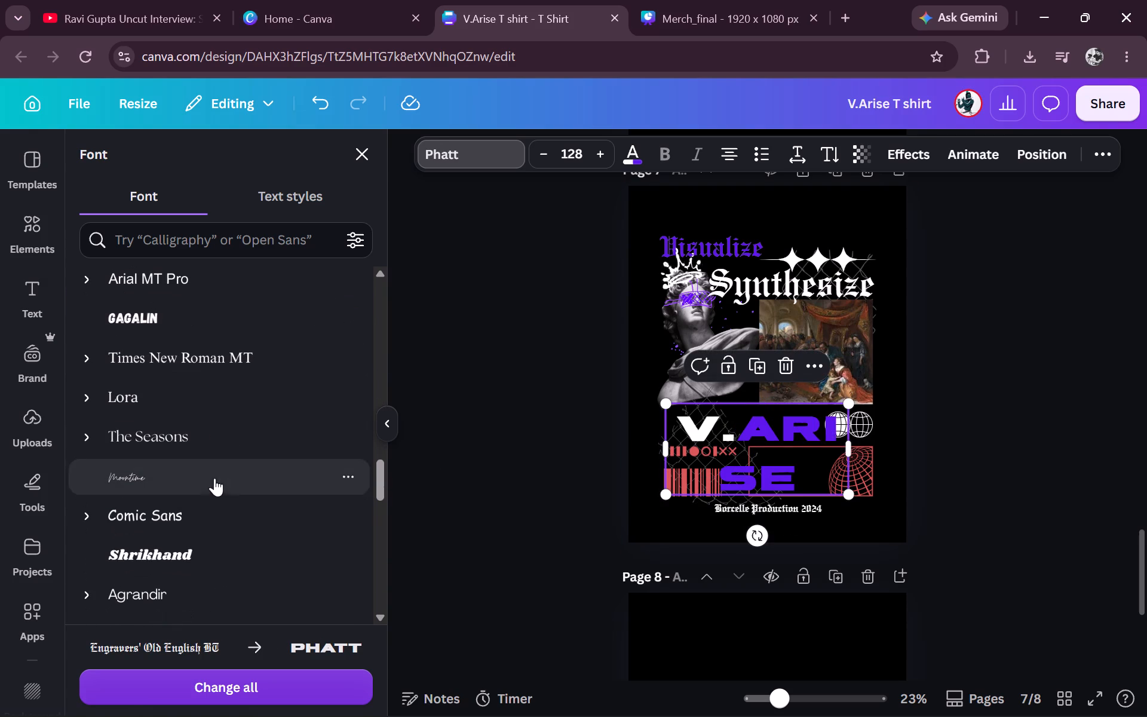
left_click(203, 449)
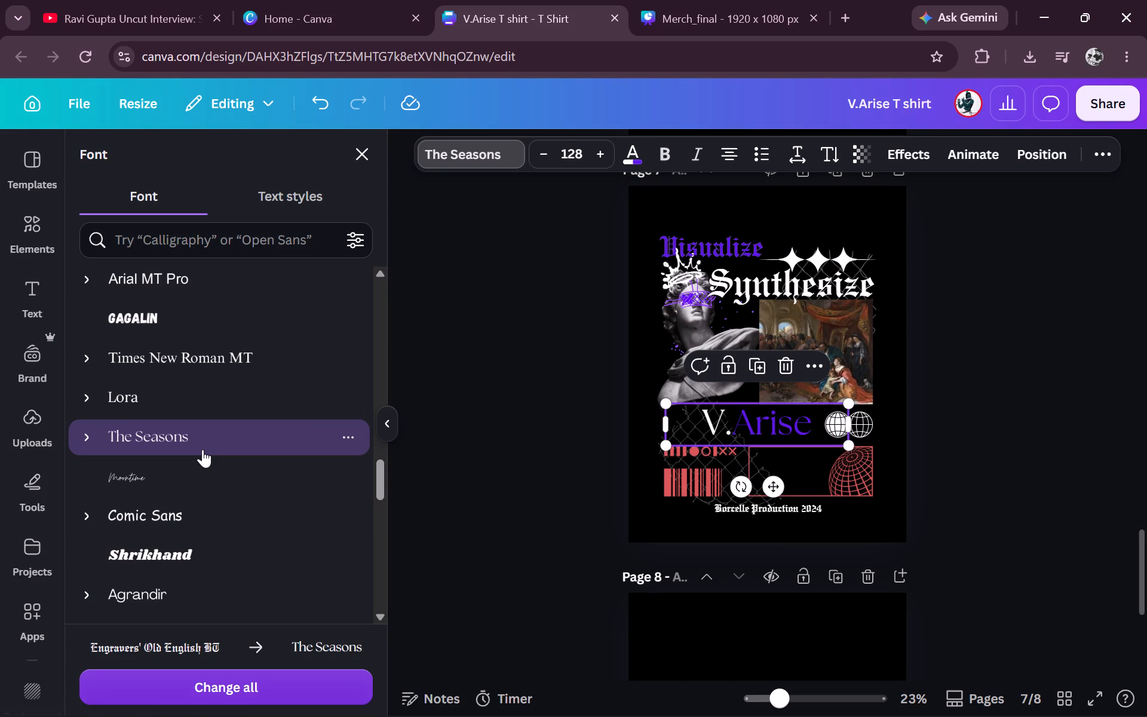
scroll(203, 449, "down", 1)
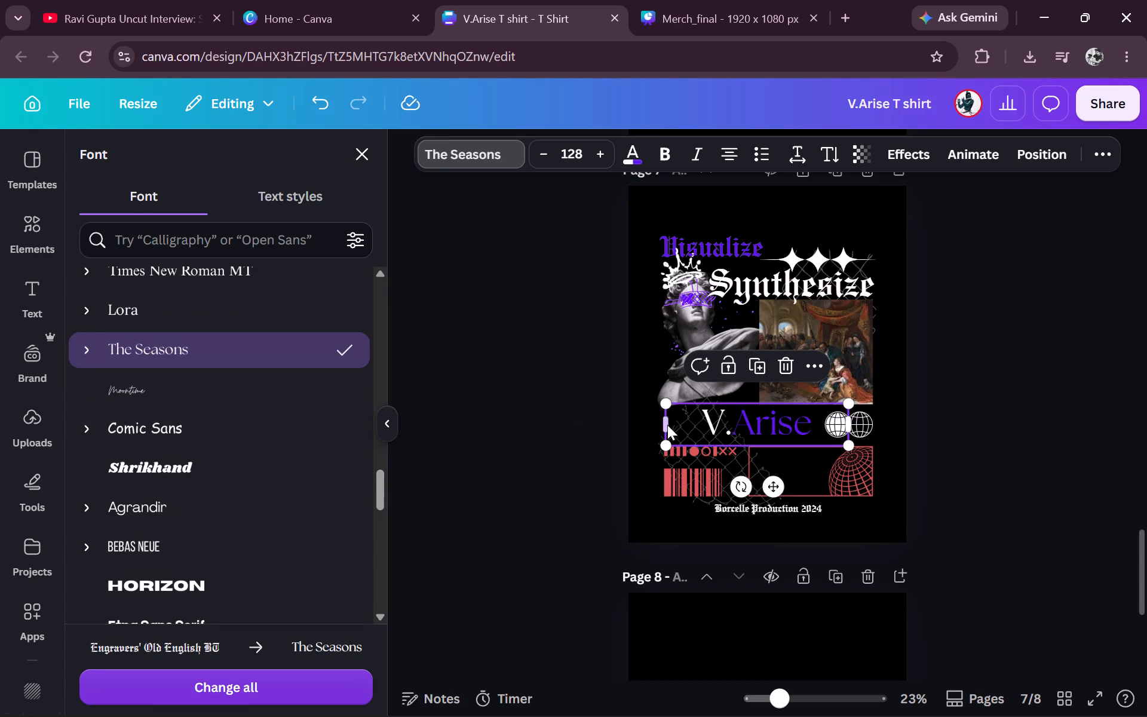
Enlarge the V.Arise title to font size 176 and fit it between the barcode's outer edge and the white globes.
left_click_drag(660, 425, 730, 418)
left_click_drag(737, 401, 692, 390)
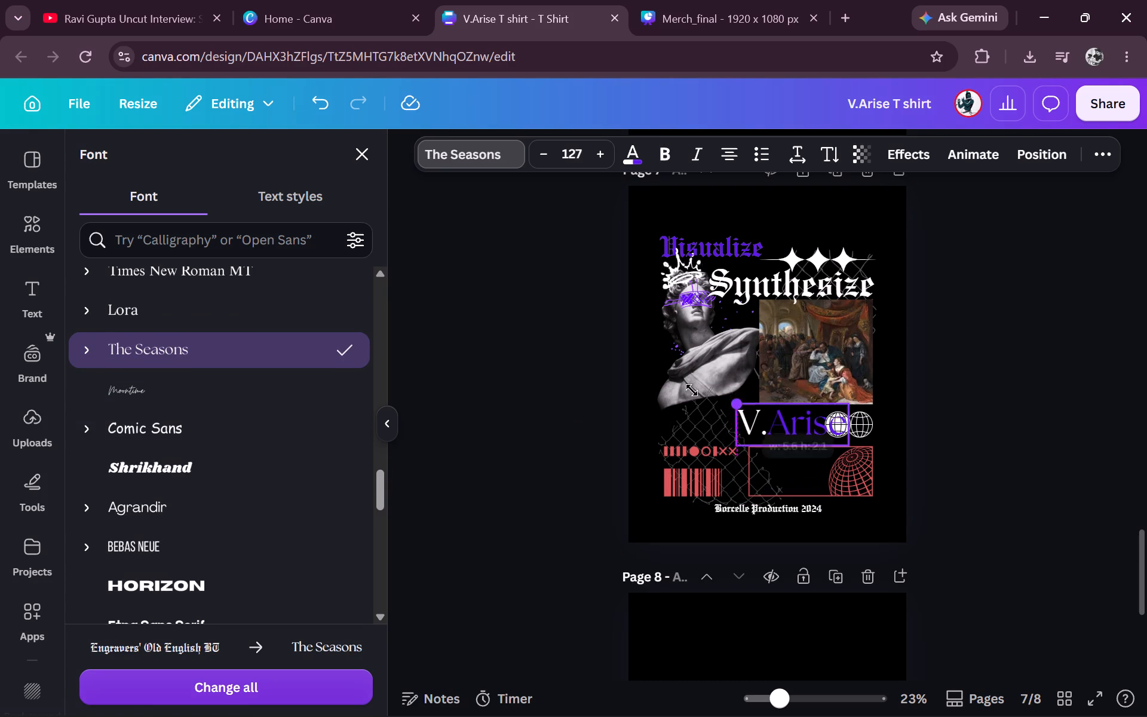
left_click_drag(692, 390, 673, 385)
left_click_drag(725, 417, 722, 424)
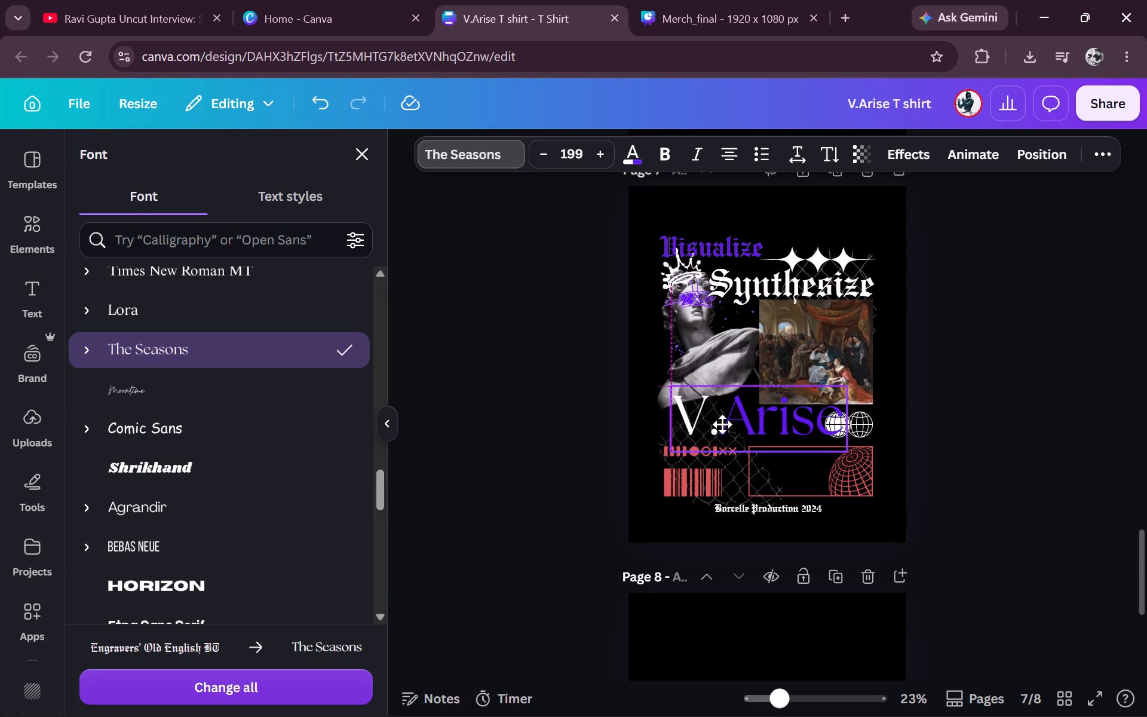
left_click_drag(722, 424, 728, 428)
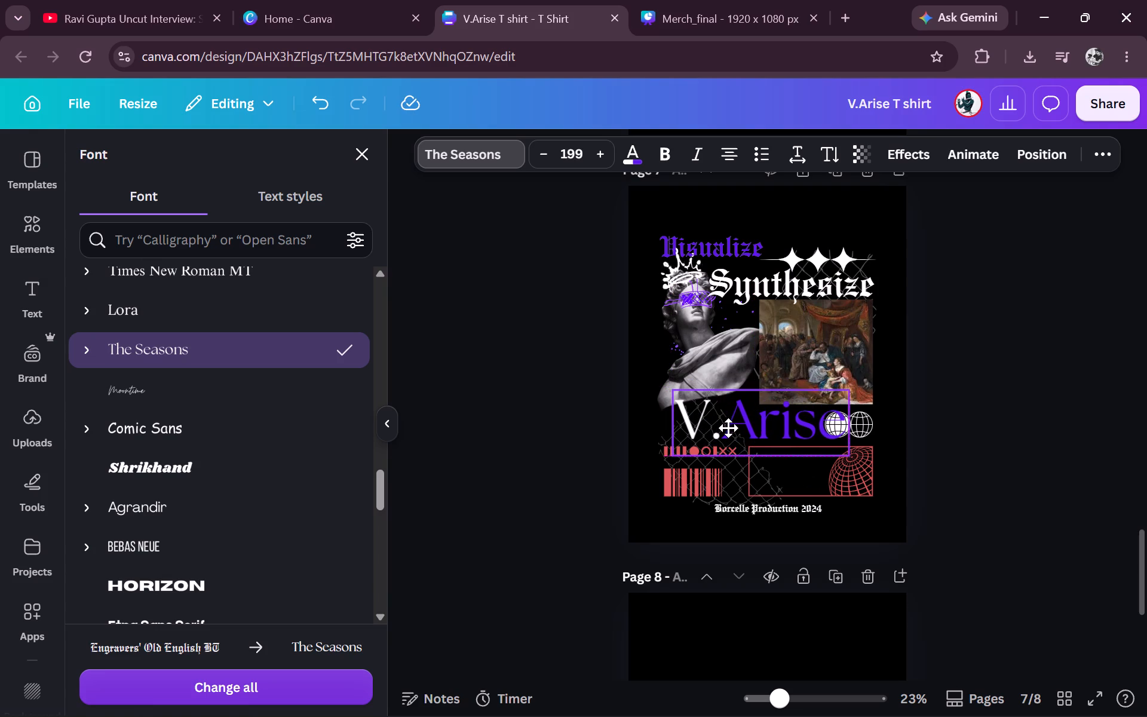
left_click_drag(728, 428, 713, 429)
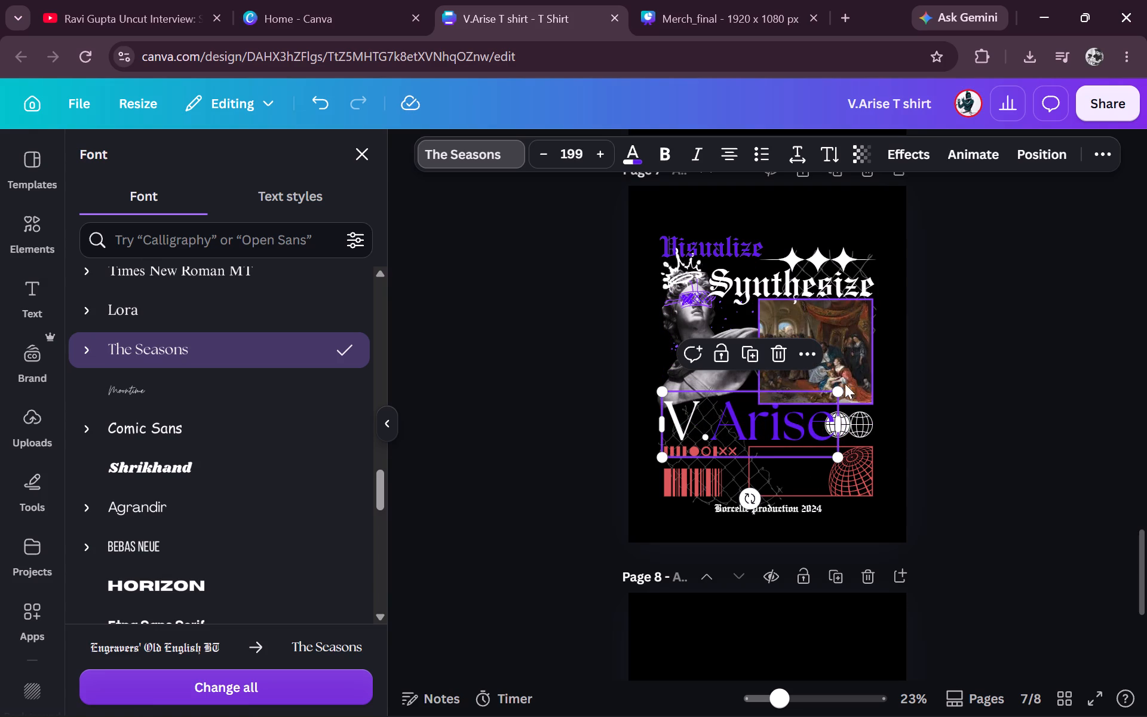
left_click_drag(833, 394, 816, 402)
left_click(778, 430)
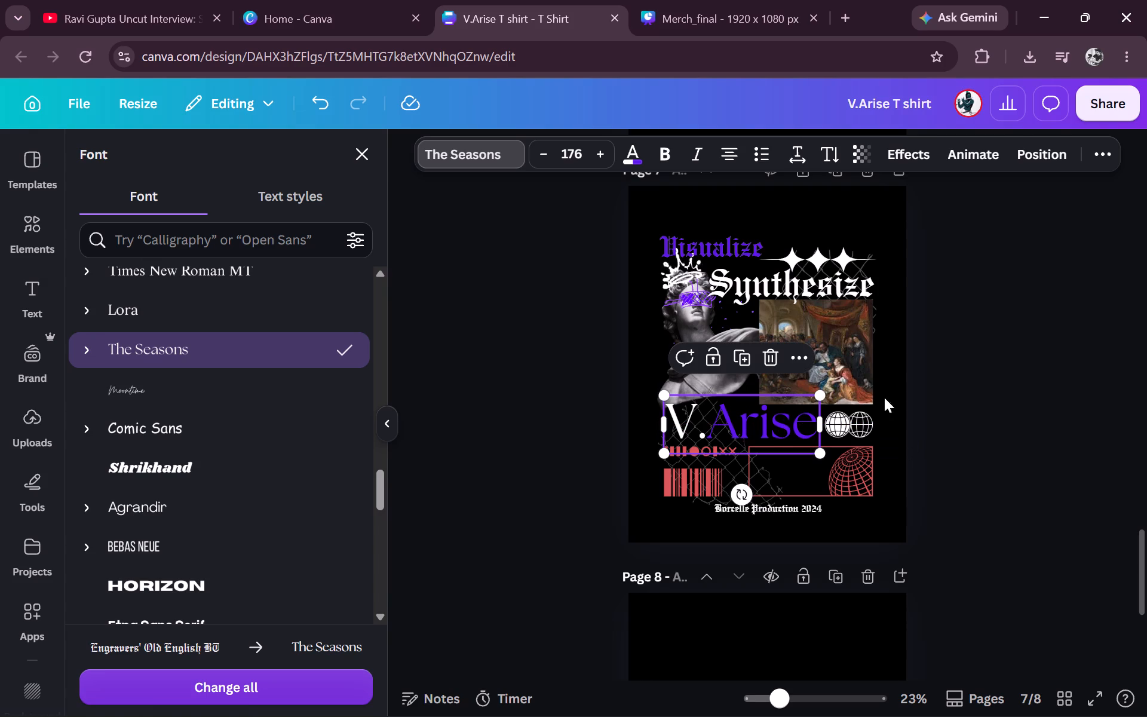
left_click(956, 391)
Change the Synthesize heading's font to The Seasons and reduce its size until the word fits on one line.
left_click(788, 289)
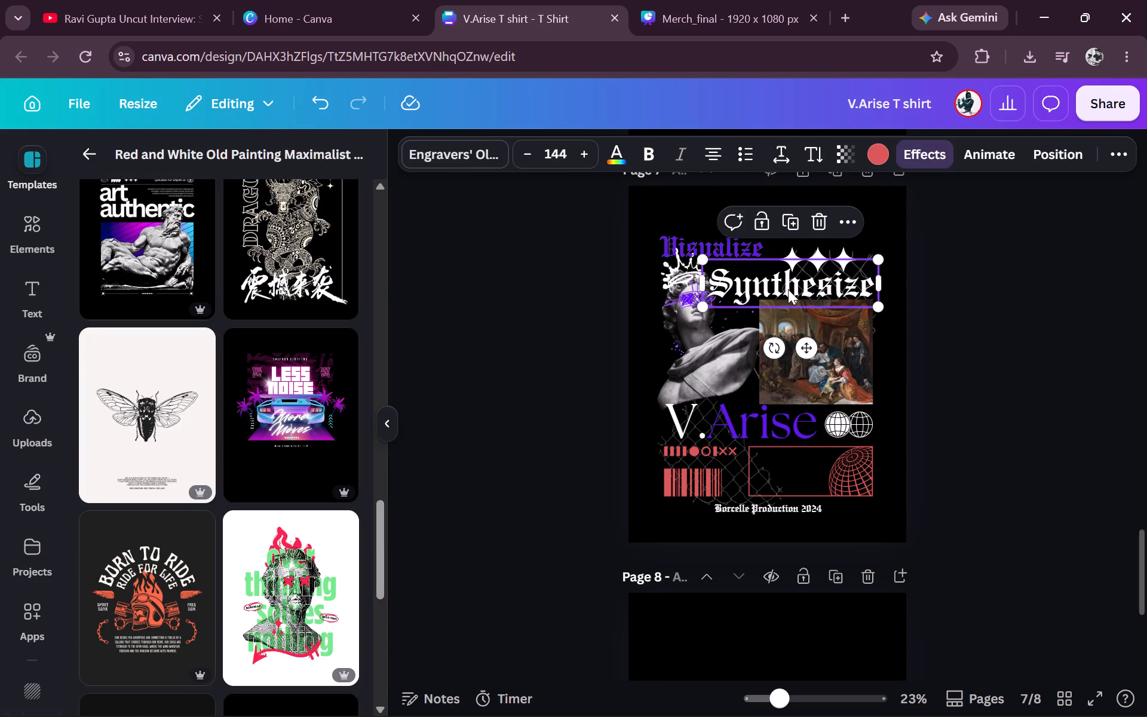
left_click(449, 143)
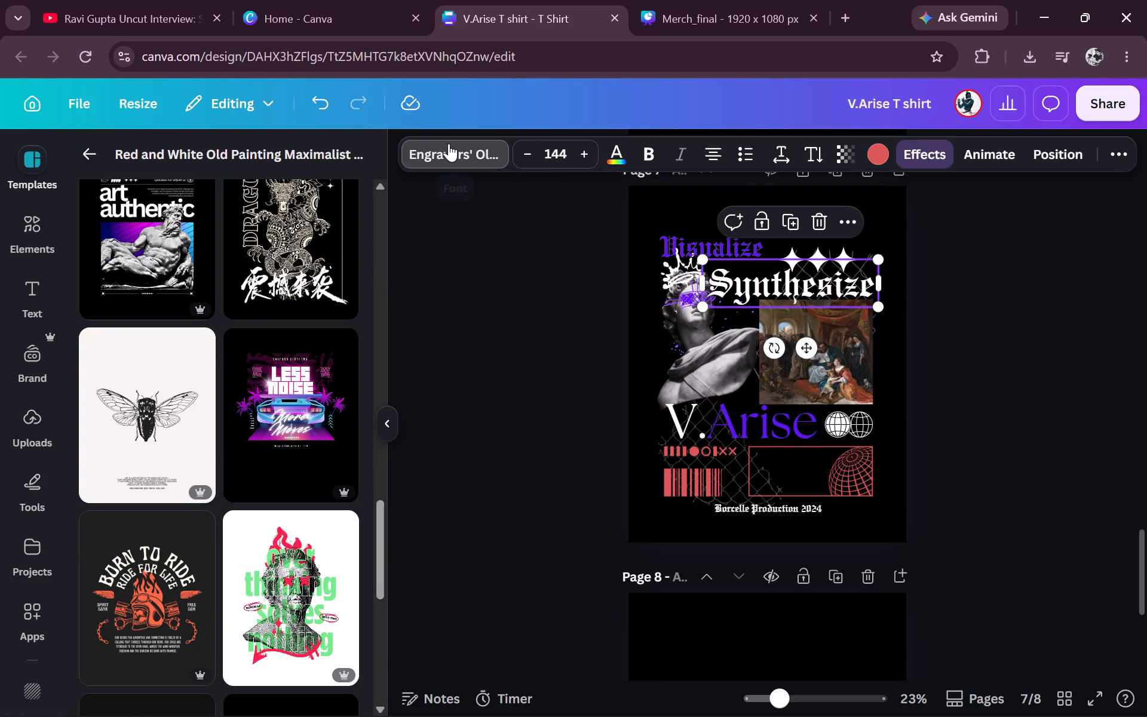
scroll(256, 354, "up", 7)
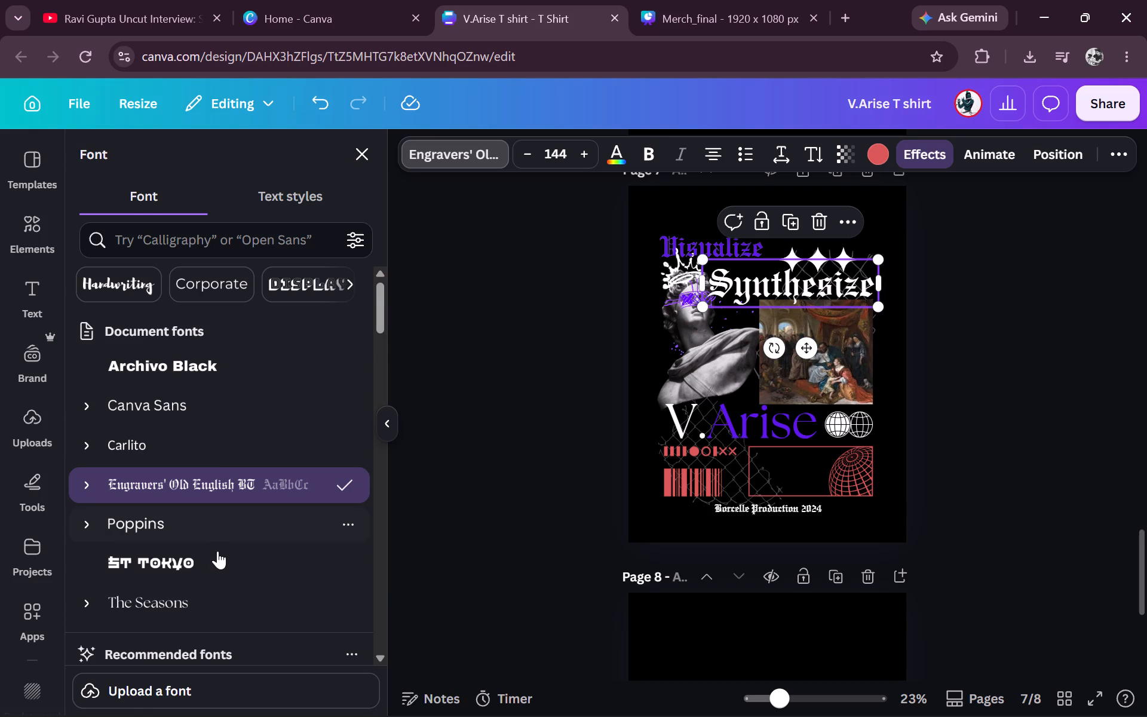
left_click(213, 594)
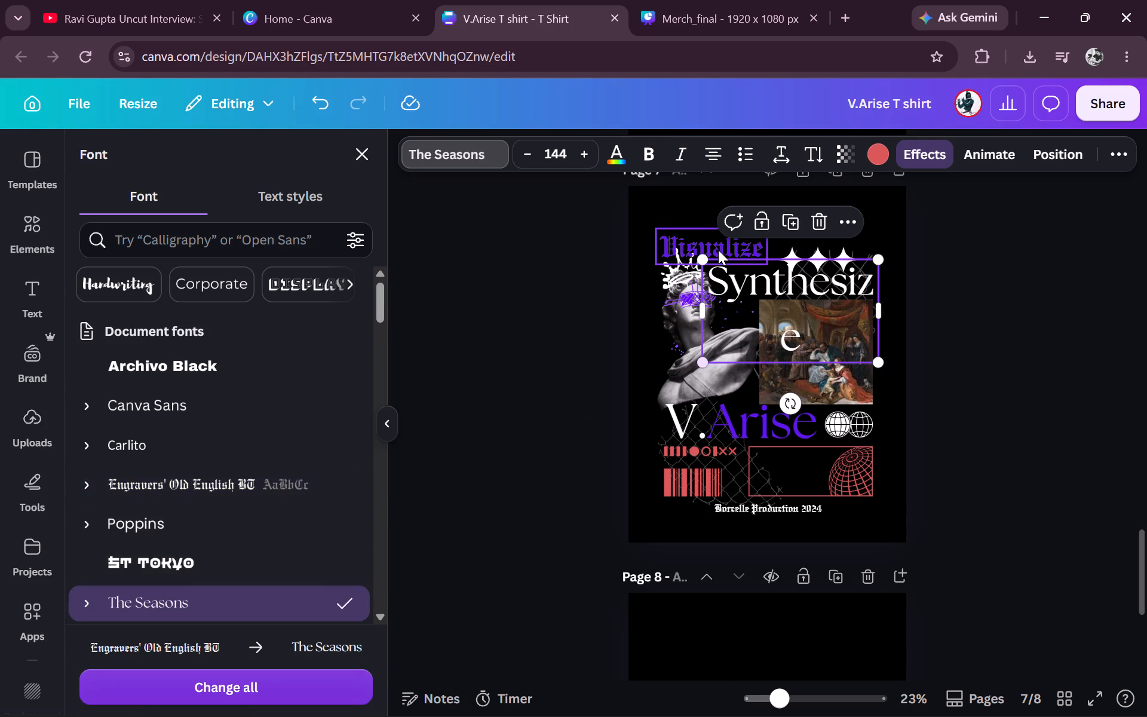
left_click(523, 158)
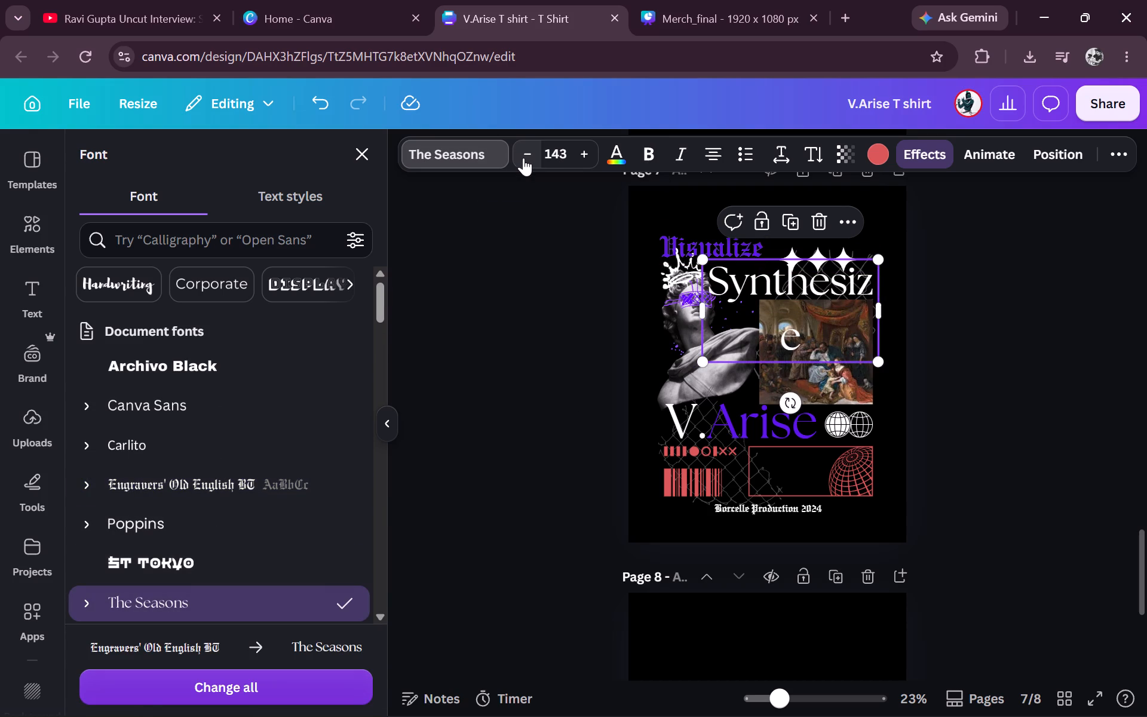
triple_click(523, 158)
triple_click(523, 158)
triple_click(523, 158)
triple_click(523, 158)
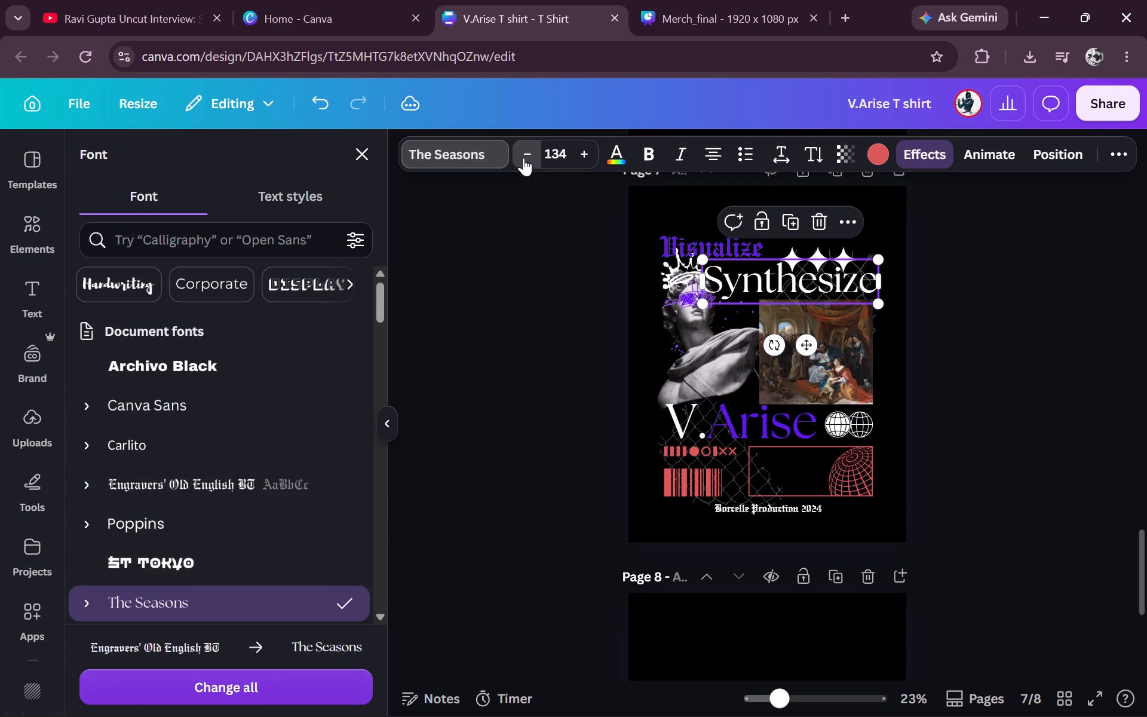
Change the Visualize heading's font to The Seasons and set its size to 102.
left_click(679, 246)
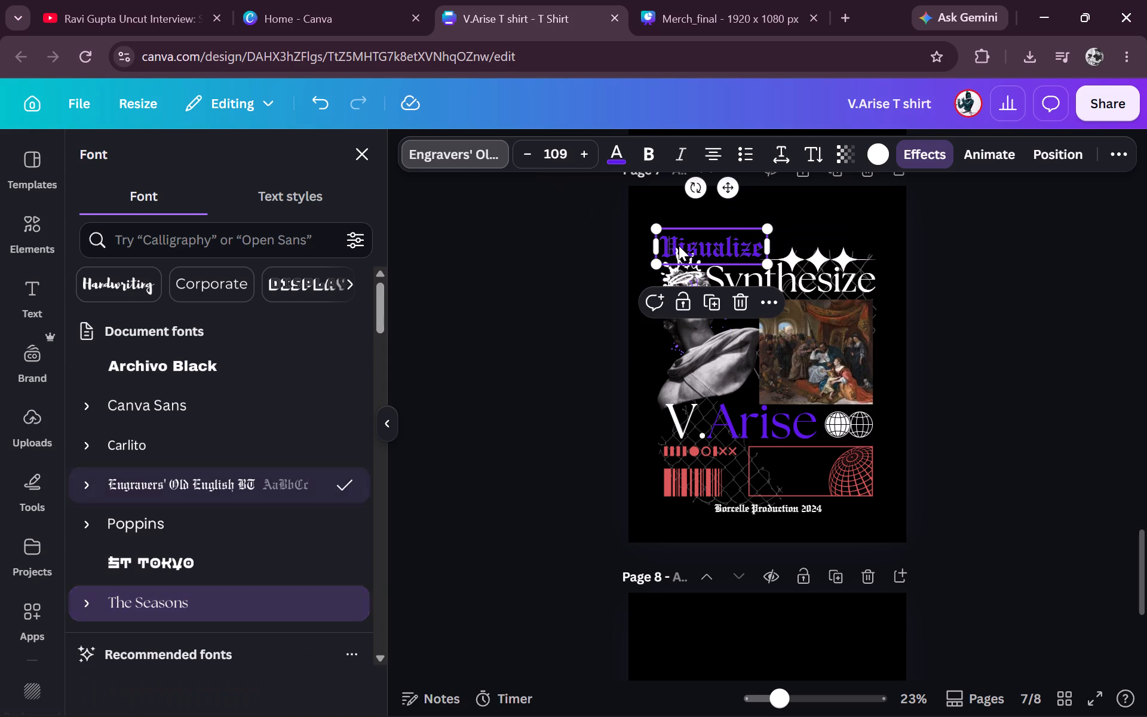
left_click(222, 600)
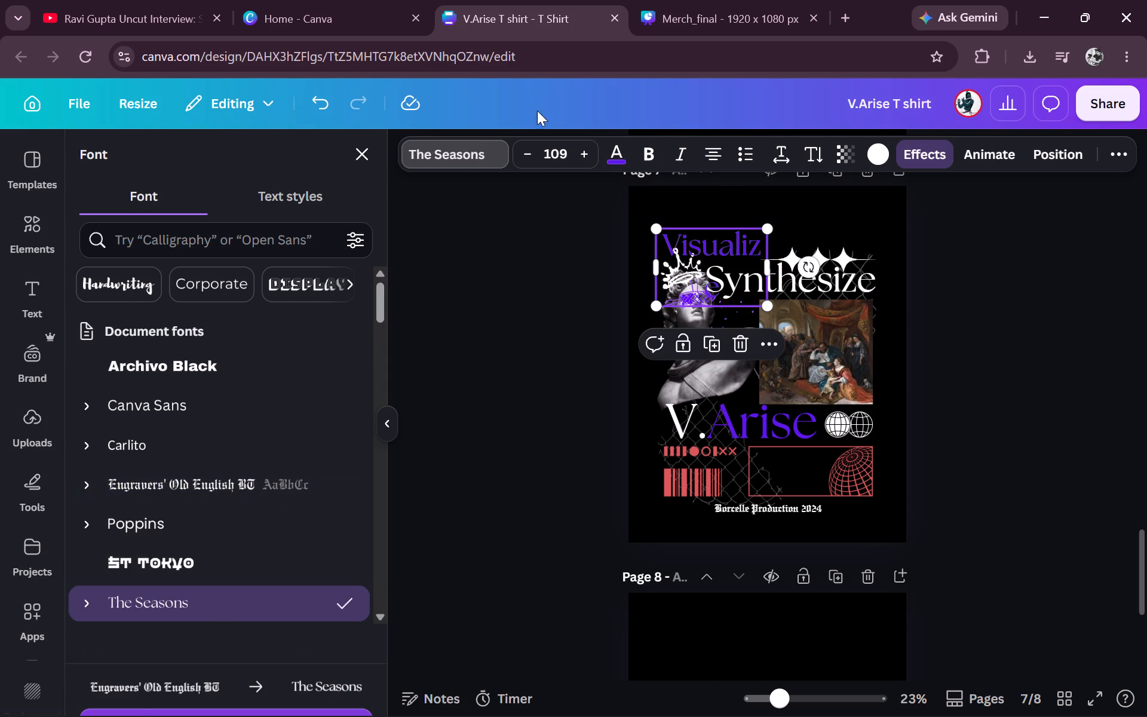
triple_click(525, 153)
triple_click(525, 153)
left_click(525, 153)
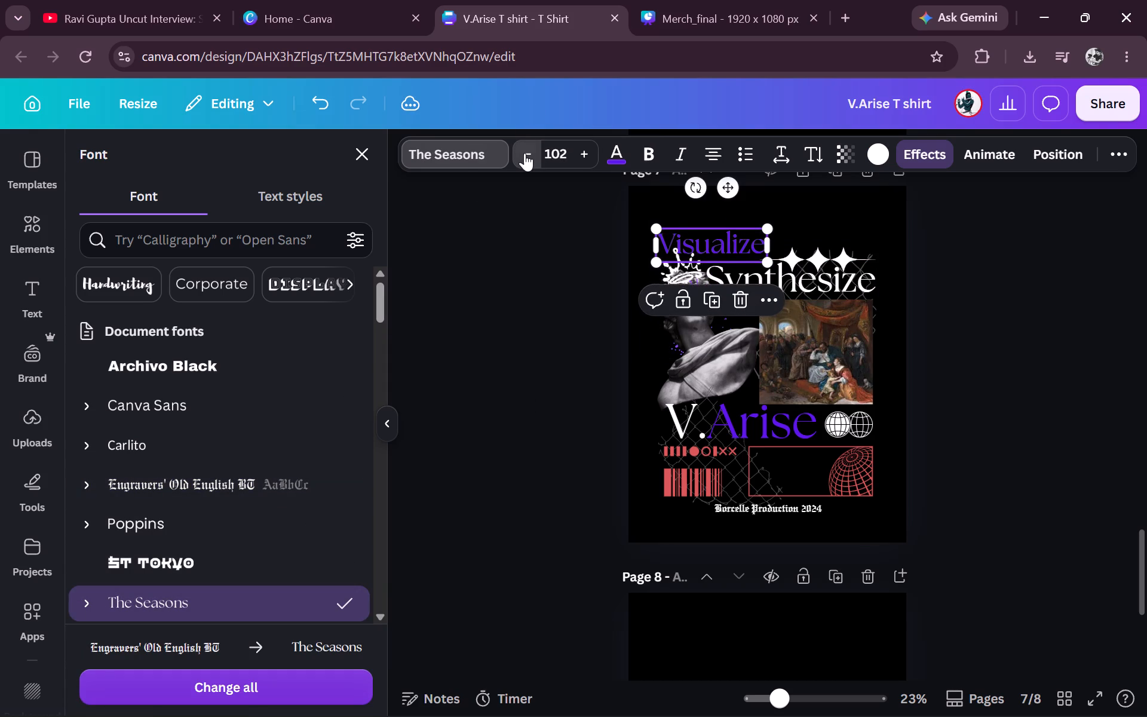
left_click(1028, 335)
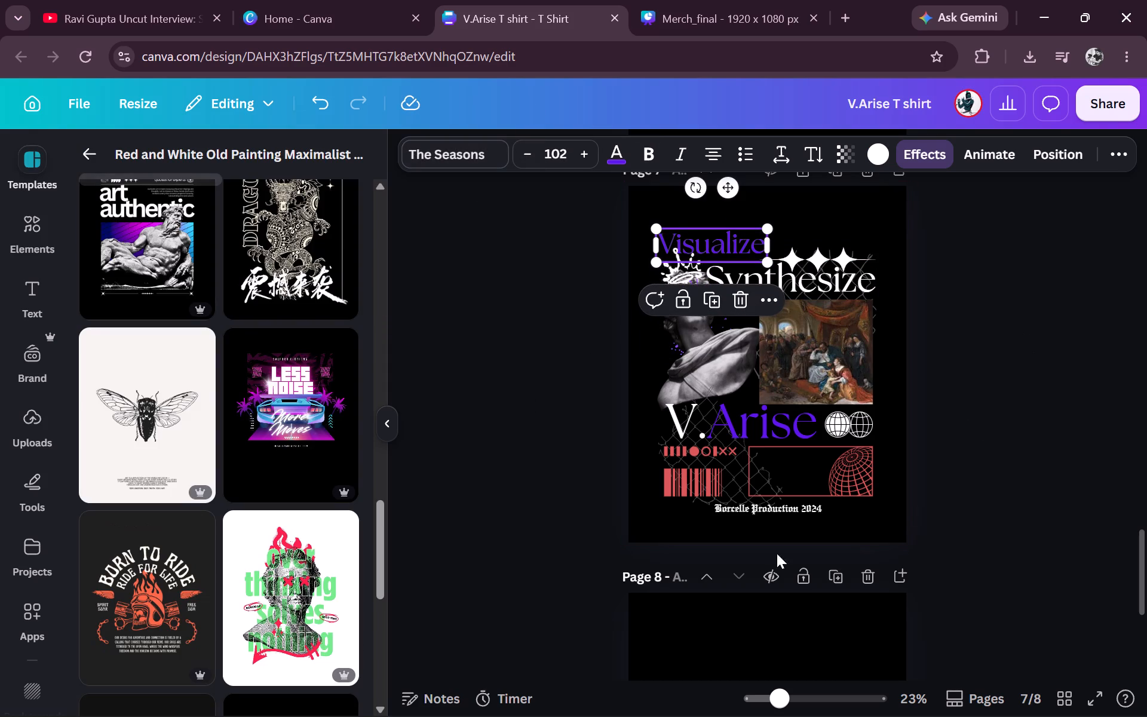
Change the Borcelle Production 2024 footer's font to The Seasons and widen its text box to hold one line.
left_click(774, 507)
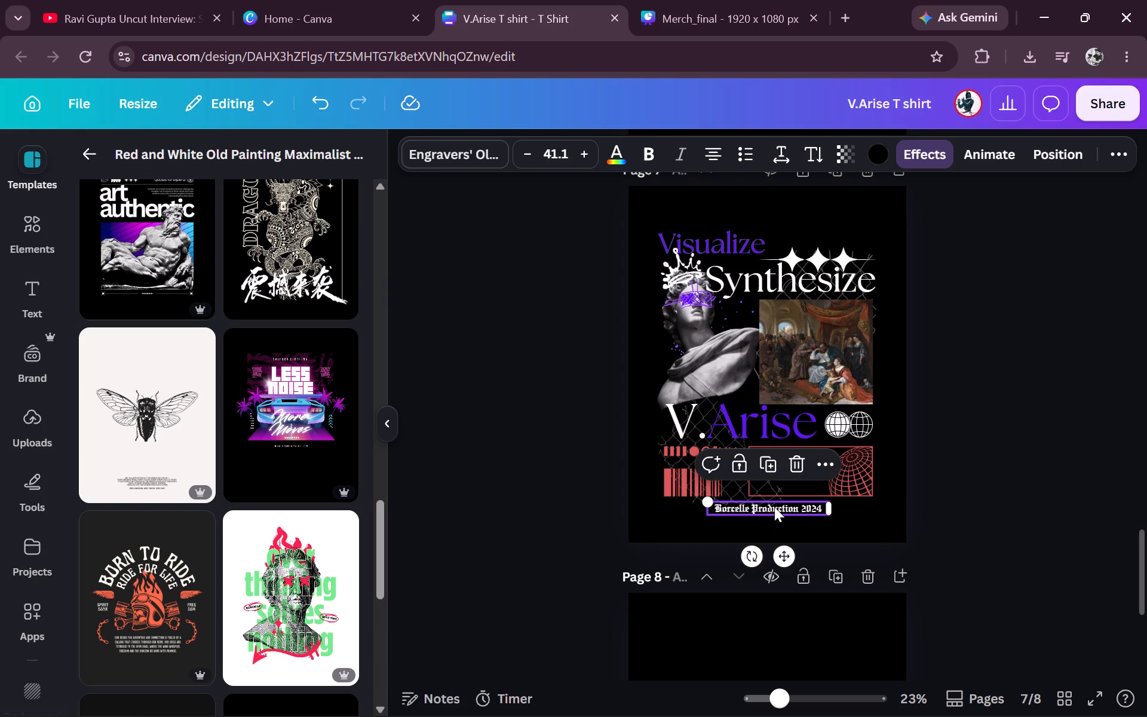
double_click(774, 507)
left_click(455, 150)
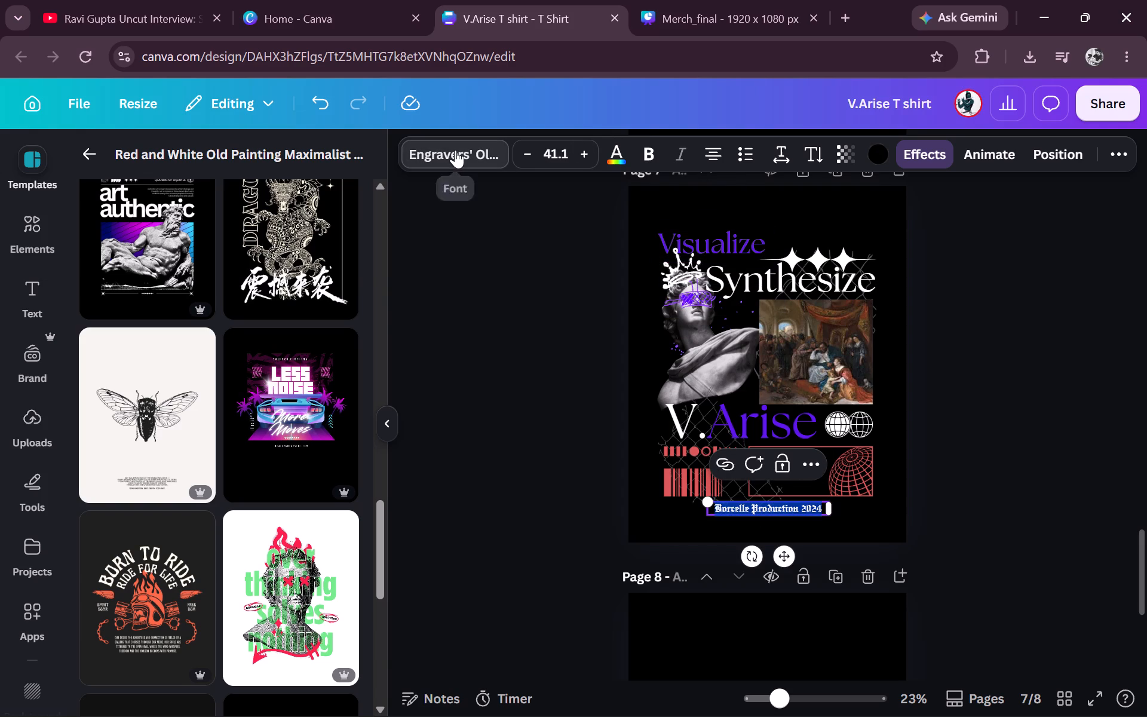
left_click(184, 604)
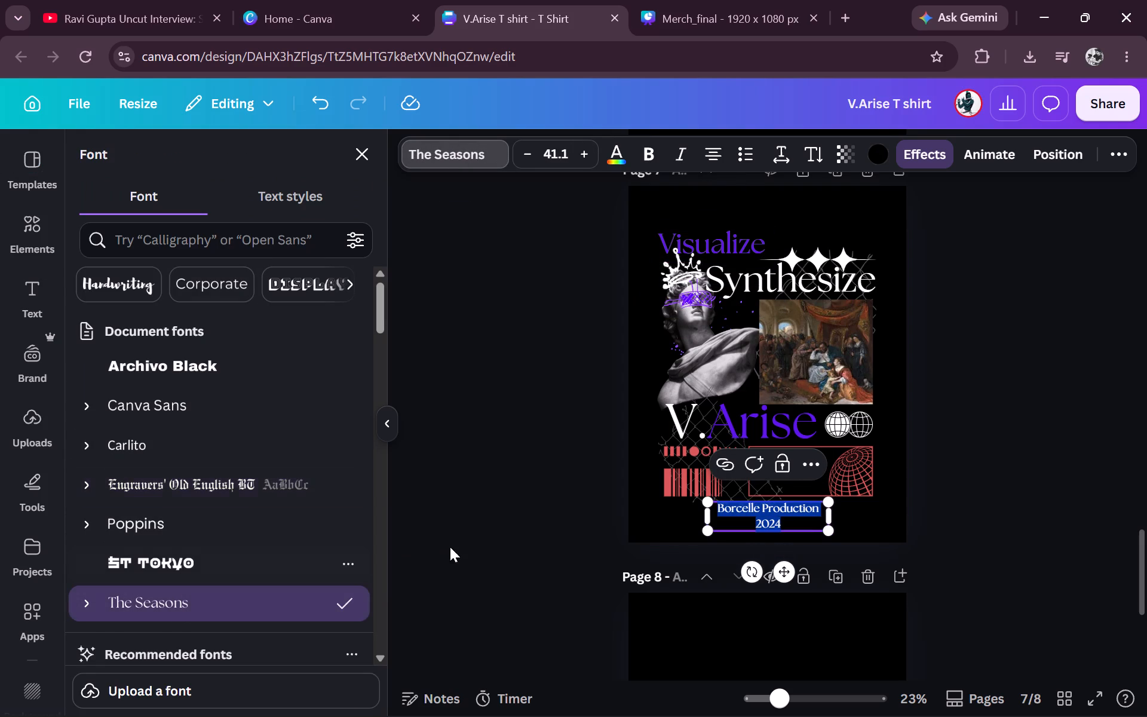
left_click_drag(832, 513, 848, 511)
left_click_drag(848, 511, 851, 510)
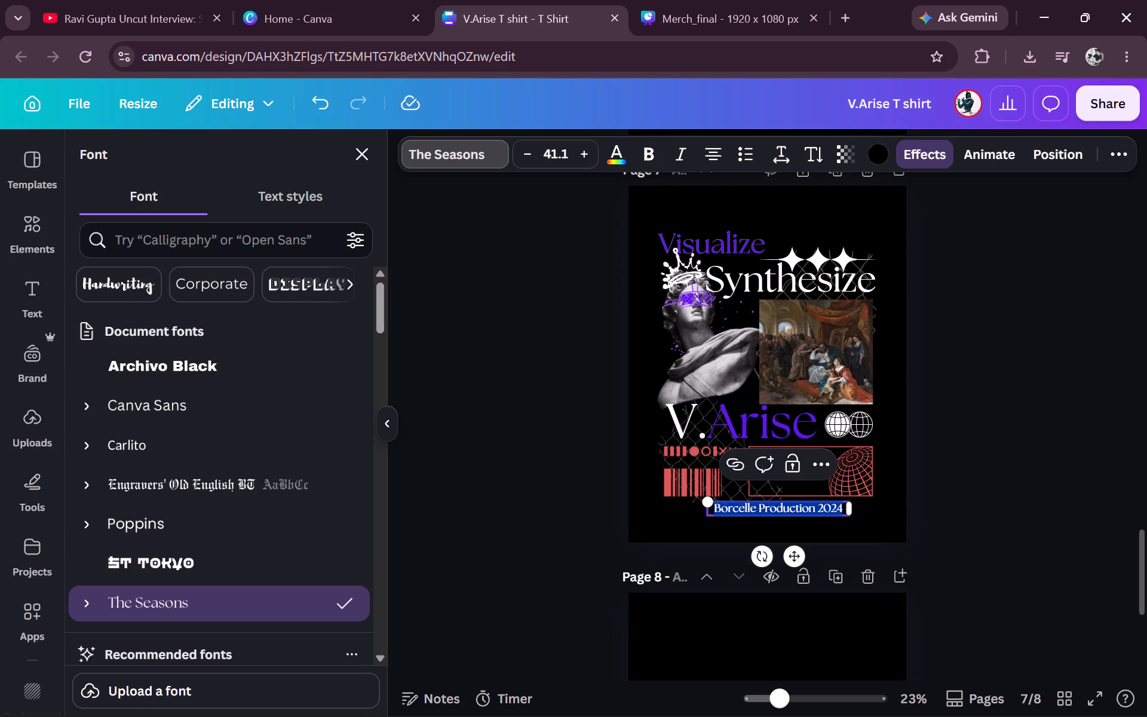
Replace the footer text with "Since 2022".
type("si")
key("BackSpace")
key("BackSpace")
type("Since 2023")
key("BackSpace")
key("2")
left_click(1042, 521)
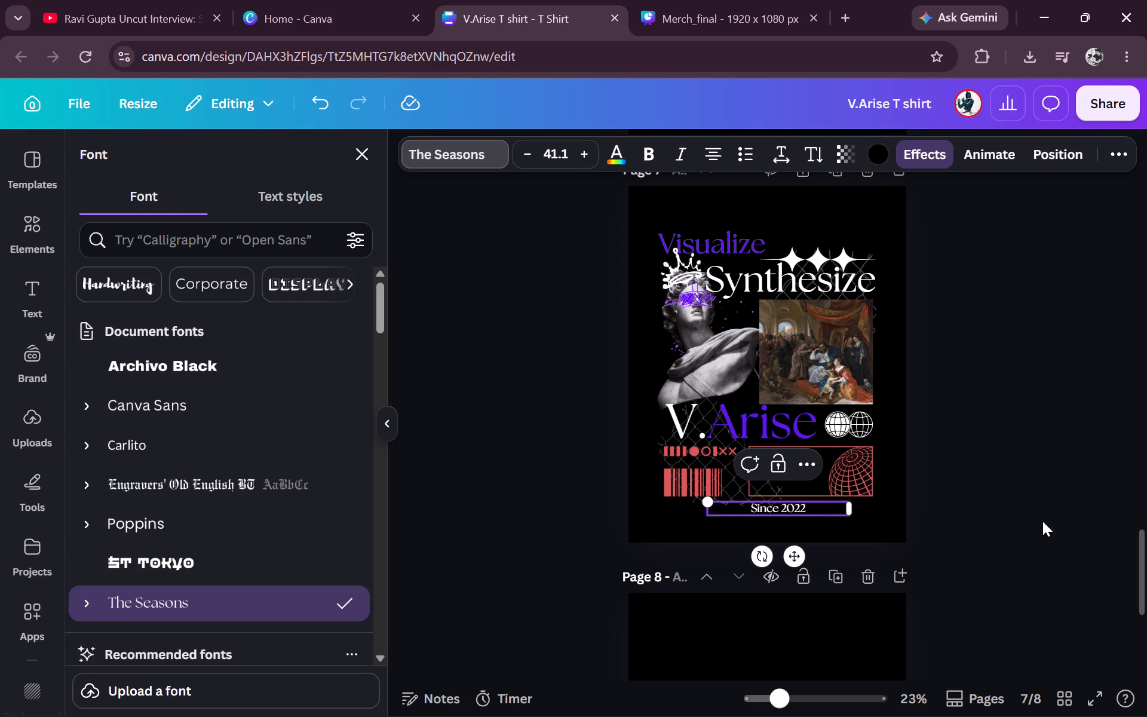
left_click(1042, 521)
Reduce the Since 2022 footer's font size to 31.1.
left_click(790, 502)
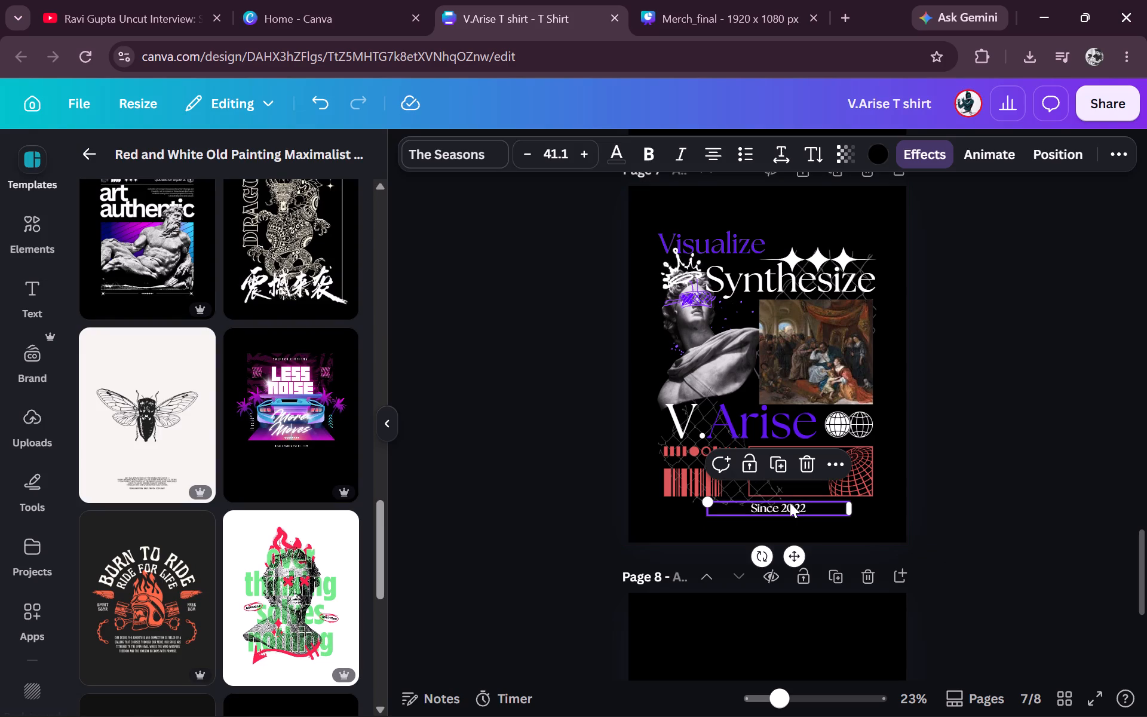
triple_click(526, 146)
triple_click(526, 146)
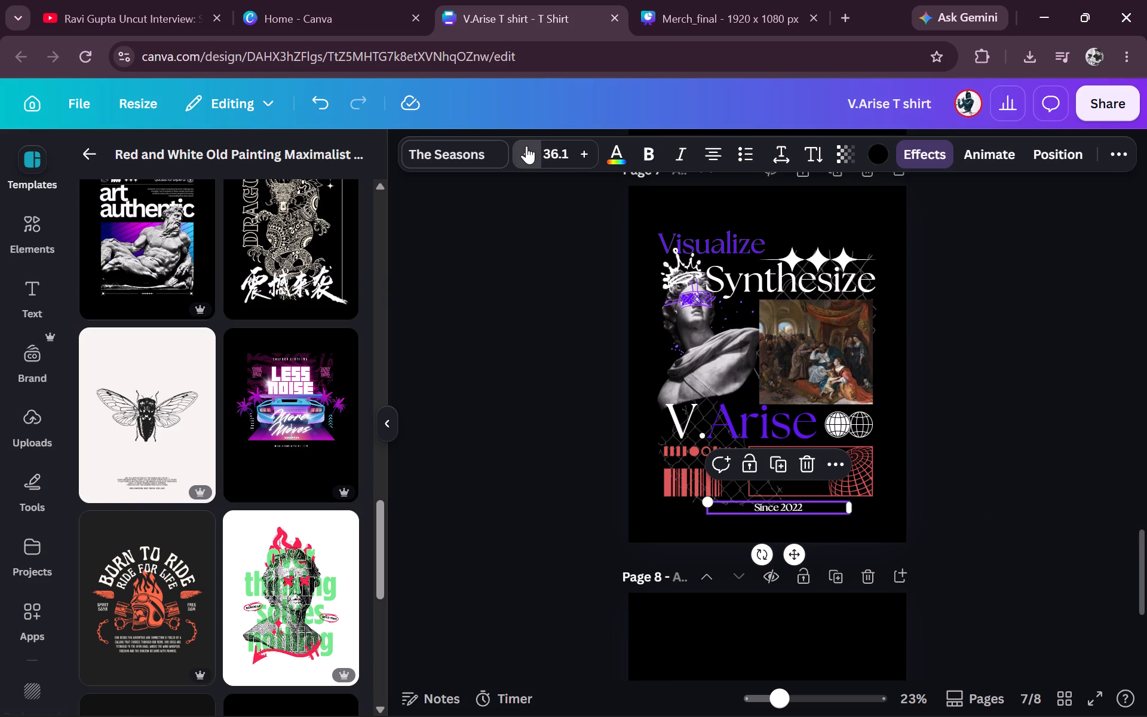
triple_click(526, 146)
left_click(526, 146)
Recolour the red globe frame graphic and the red barcode below V.Arise to the default solid dark violet.
left_click(1146, 498)
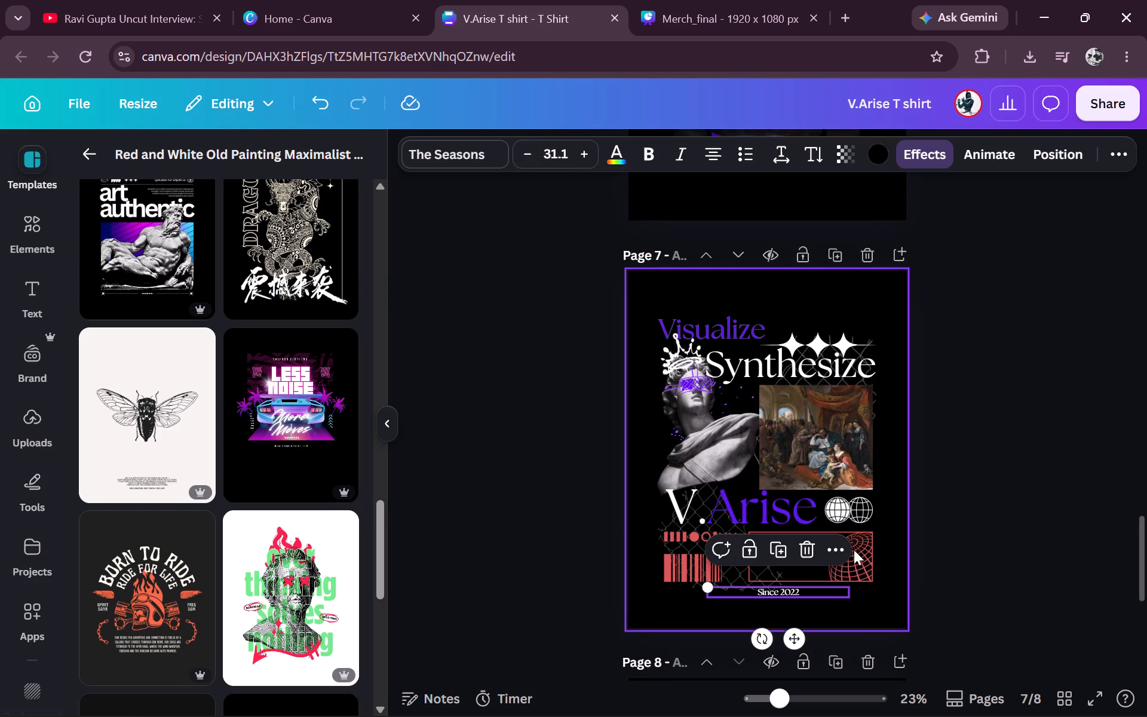
left_click(852, 550)
left_click(645, 149)
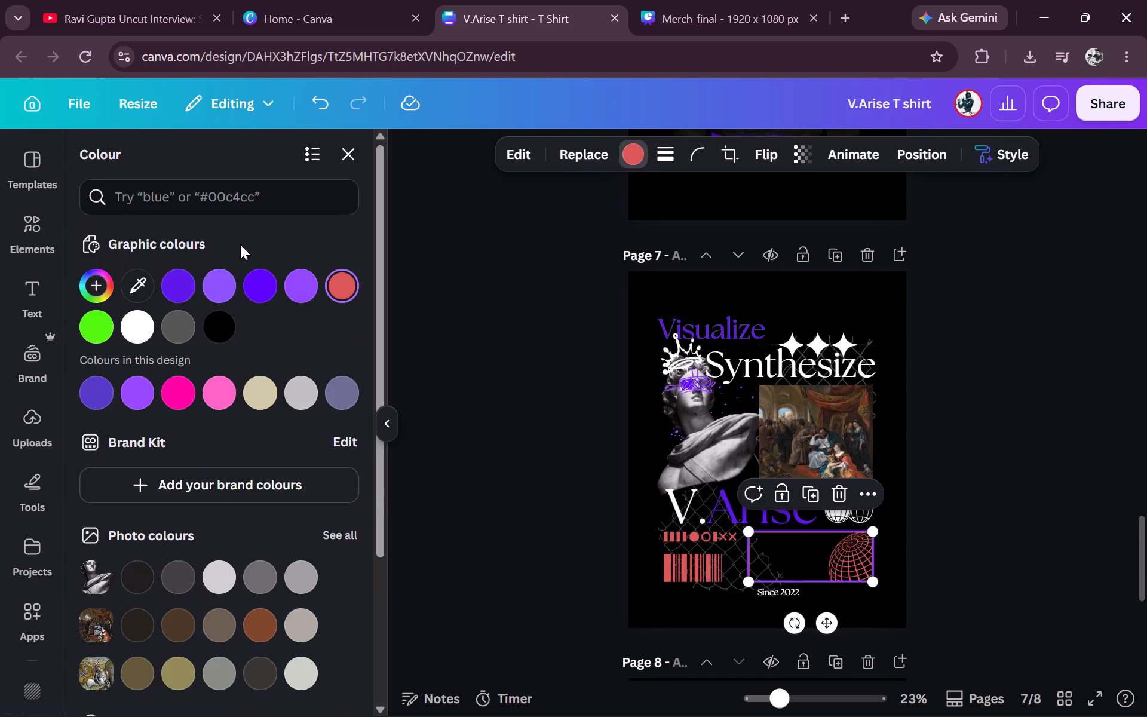
scroll(385, 503, "down", 2)
left_click(351, 622)
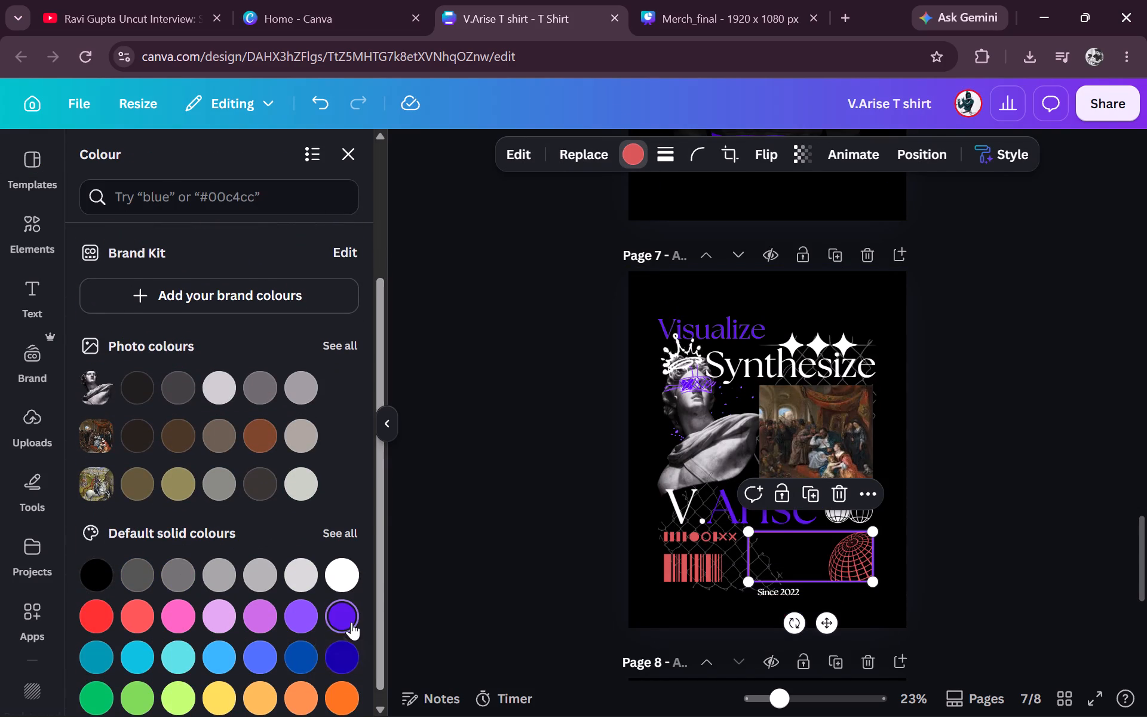
left_click(686, 568)
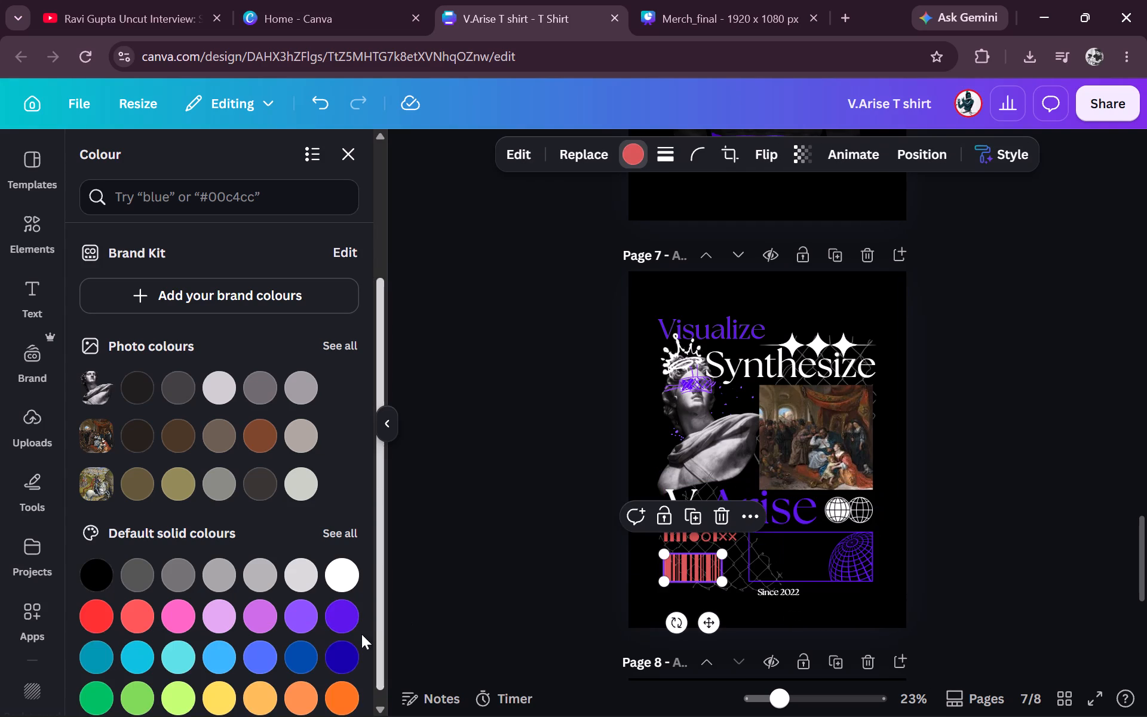
left_click(326, 615)
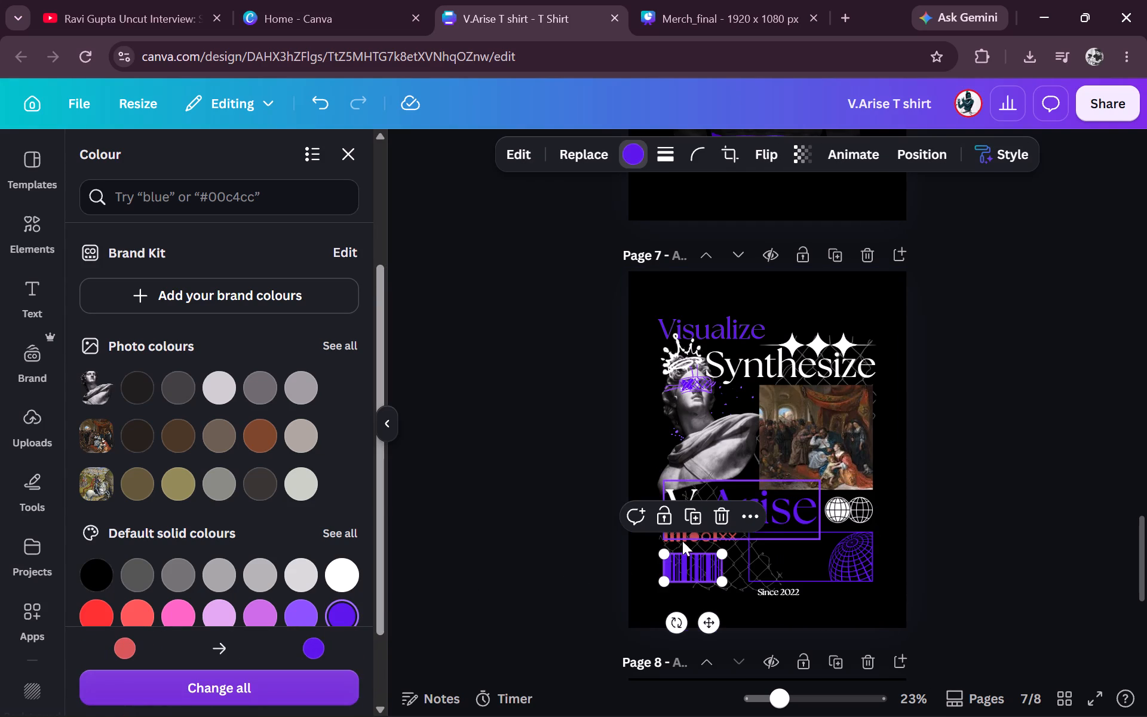
Recolour the red strip of small symbols above the barcode to the lighter default purple.
left_click(664, 535)
left_click_drag(737, 511, 737, 493)
left_click(703, 540)
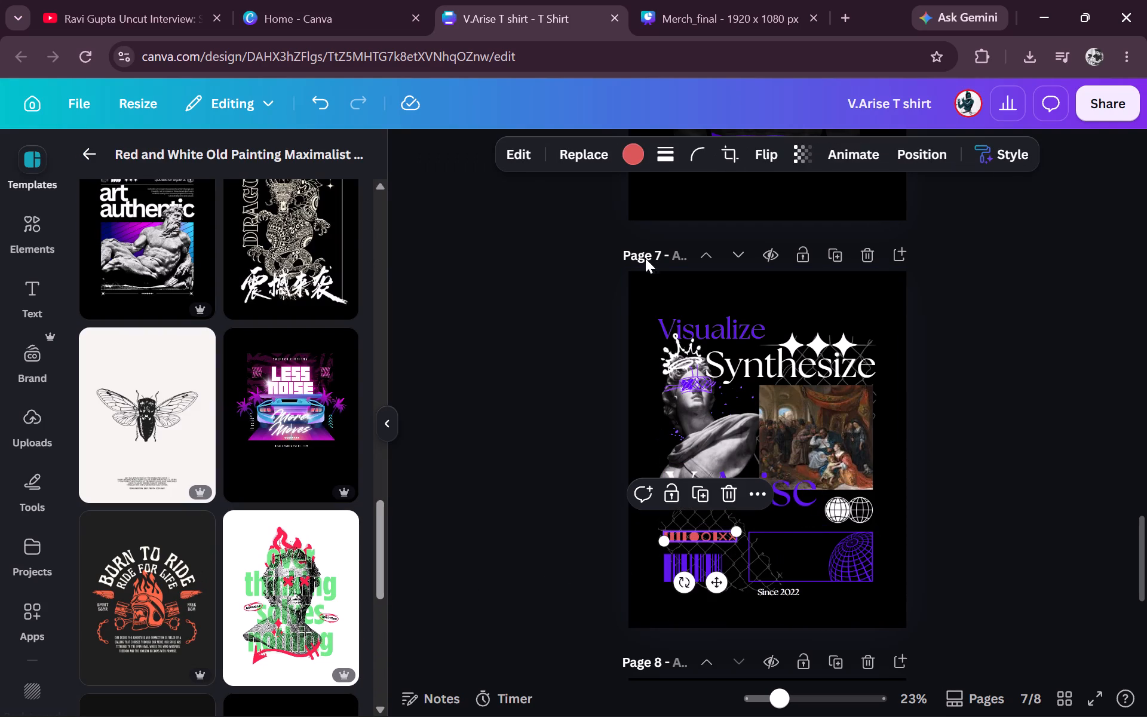
left_click(642, 157)
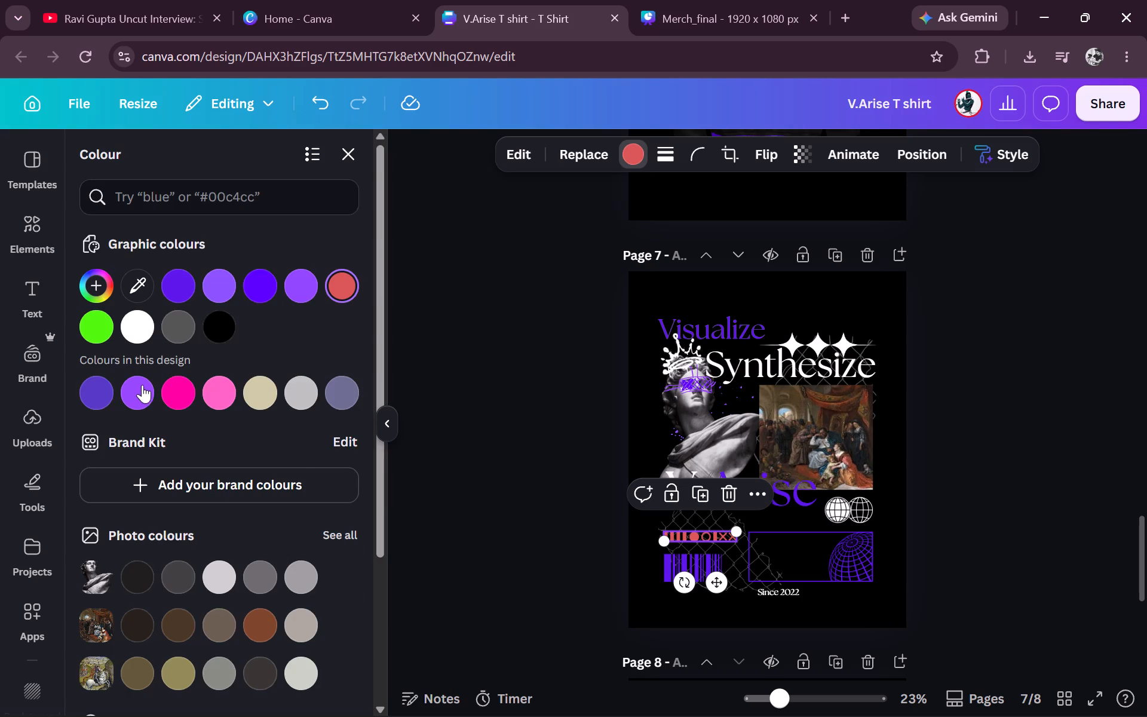
scroll(249, 324, "down", 2)
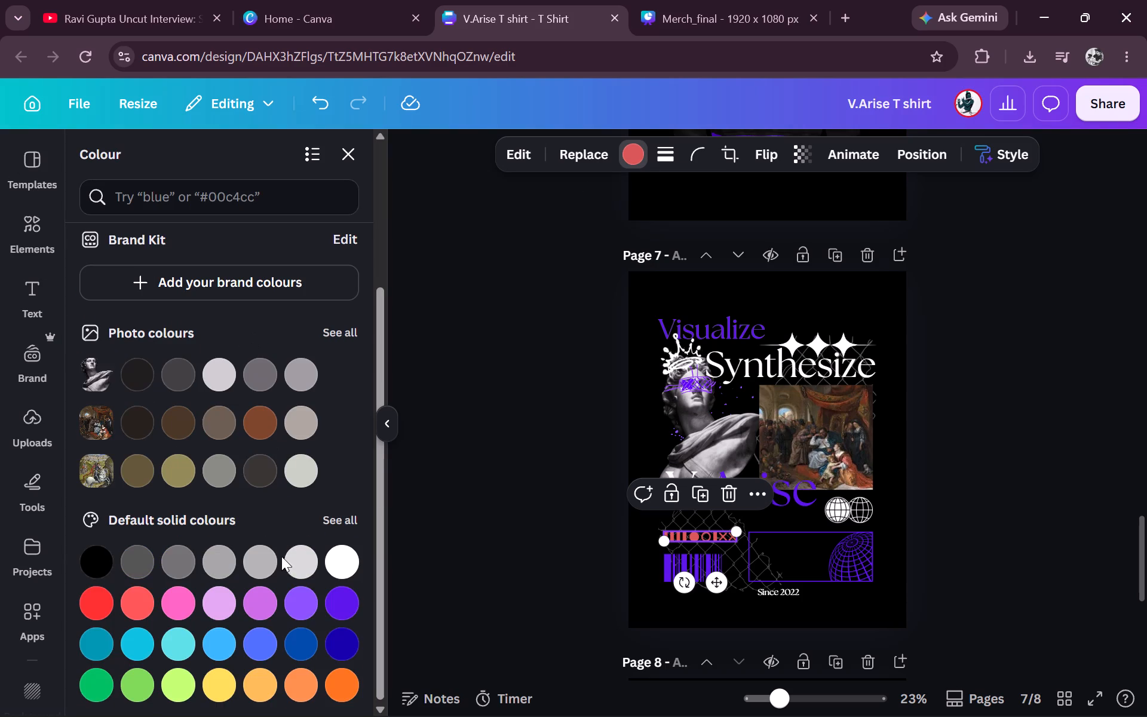
left_click(304, 614)
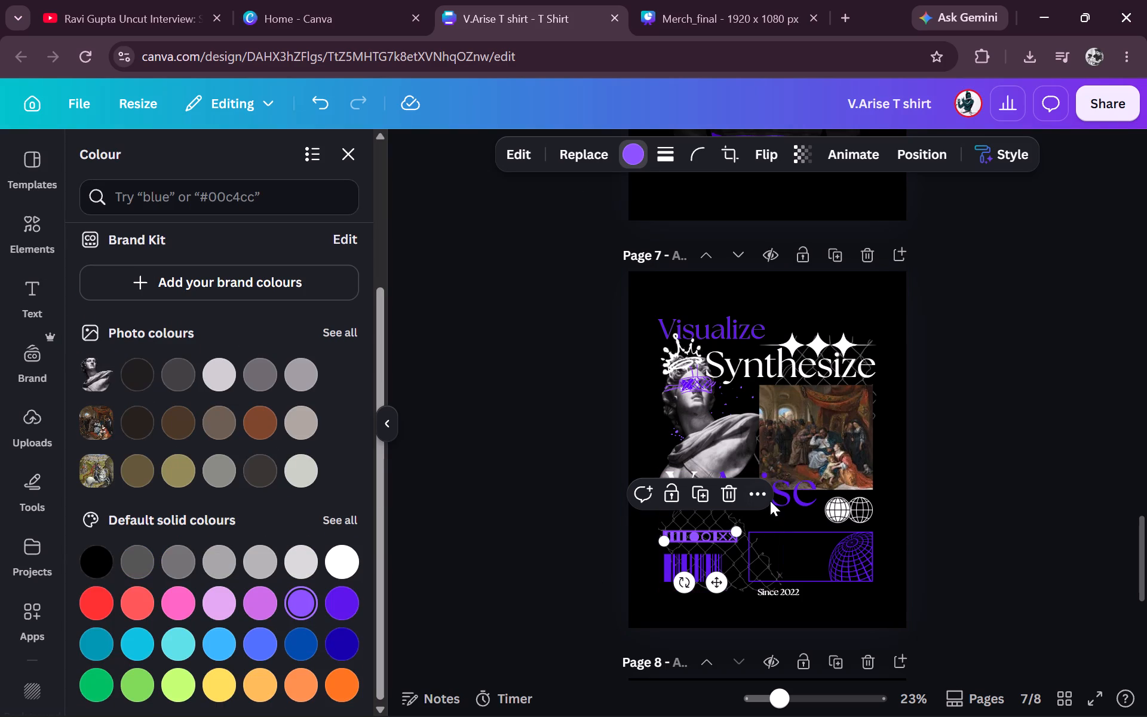
Move the shifted V.Arise heading back down so it sits just above the symbol strip.
left_click_drag(789, 502, 789, 514)
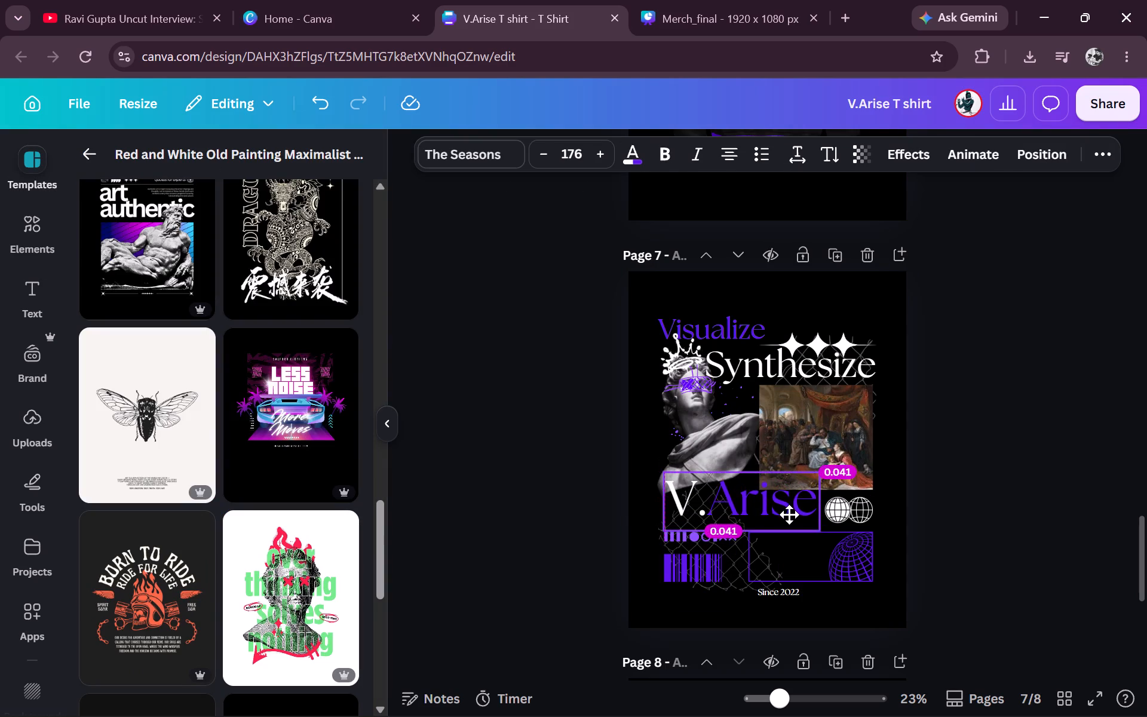
left_click_drag(789, 514, 789, 517)
left_click(1016, 498)
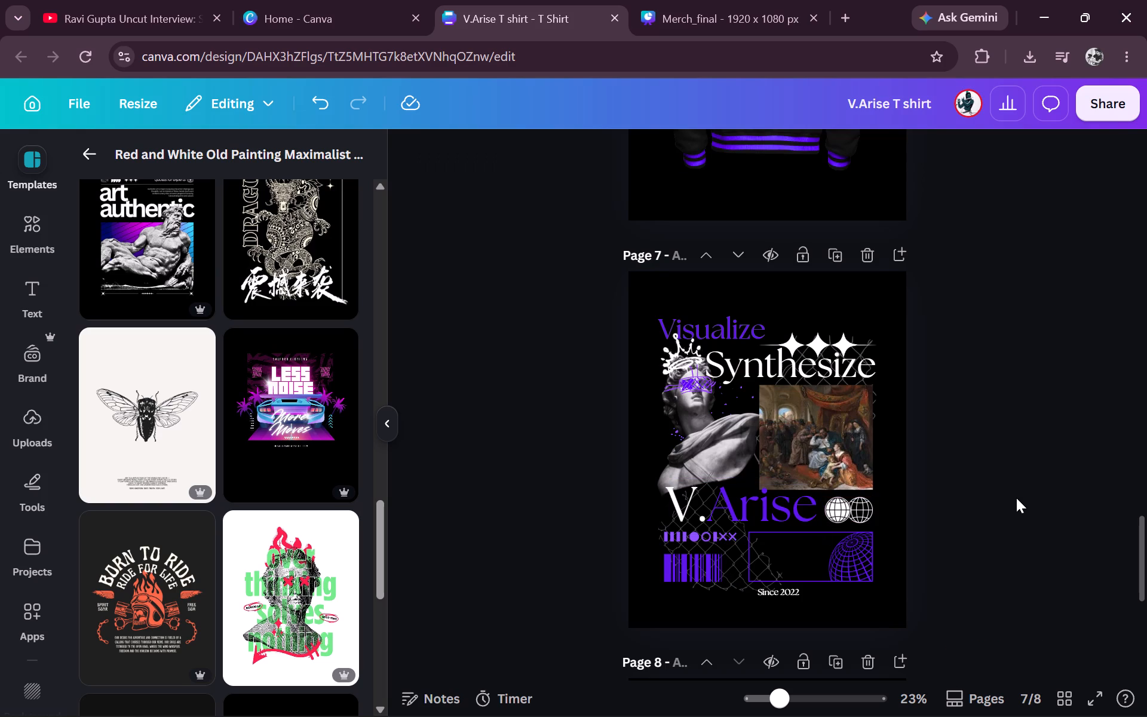
Delete the old painting beside the statue, with the full list of recommended elements open.
left_click(826, 424)
scroll(192, 402, "up", 13)
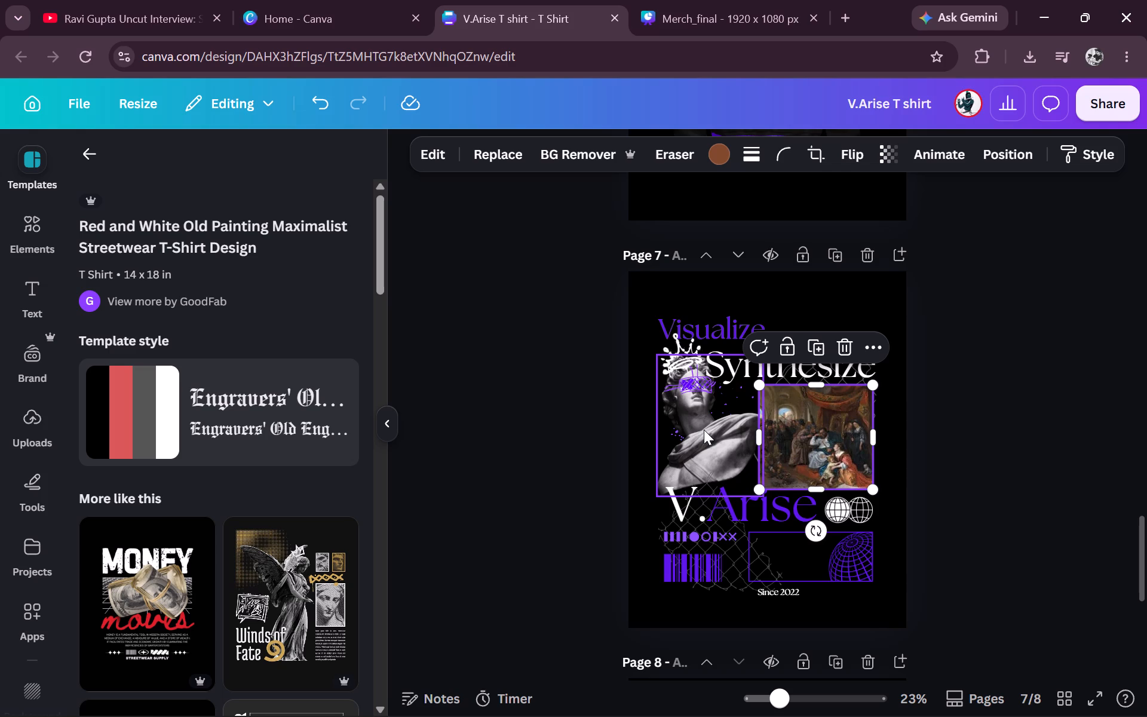
left_click(26, 241)
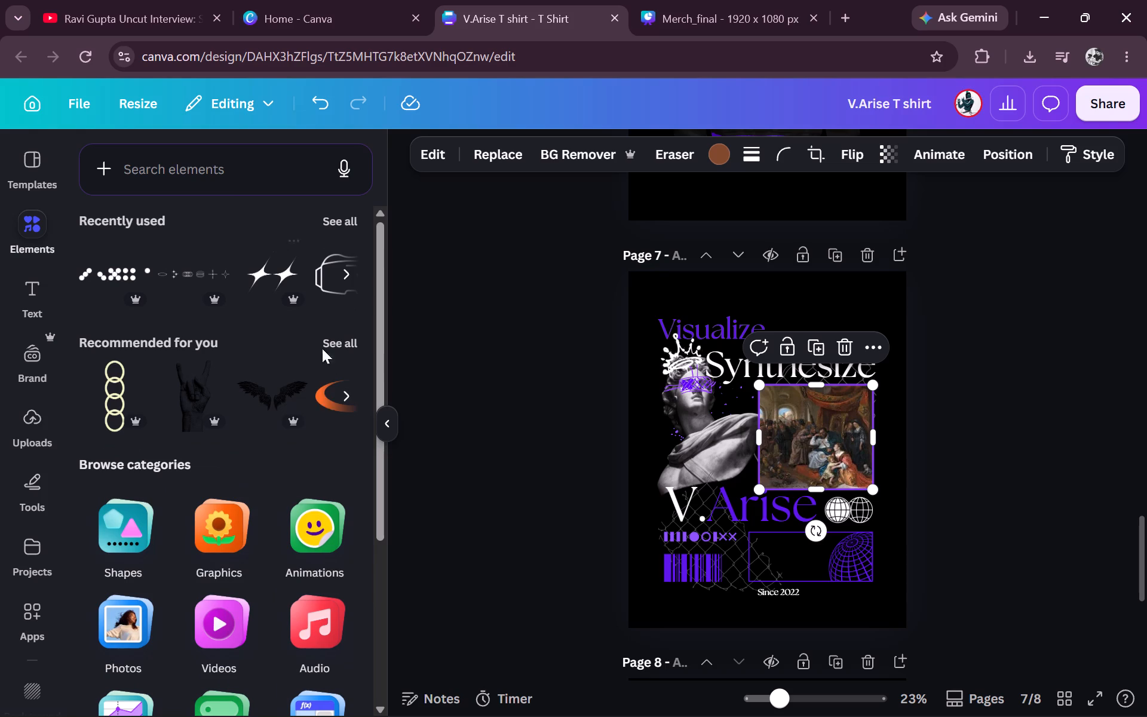
left_click(348, 343)
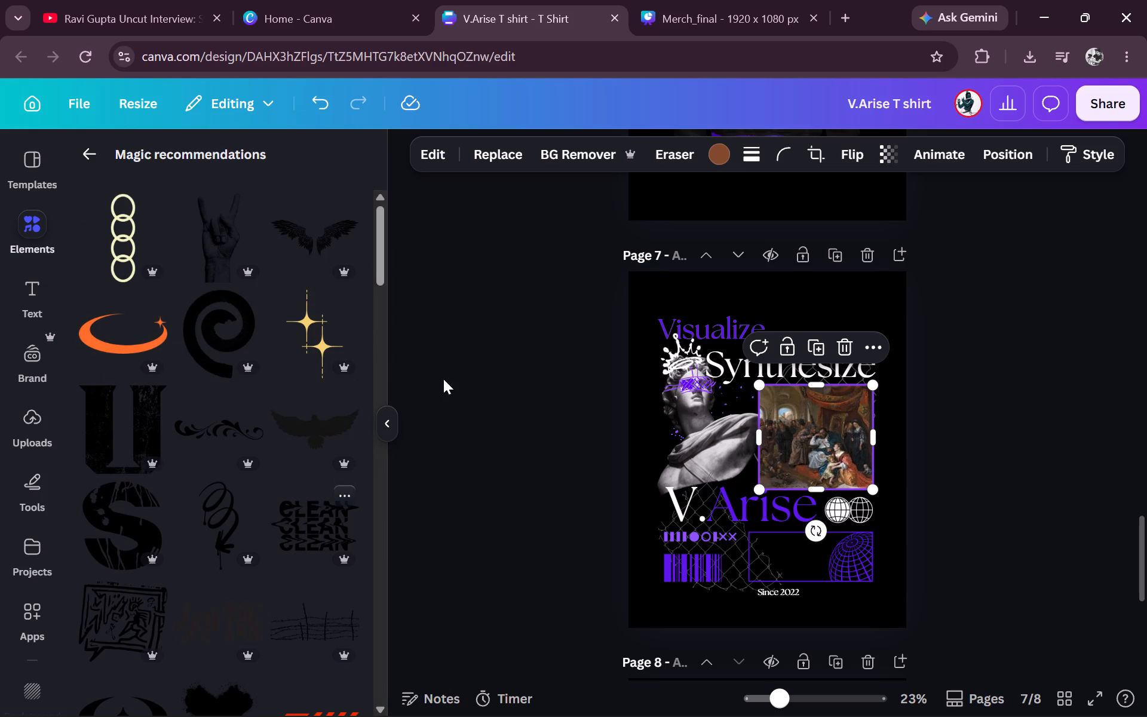
left_click(838, 350)
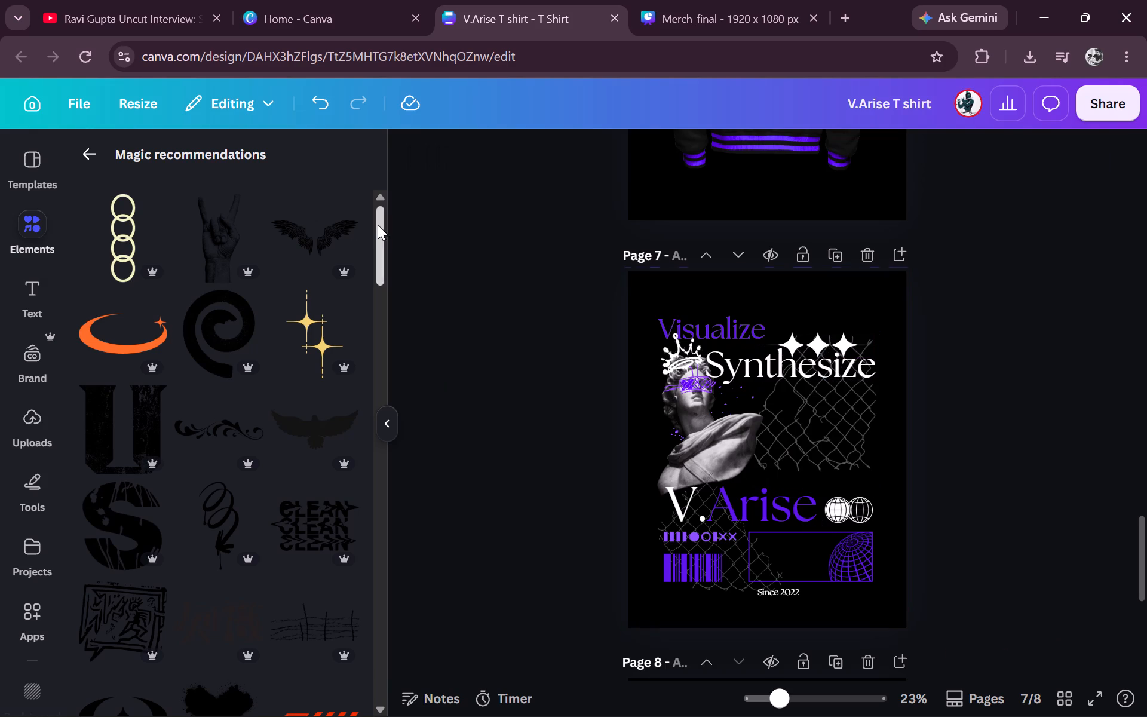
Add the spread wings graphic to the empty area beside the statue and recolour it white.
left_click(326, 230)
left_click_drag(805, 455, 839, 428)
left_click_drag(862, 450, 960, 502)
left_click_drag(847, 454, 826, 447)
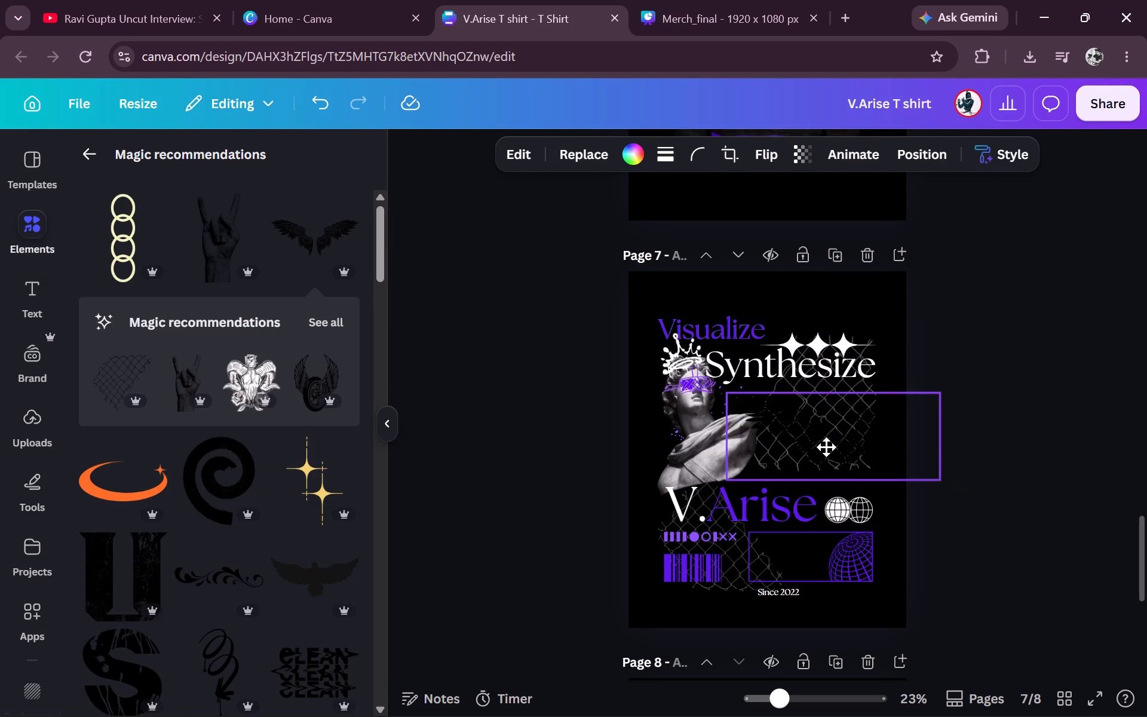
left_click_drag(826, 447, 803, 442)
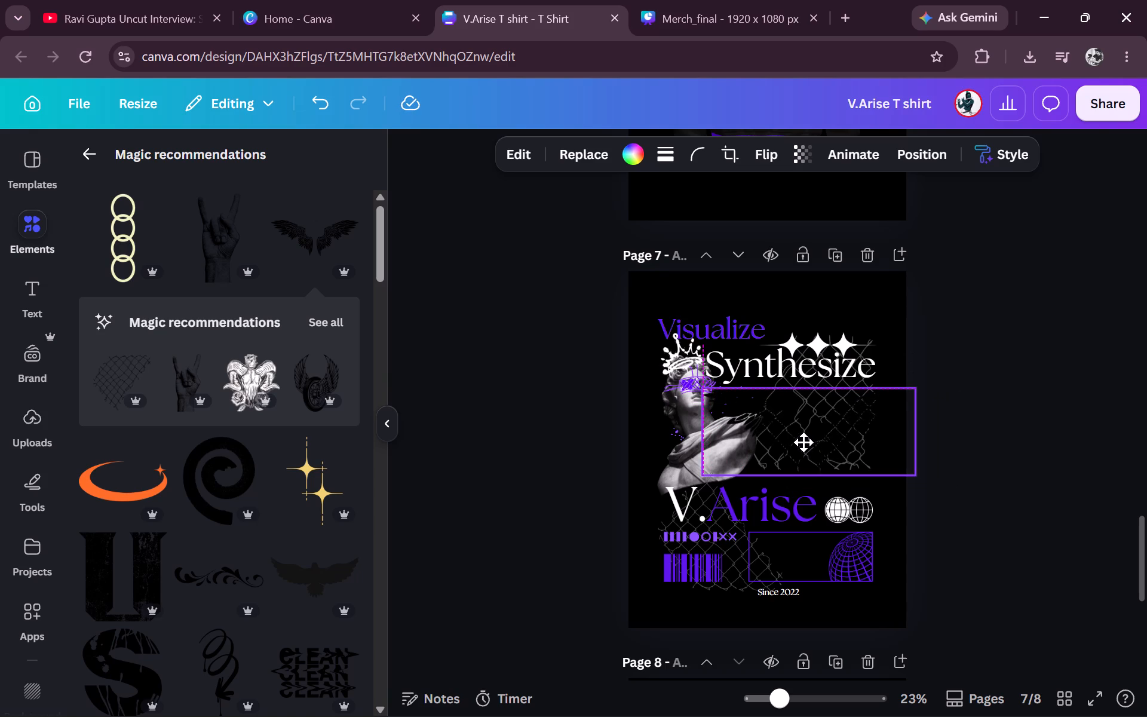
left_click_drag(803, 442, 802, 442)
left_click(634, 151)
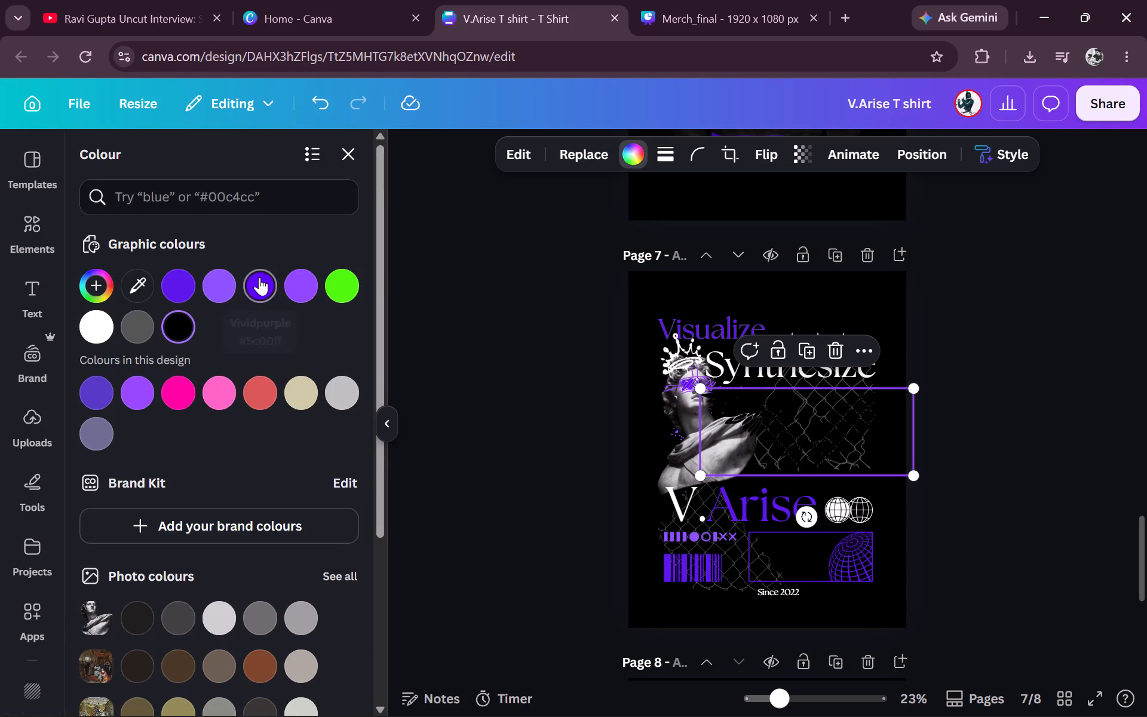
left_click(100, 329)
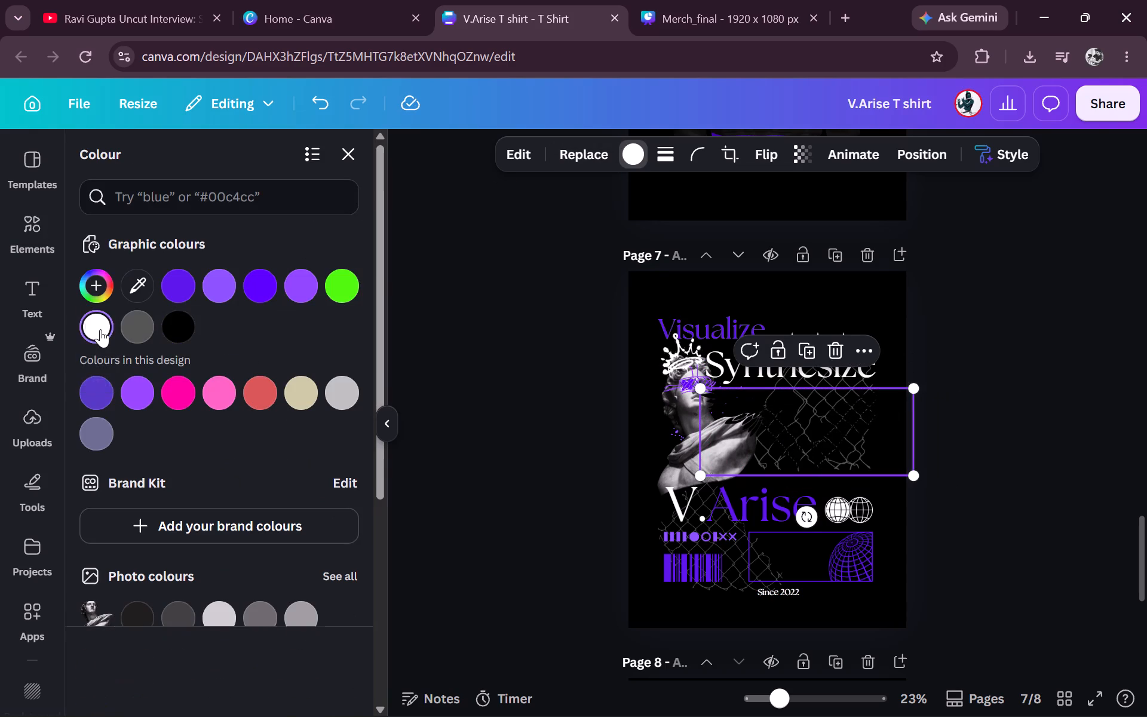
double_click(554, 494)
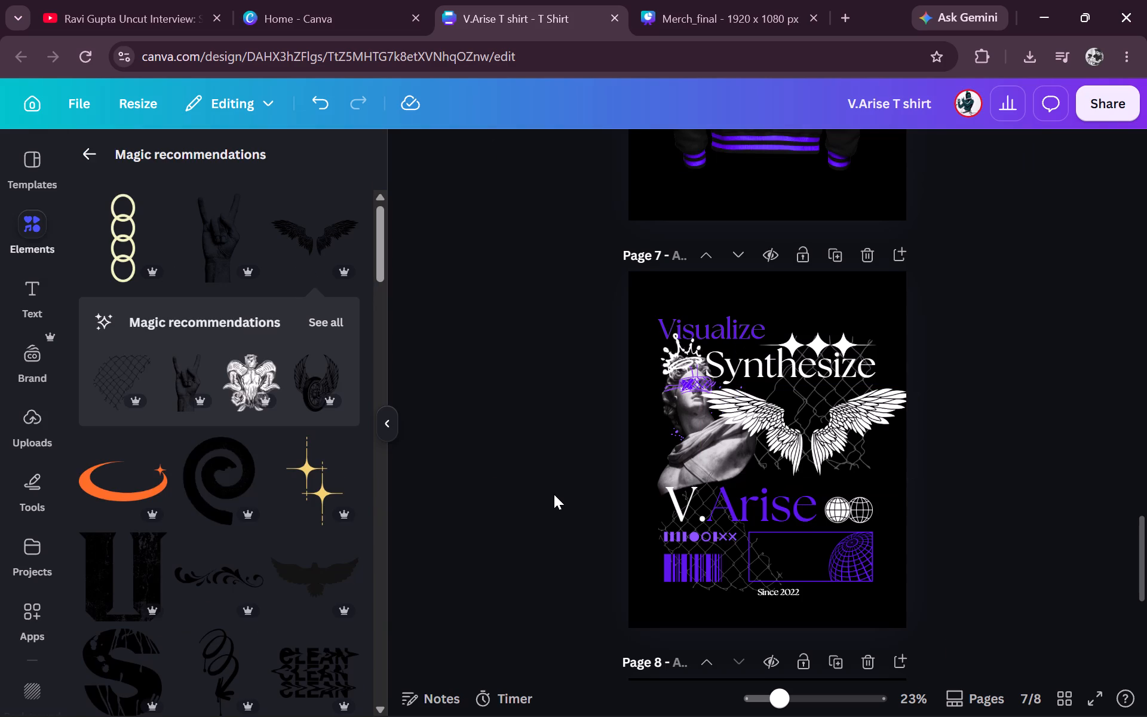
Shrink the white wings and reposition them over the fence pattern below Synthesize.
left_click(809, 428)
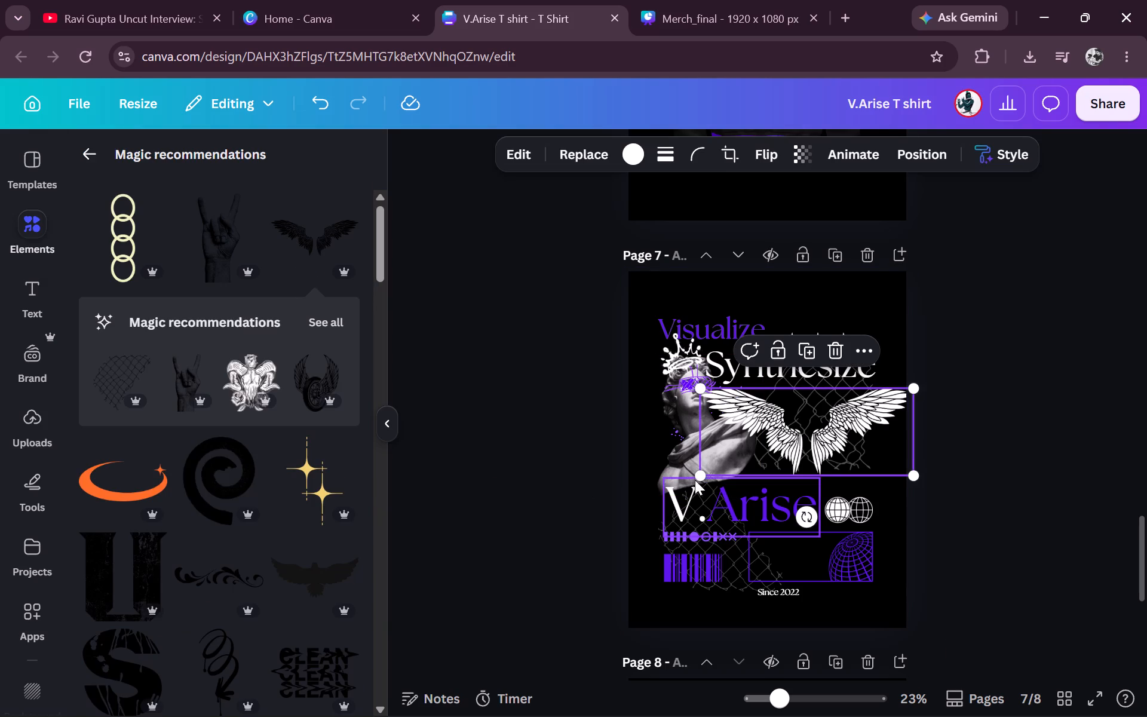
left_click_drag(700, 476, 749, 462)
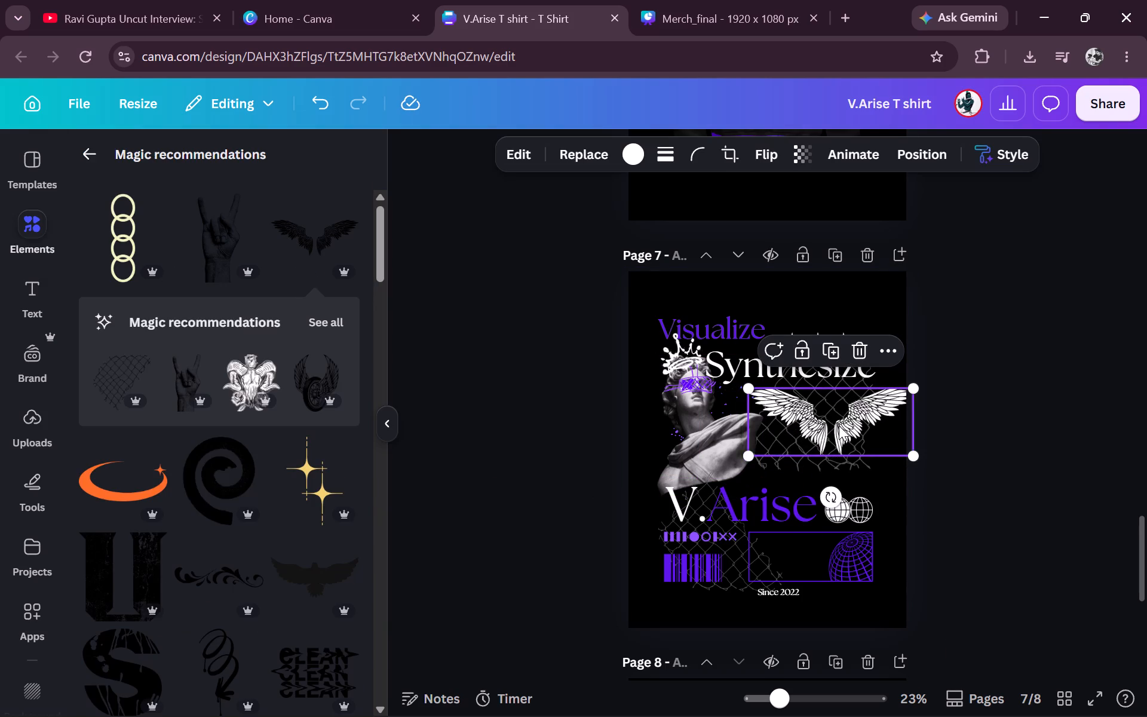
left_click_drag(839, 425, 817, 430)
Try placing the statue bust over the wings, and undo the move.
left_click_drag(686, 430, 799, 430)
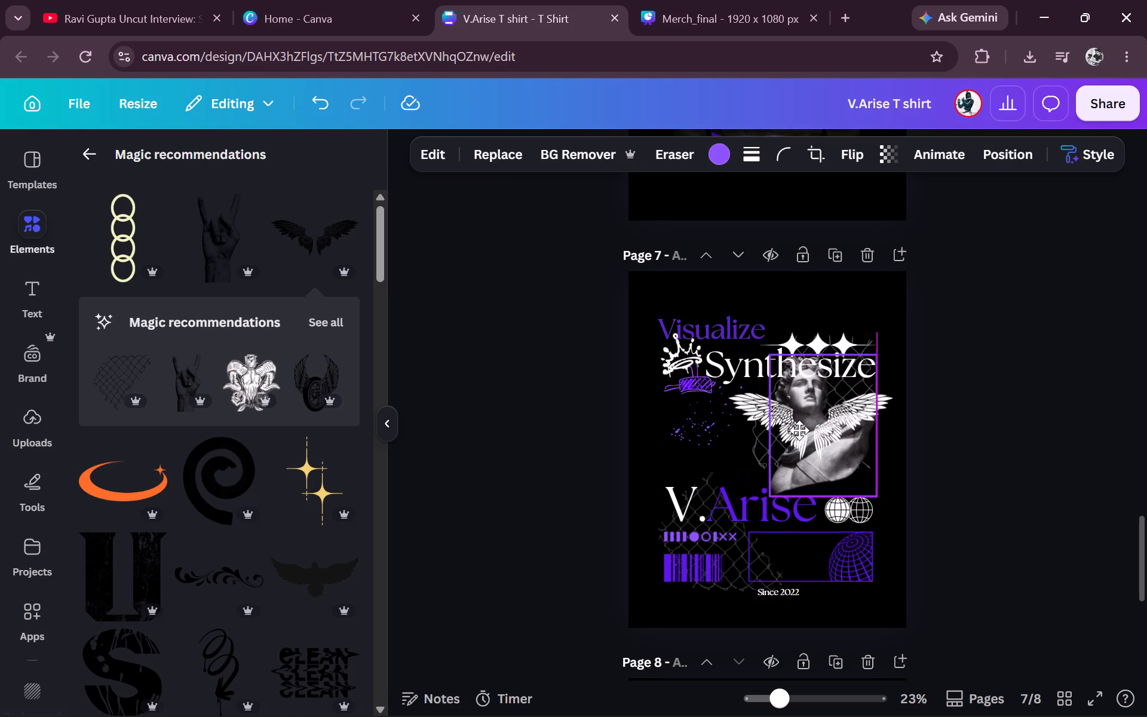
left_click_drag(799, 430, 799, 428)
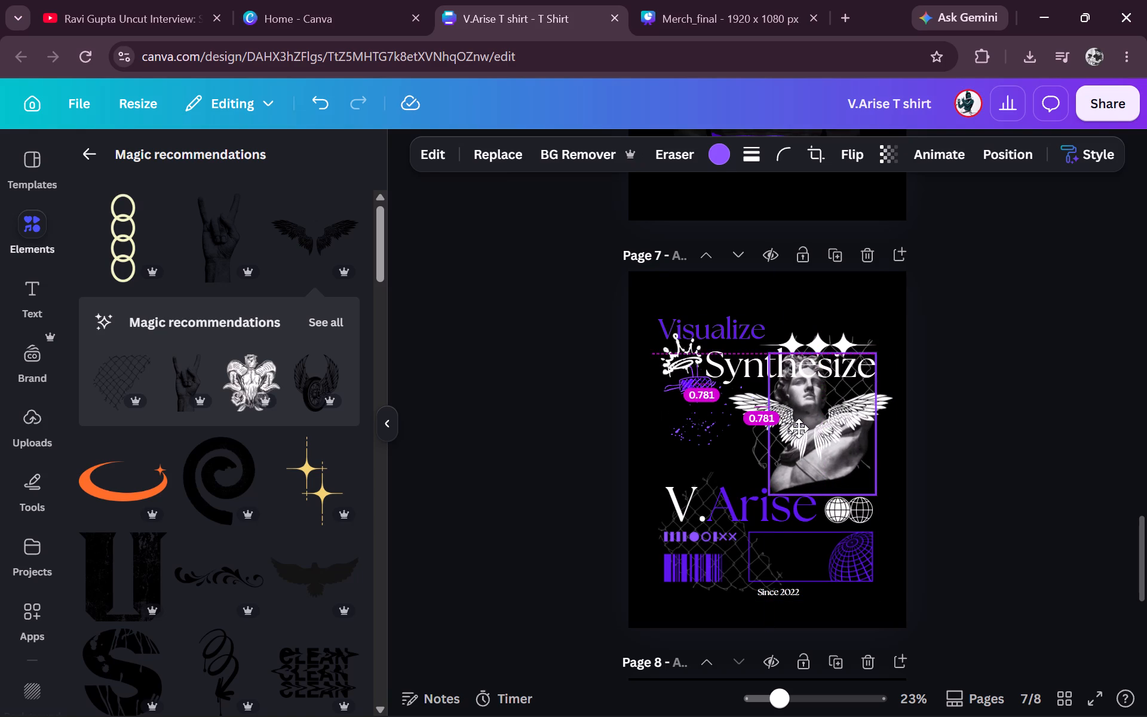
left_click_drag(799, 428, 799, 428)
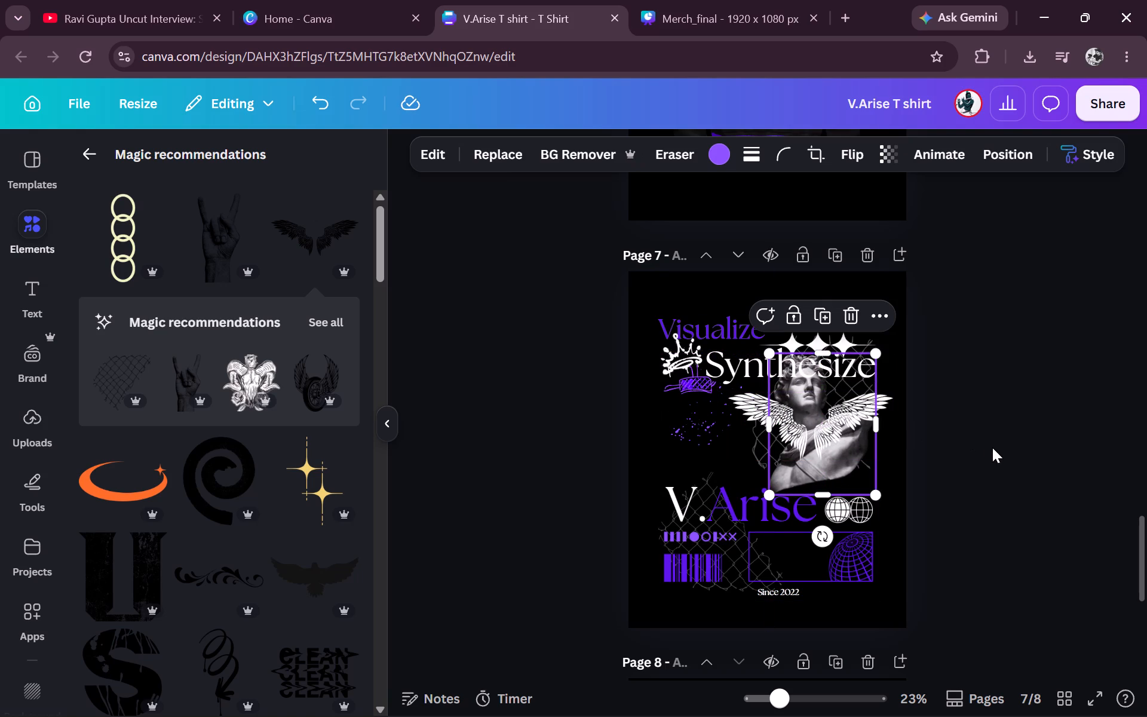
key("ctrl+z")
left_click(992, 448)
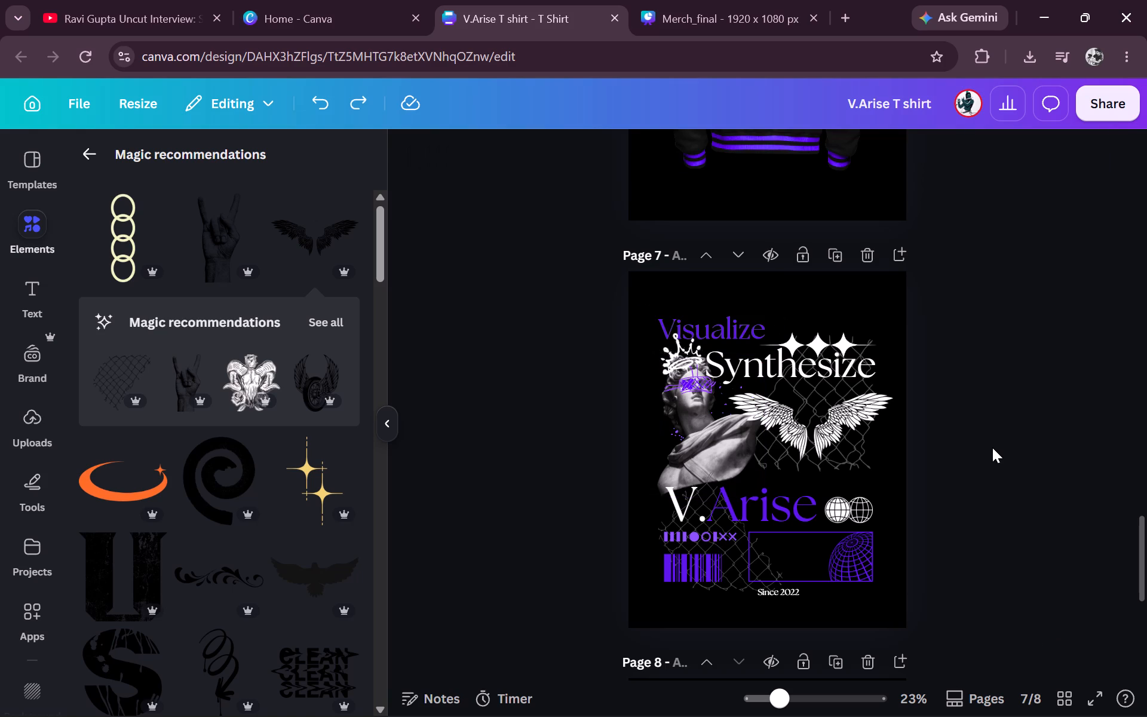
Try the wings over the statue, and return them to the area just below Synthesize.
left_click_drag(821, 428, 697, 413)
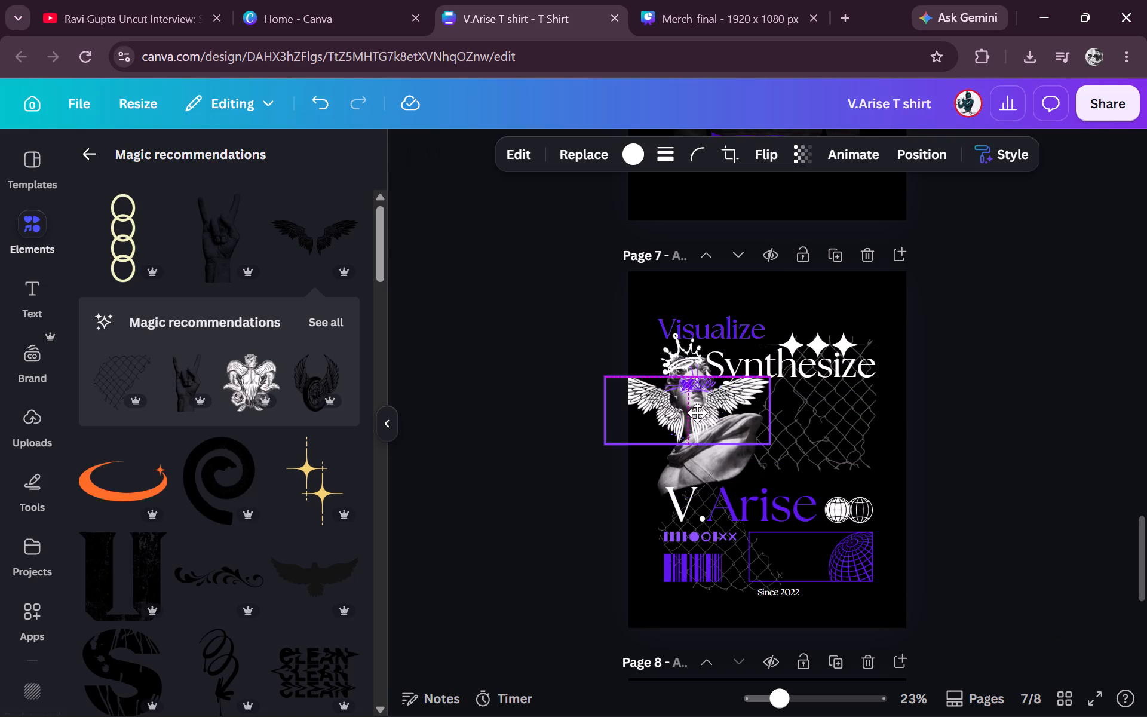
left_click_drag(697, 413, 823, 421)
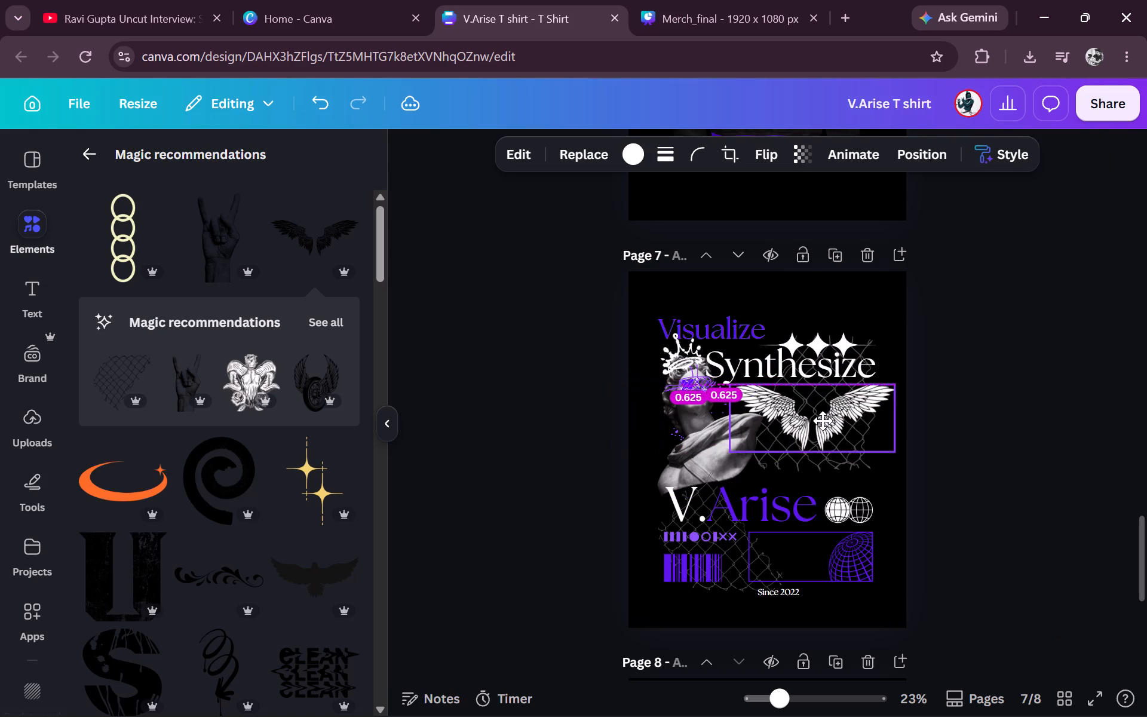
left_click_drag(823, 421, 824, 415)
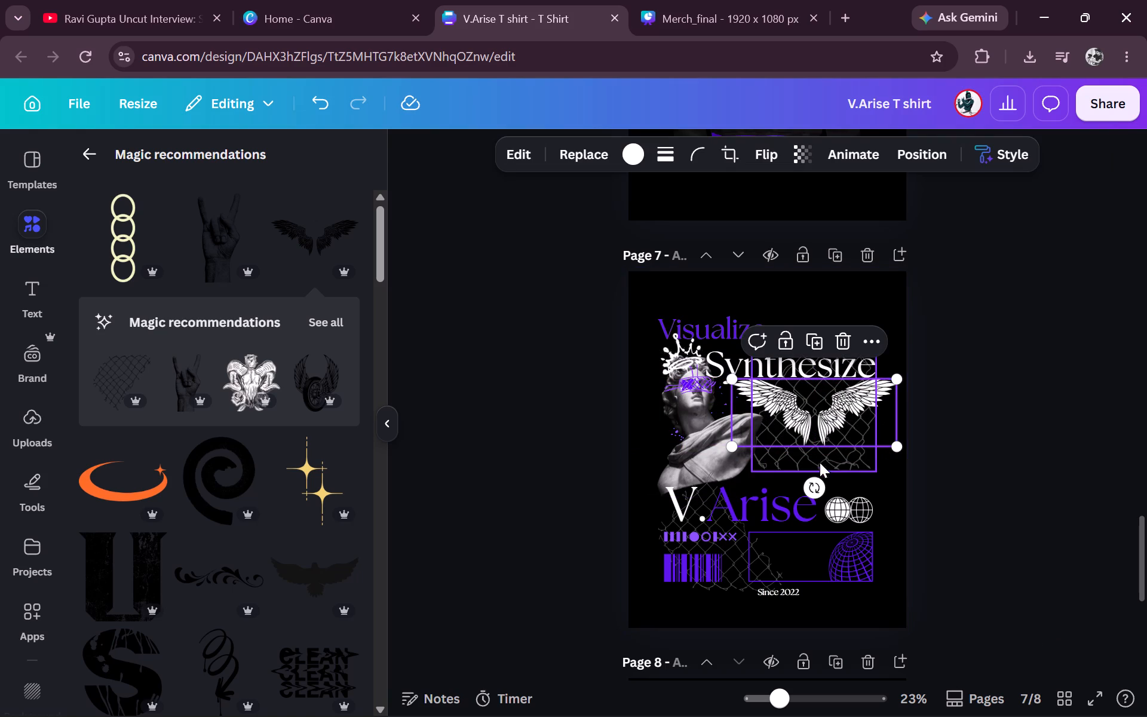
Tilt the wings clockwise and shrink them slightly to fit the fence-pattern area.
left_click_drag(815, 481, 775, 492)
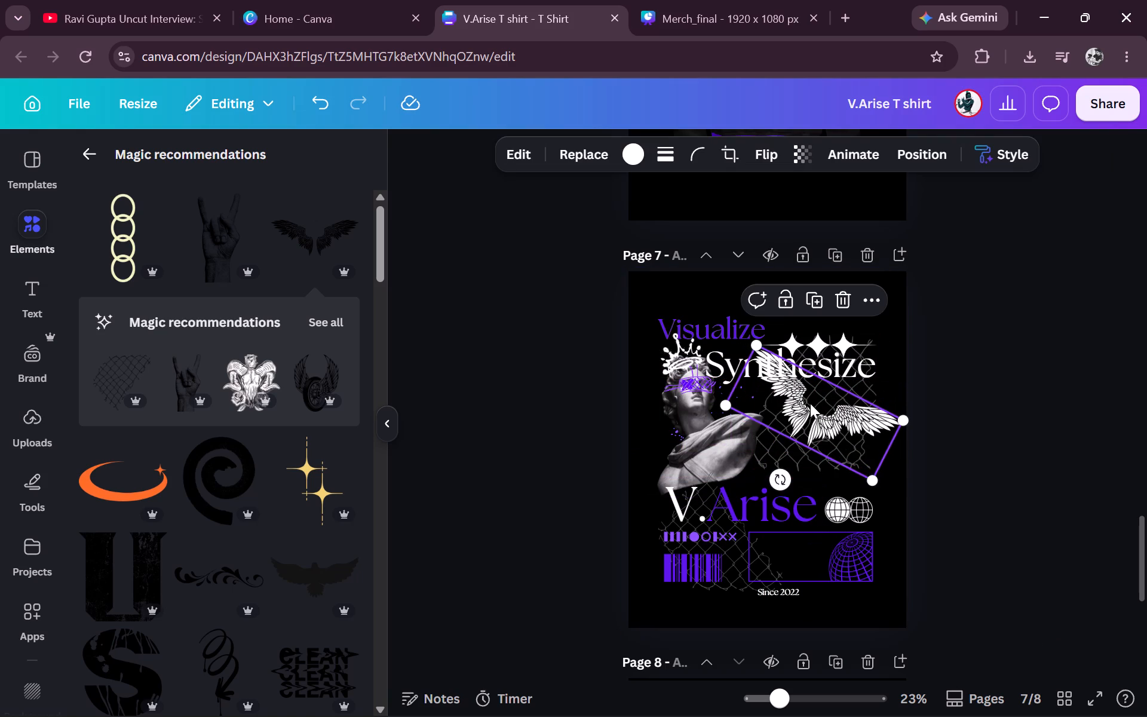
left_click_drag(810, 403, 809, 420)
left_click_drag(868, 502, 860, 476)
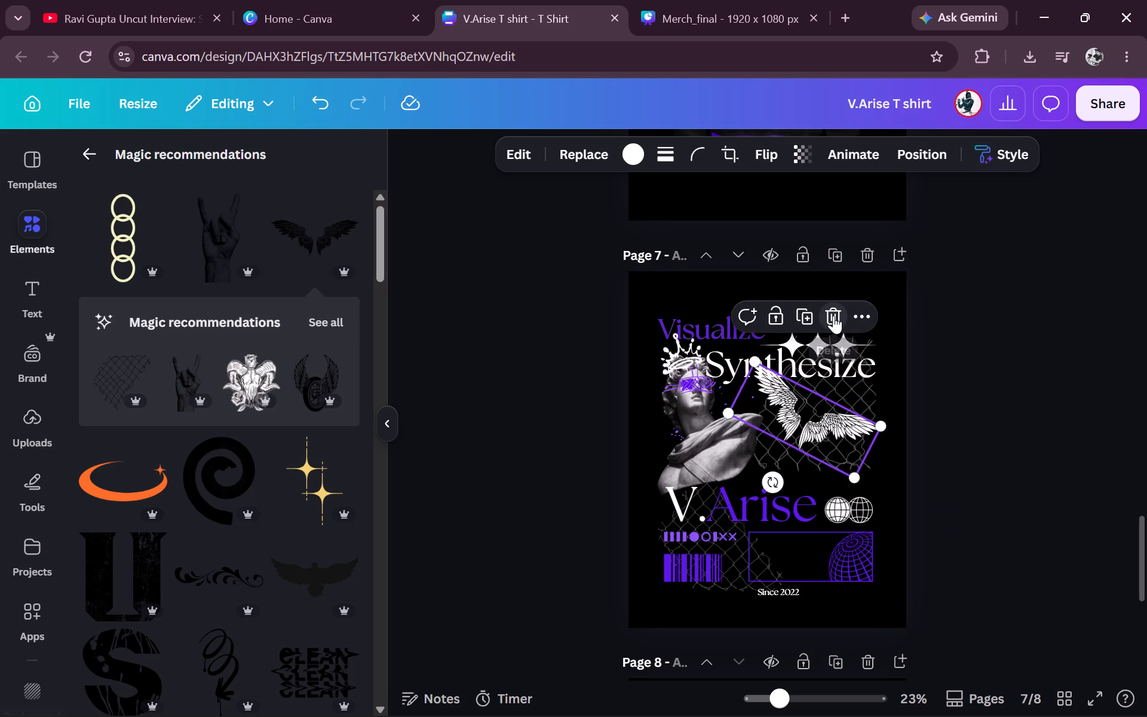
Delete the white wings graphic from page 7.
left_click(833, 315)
Browse the magic recommendations for a graphic that could fill the fence-pattern area on page 7.
scroll(305, 654, "down", 1)
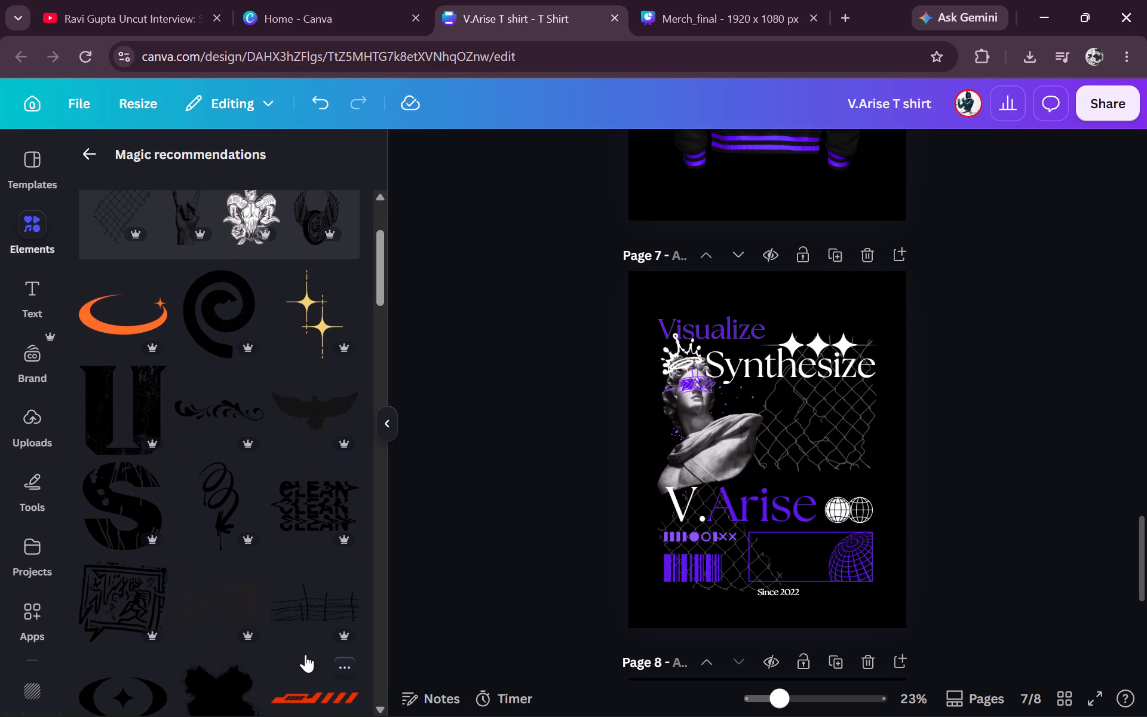
scroll(302, 525, "down", 1)
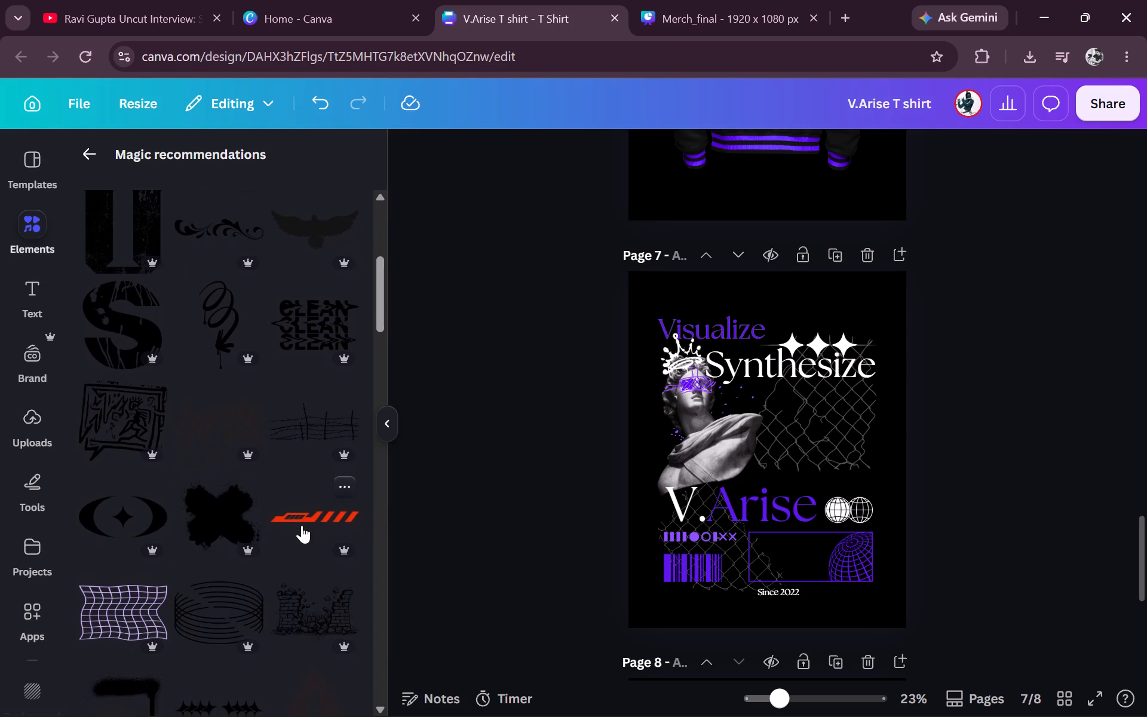
scroll(302, 525, "down", 2)
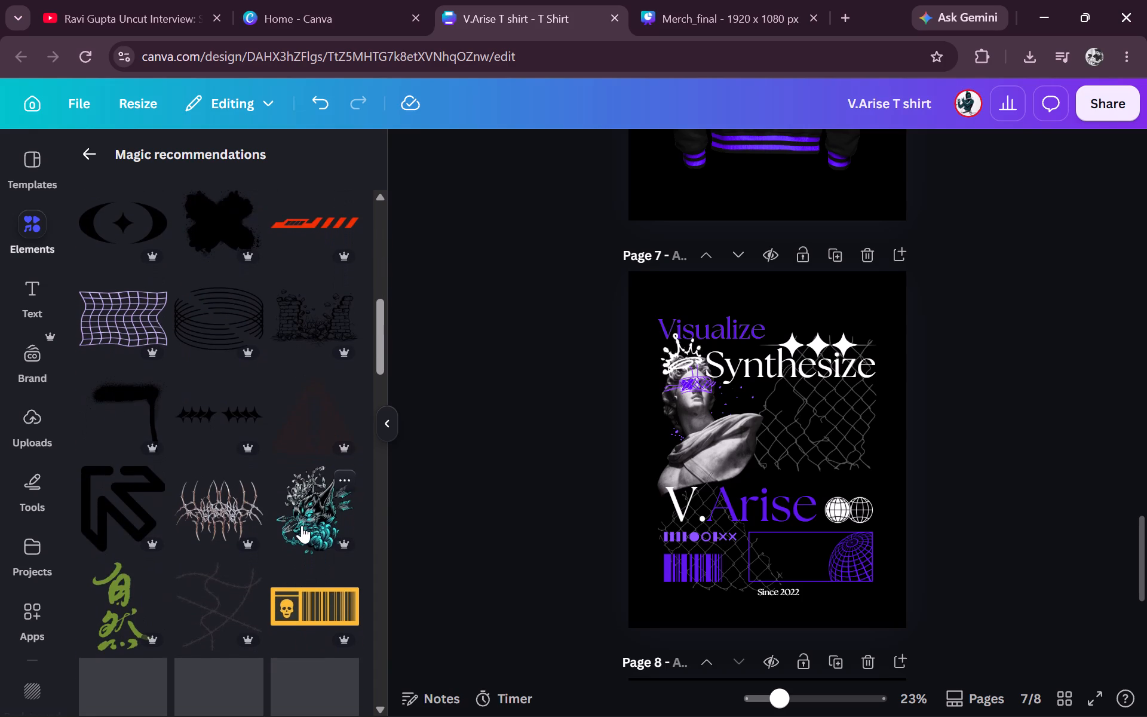
scroll(302, 525, "down", 3)
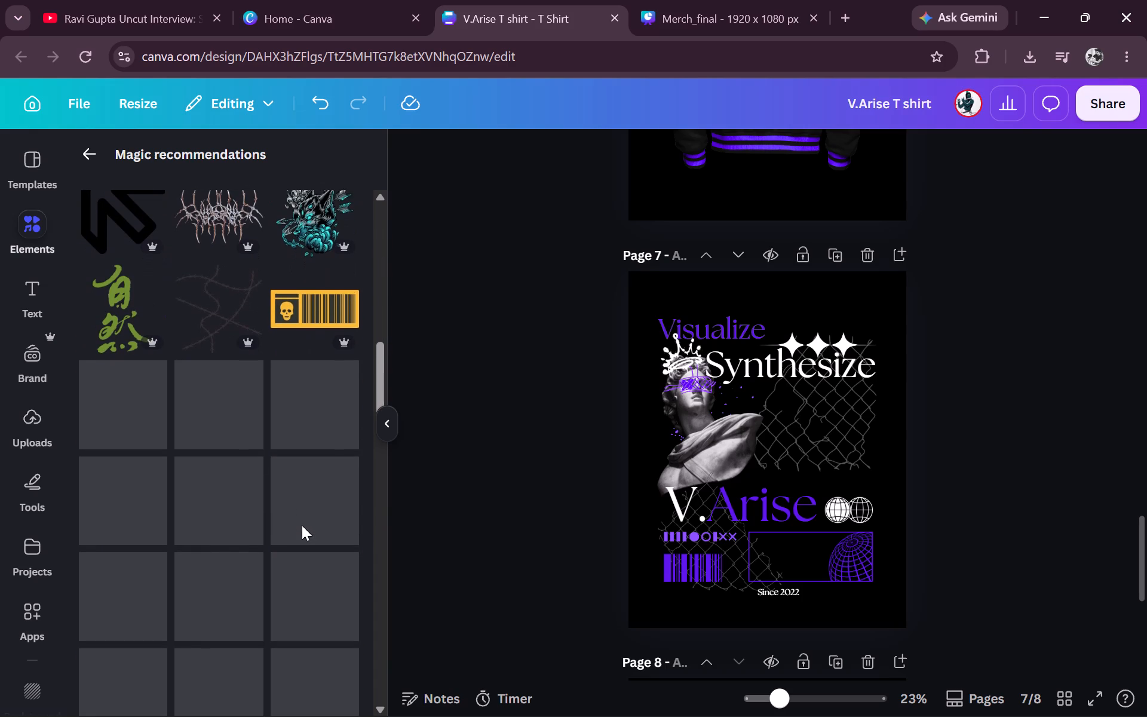
scroll(302, 525, "down", 2)
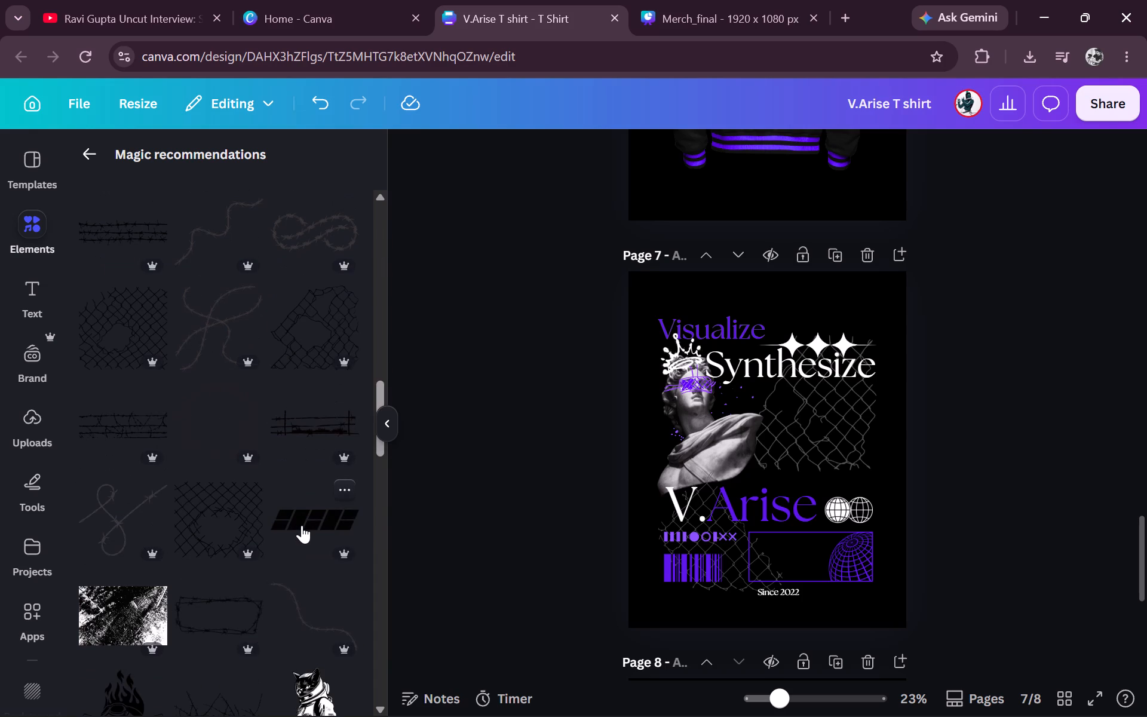
scroll(302, 525, "up", 5)
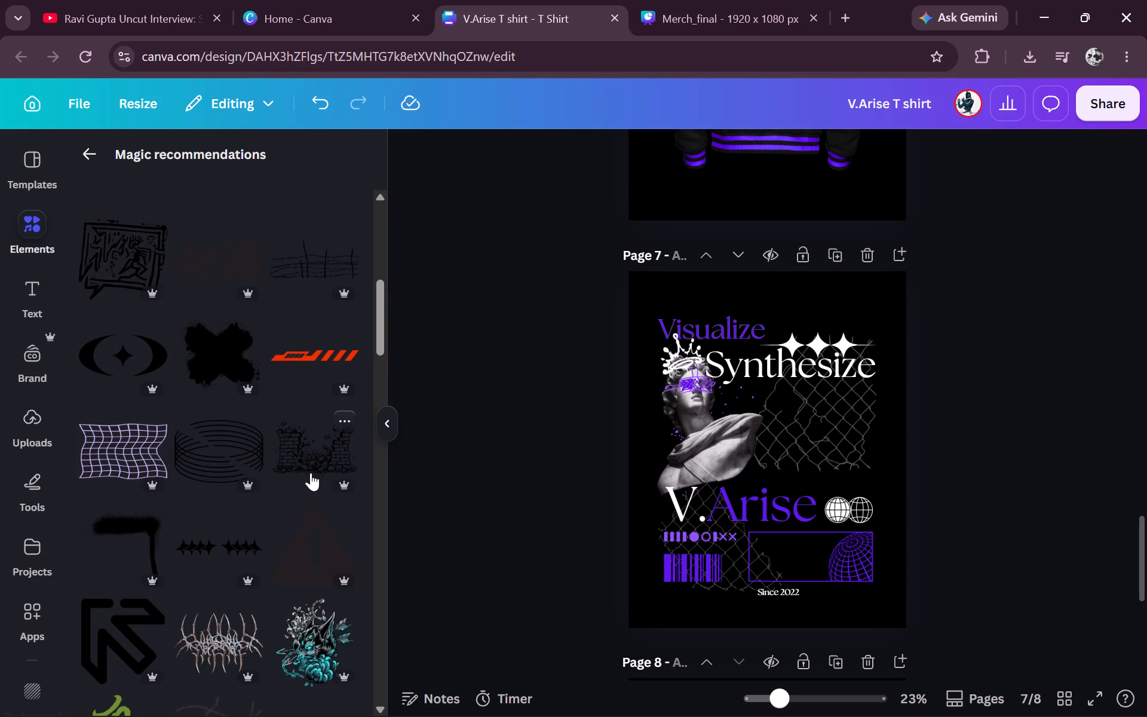
scroll(311, 473, "down", 3)
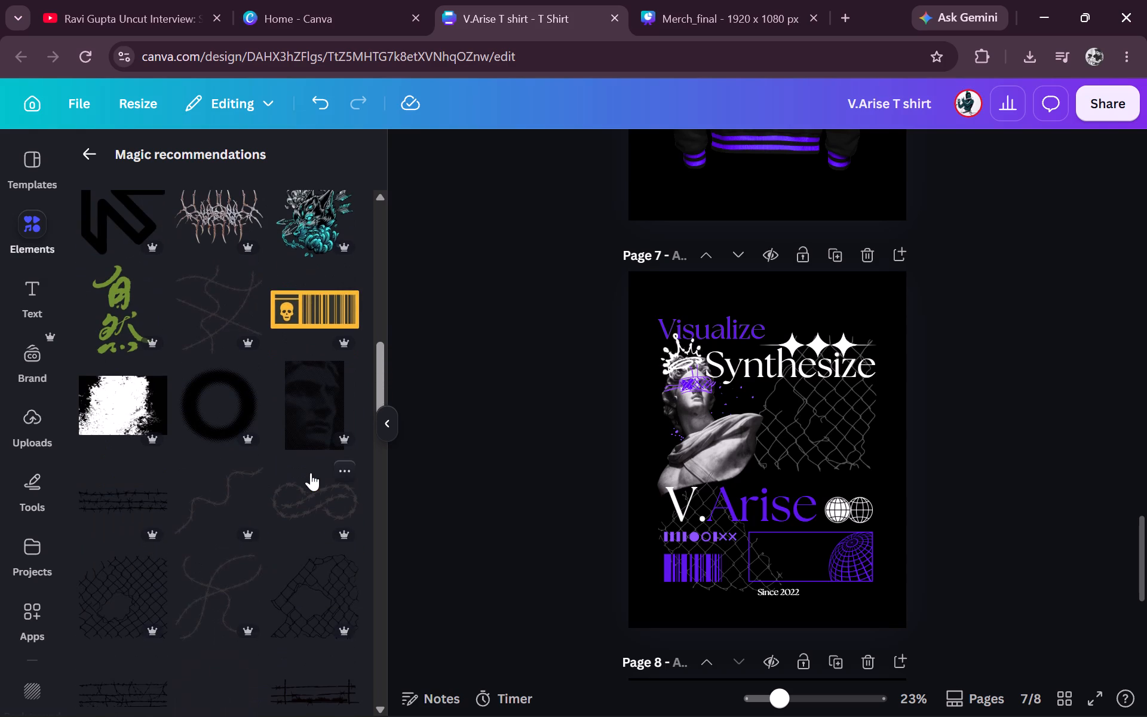
scroll(311, 473, "down", 1)
scroll(311, 473, "up", 1)
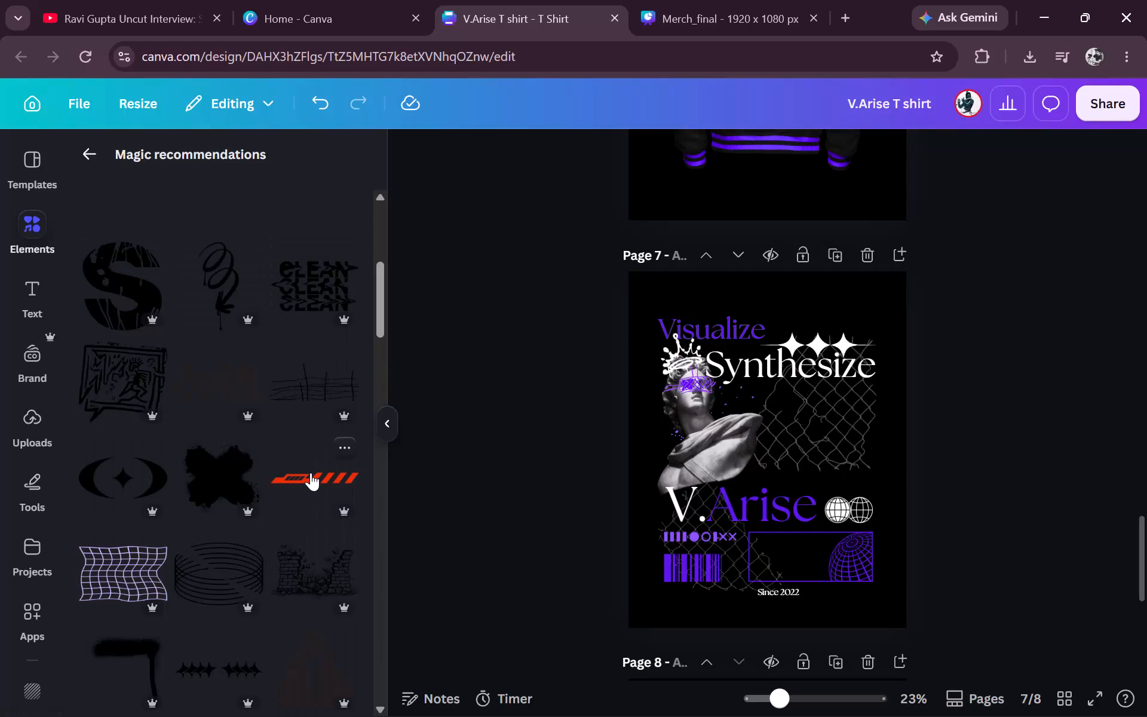
scroll(317, 516, "up", 1)
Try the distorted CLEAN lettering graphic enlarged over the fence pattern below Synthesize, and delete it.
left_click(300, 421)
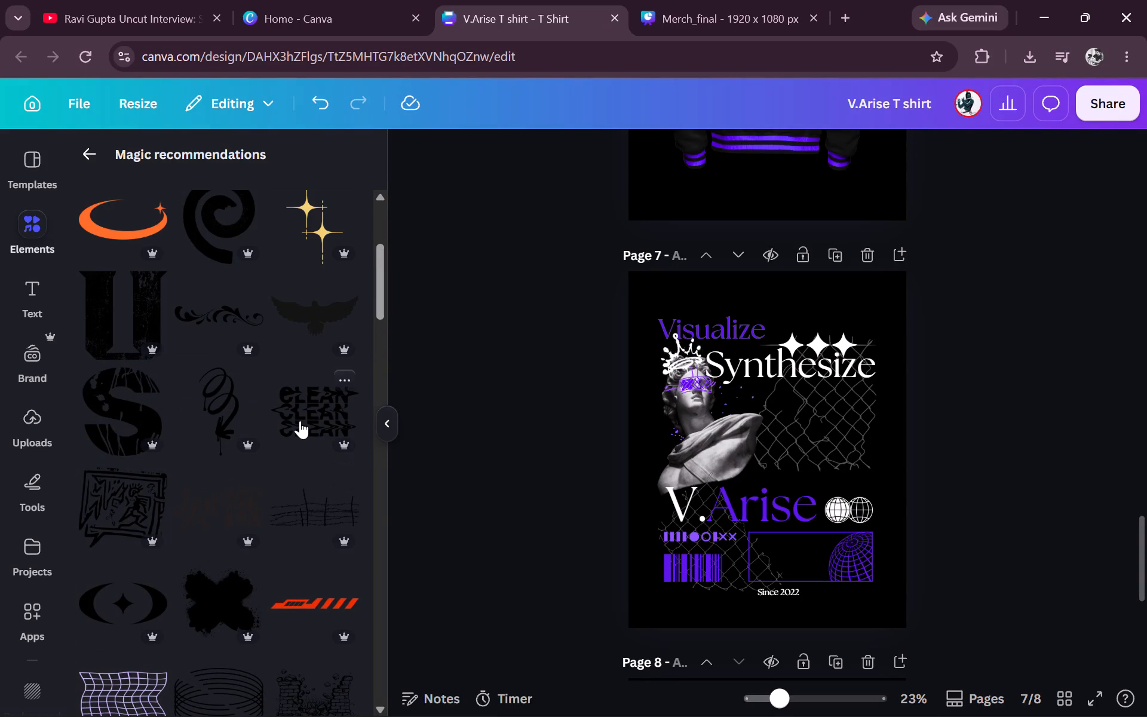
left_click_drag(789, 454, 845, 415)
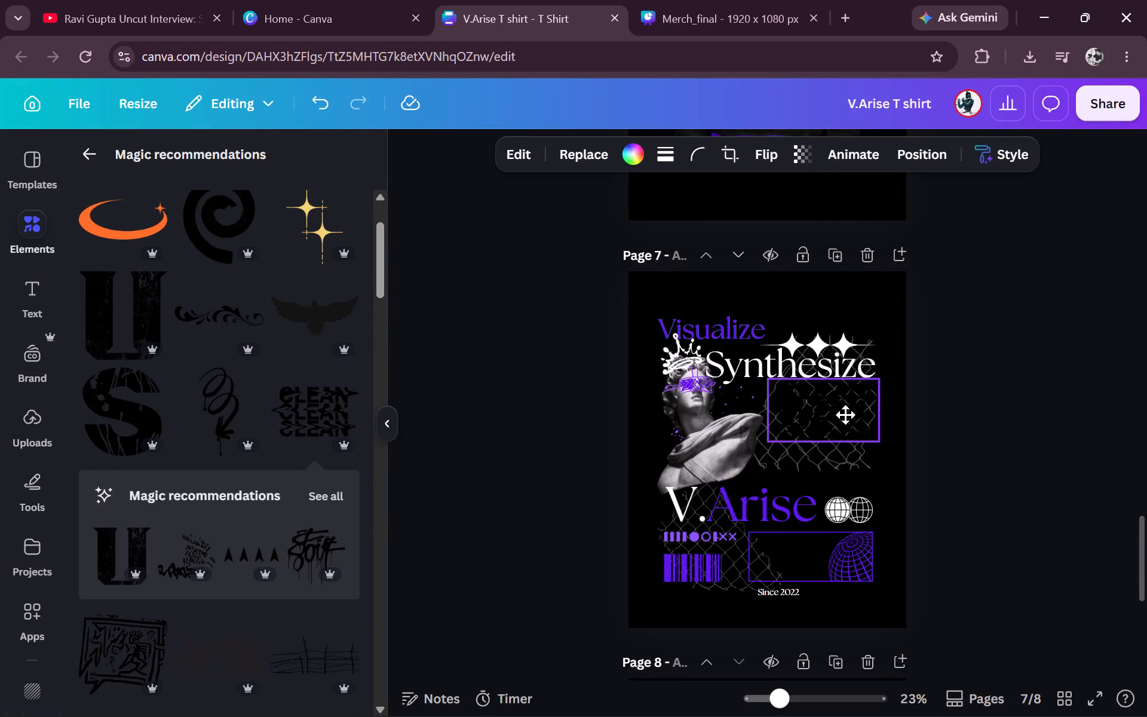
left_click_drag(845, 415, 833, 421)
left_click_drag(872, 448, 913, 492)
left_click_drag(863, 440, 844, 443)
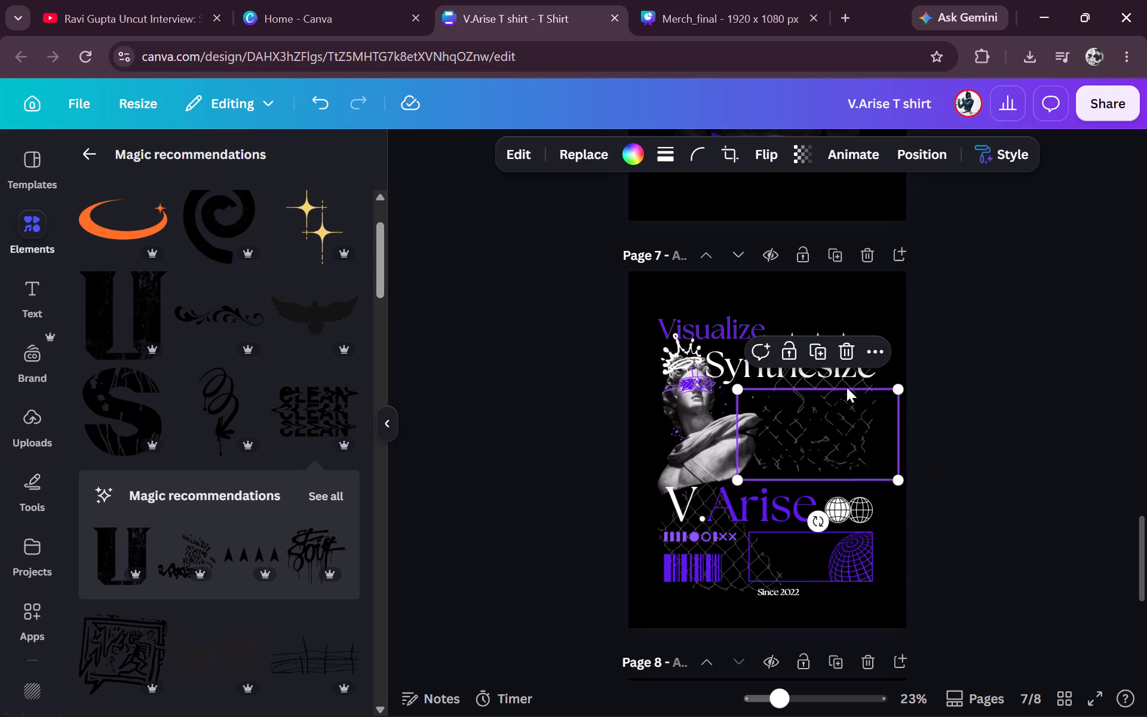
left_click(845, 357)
Look further down the magic recommendations for another graphic that suits the page 7 design.
scroll(271, 542, "up", 4)
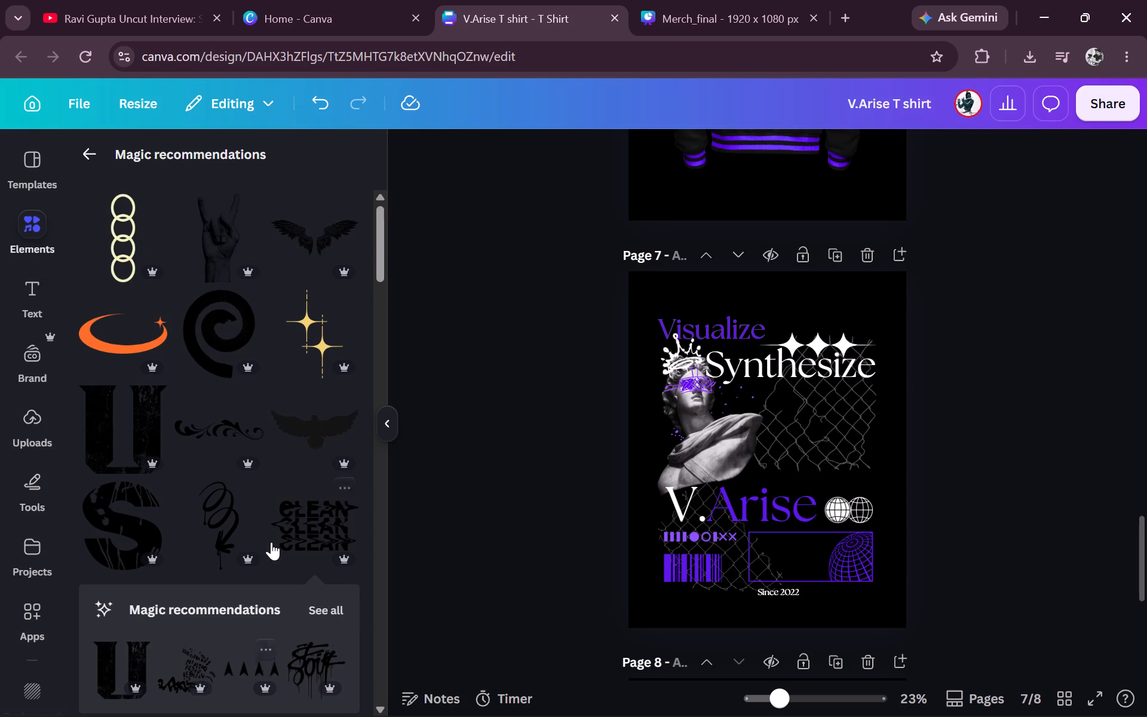
scroll(271, 542, "down", 10)
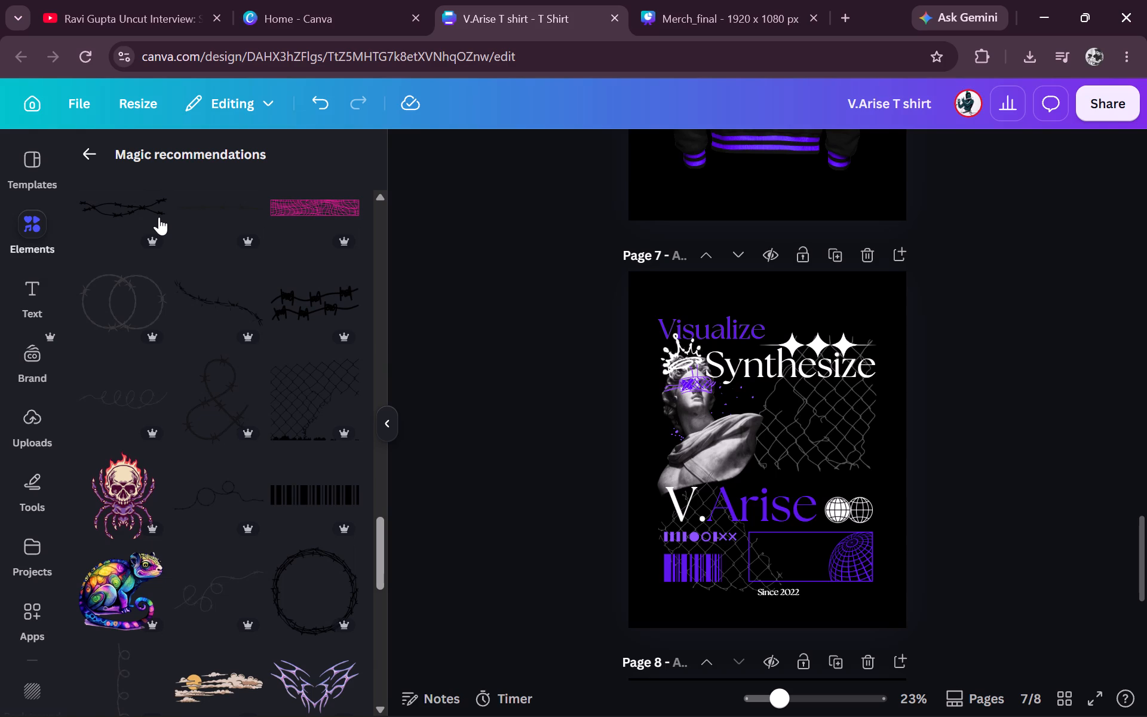
scroll(199, 346, "down", 1)
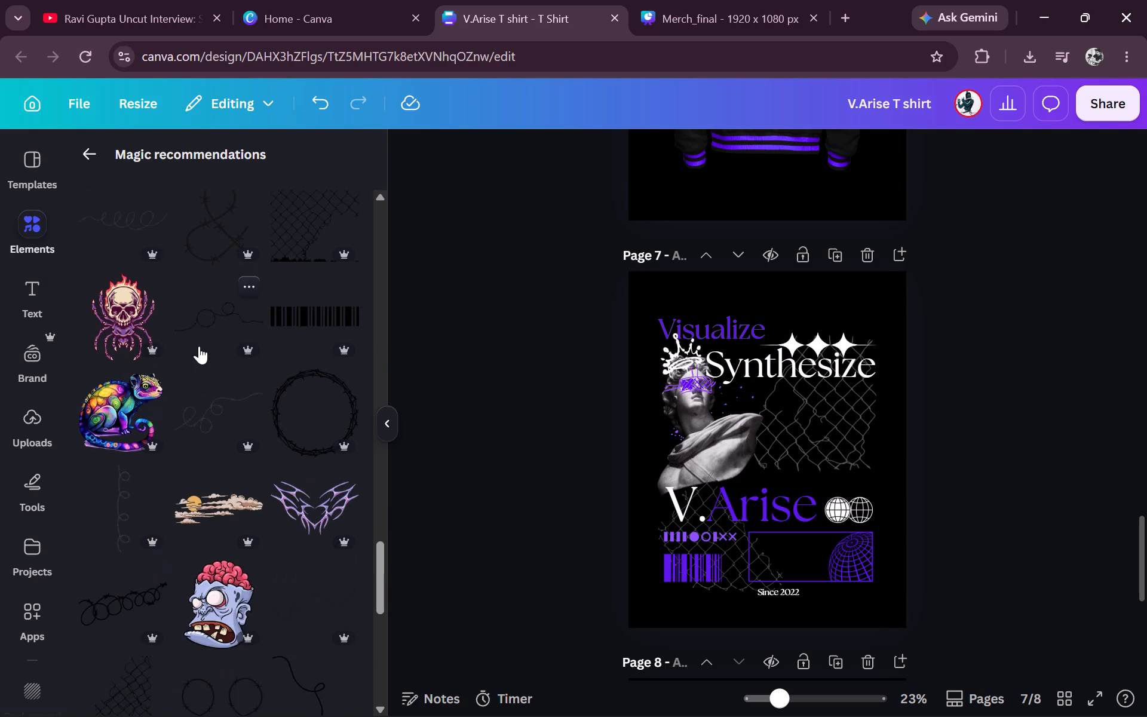
scroll(199, 346, "down", 2)
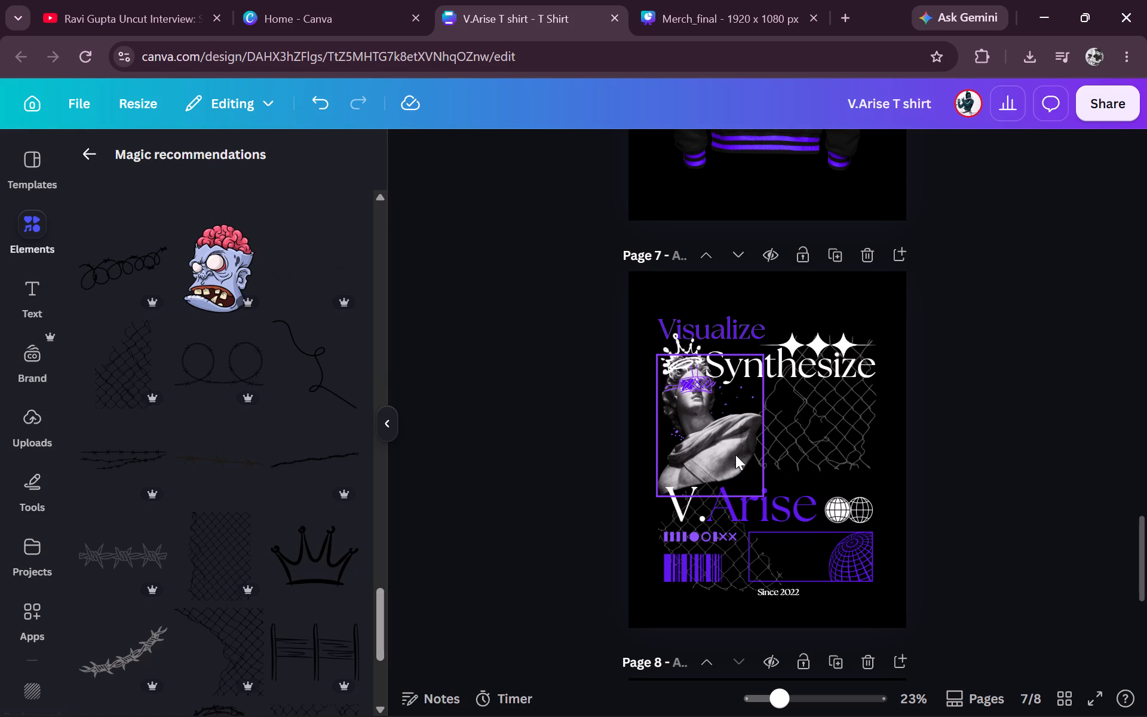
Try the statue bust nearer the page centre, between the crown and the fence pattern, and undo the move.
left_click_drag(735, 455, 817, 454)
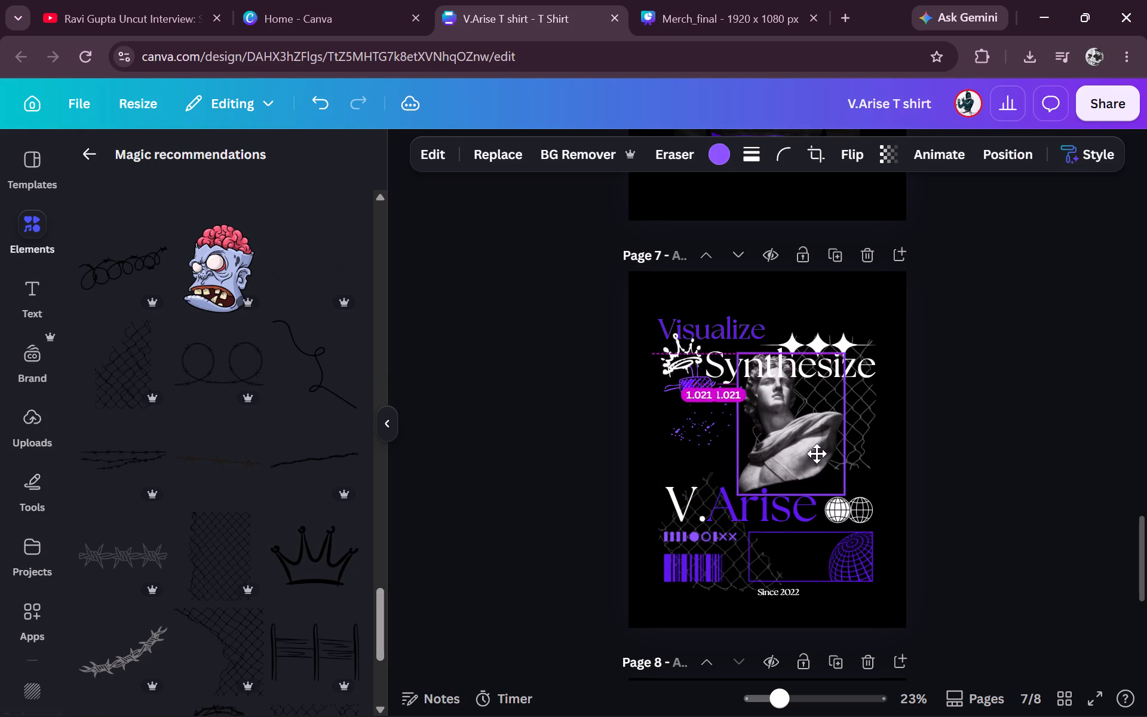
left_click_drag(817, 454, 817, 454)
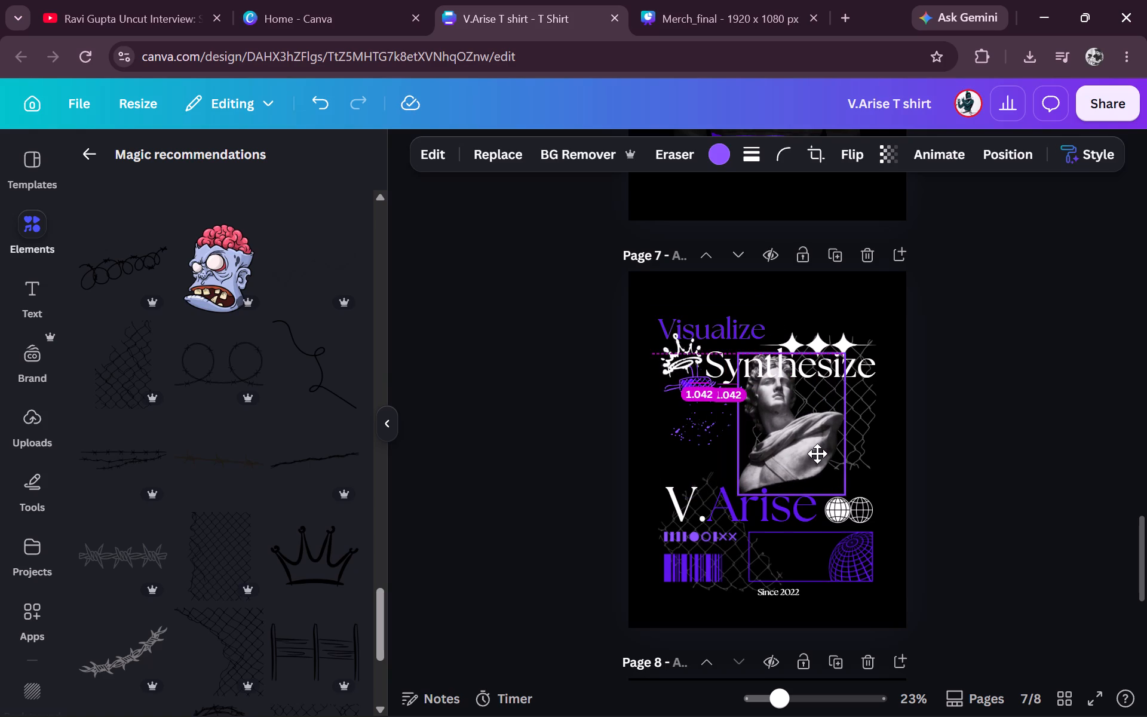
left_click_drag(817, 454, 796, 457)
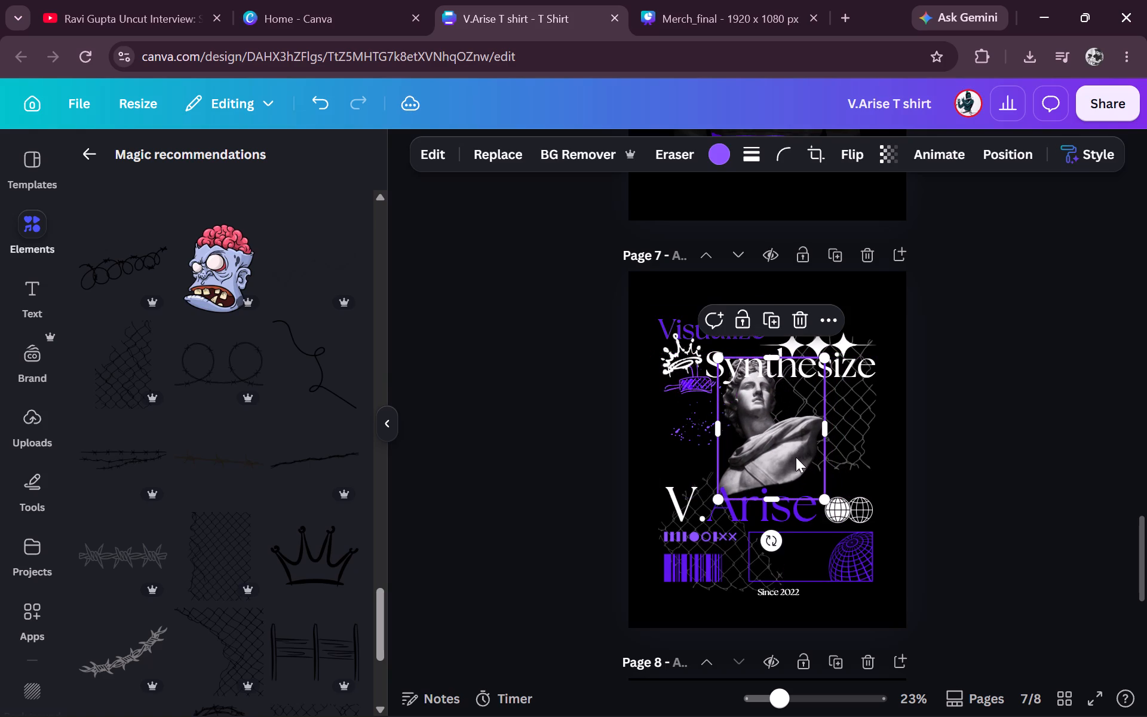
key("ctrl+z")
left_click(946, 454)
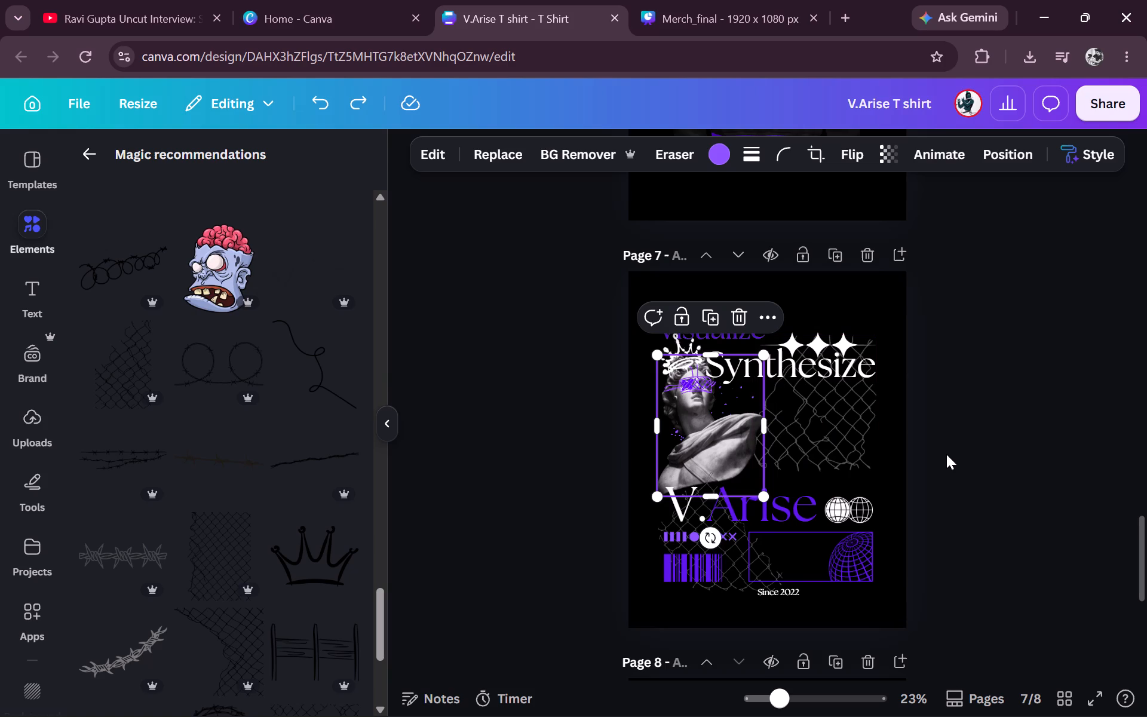
Add the hand-drawn black crown with orange fill, shrink it, and place it just below Synthesize over the fence pattern.
scroll(287, 450, "down", 3)
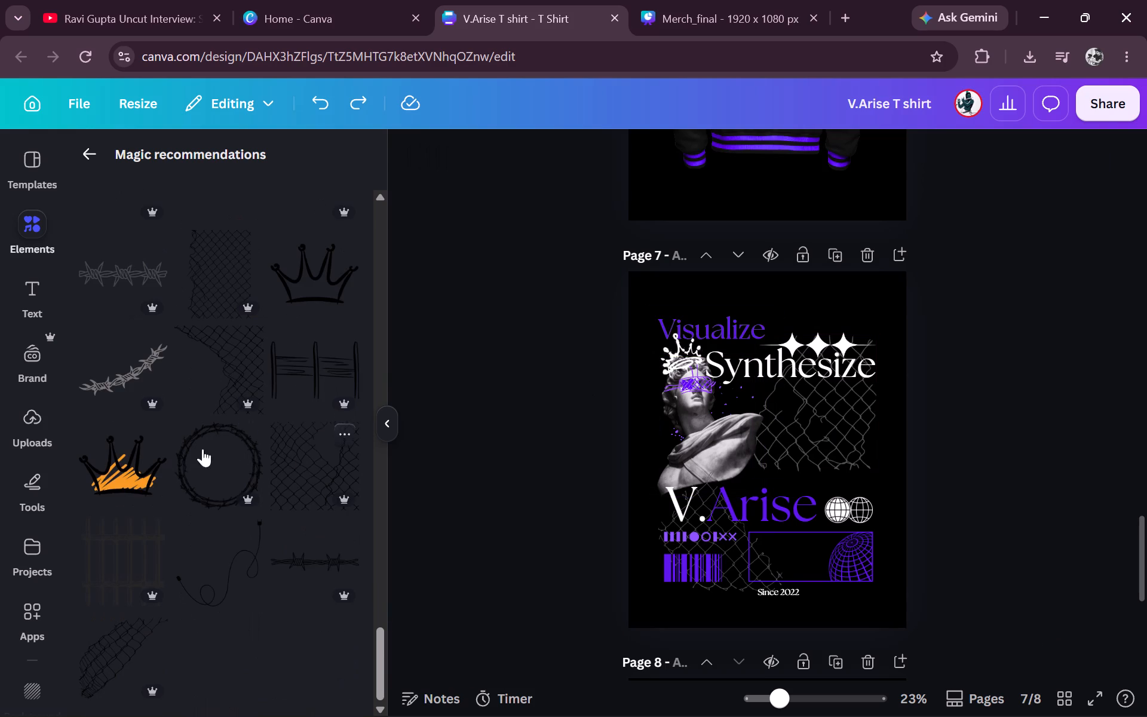
left_click(112, 472)
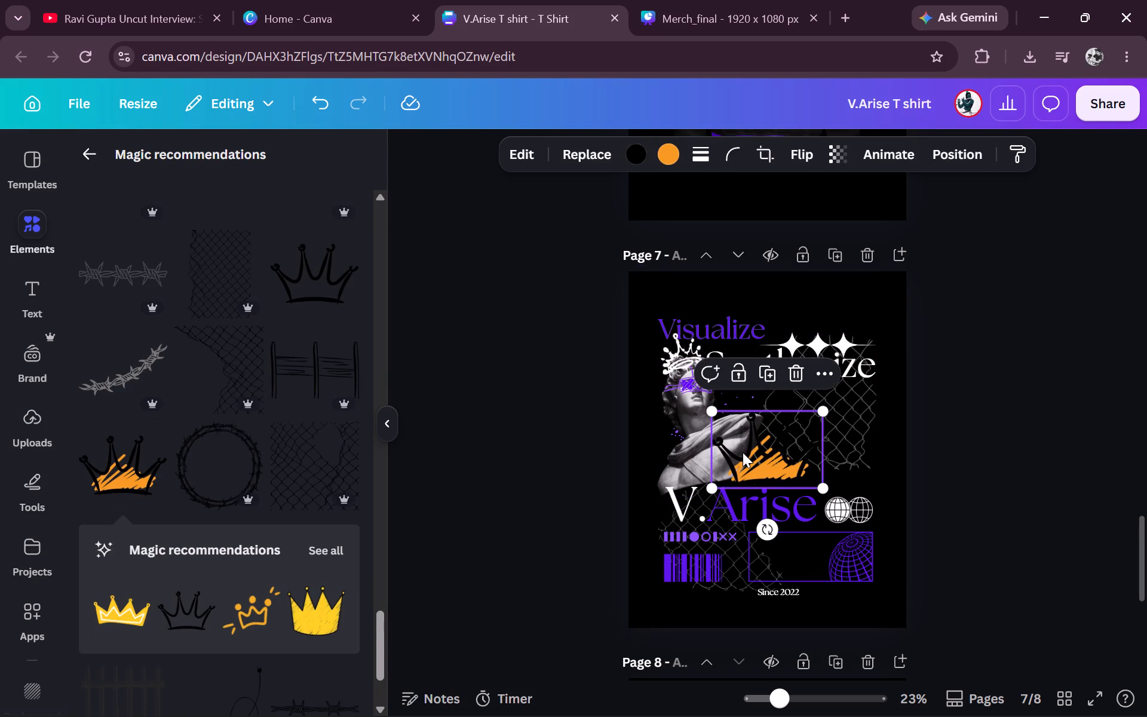
left_click_drag(744, 452, 789, 394)
left_click_drag(756, 430, 781, 405)
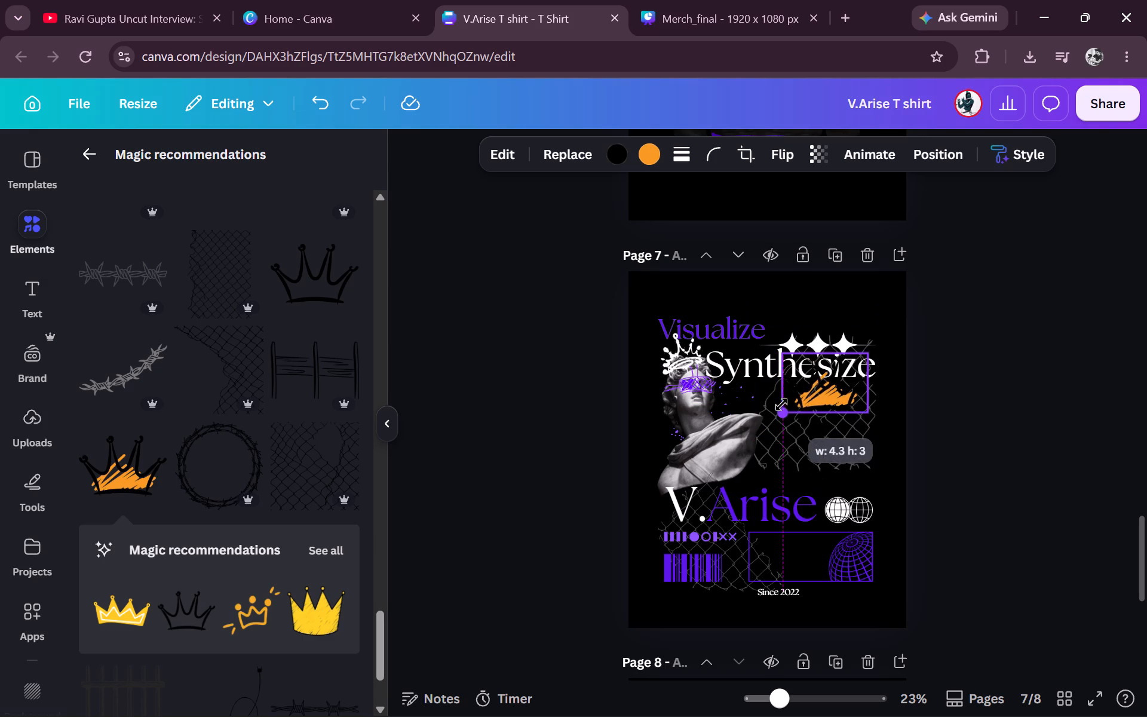
left_click_drag(781, 405, 785, 402)
left_click_drag(826, 385, 806, 395)
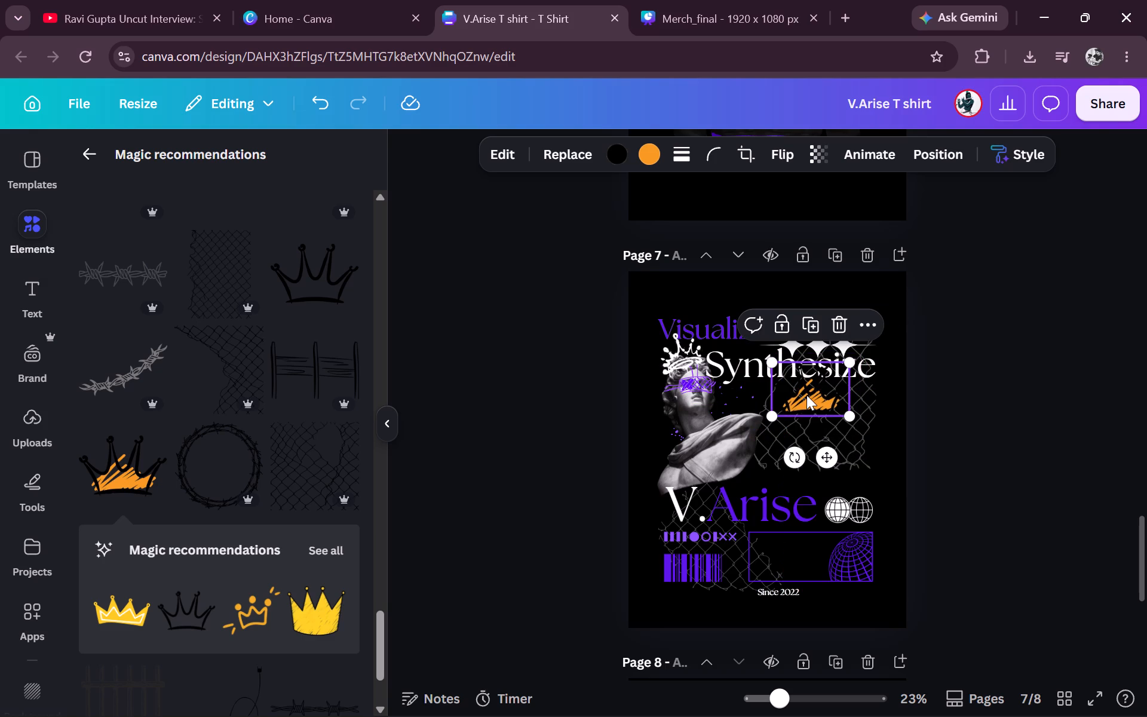
Recolour the new crown's black outline white.
left_click(625, 156)
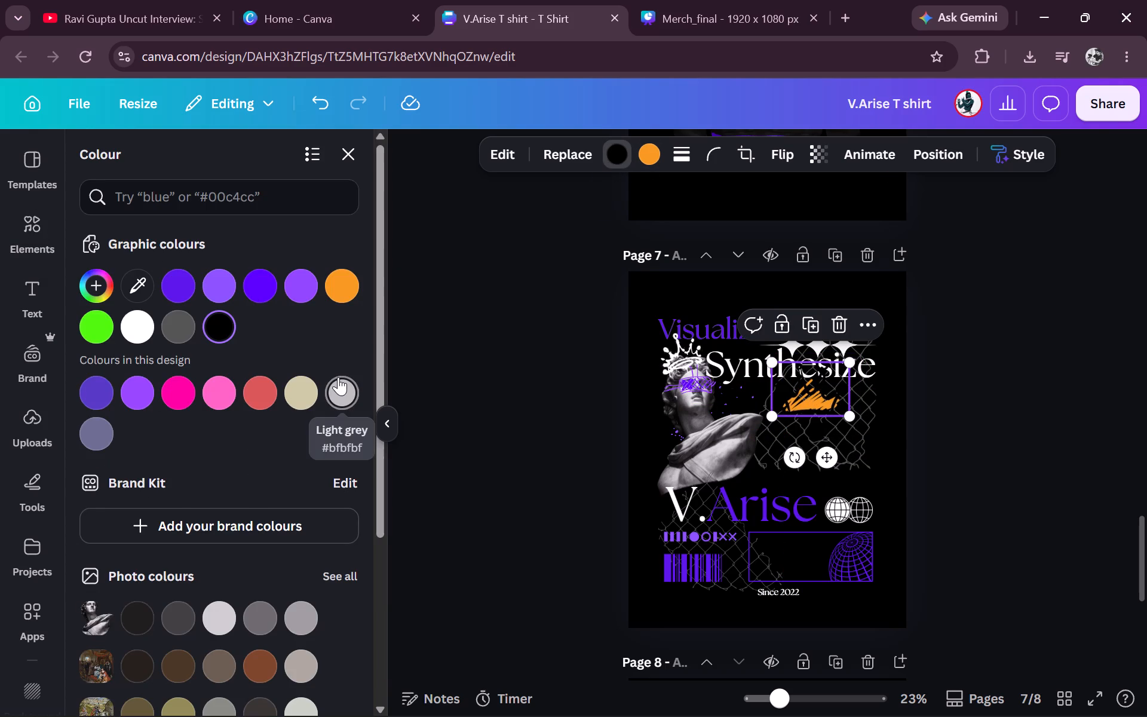
left_click(128, 324)
double_click(489, 394)
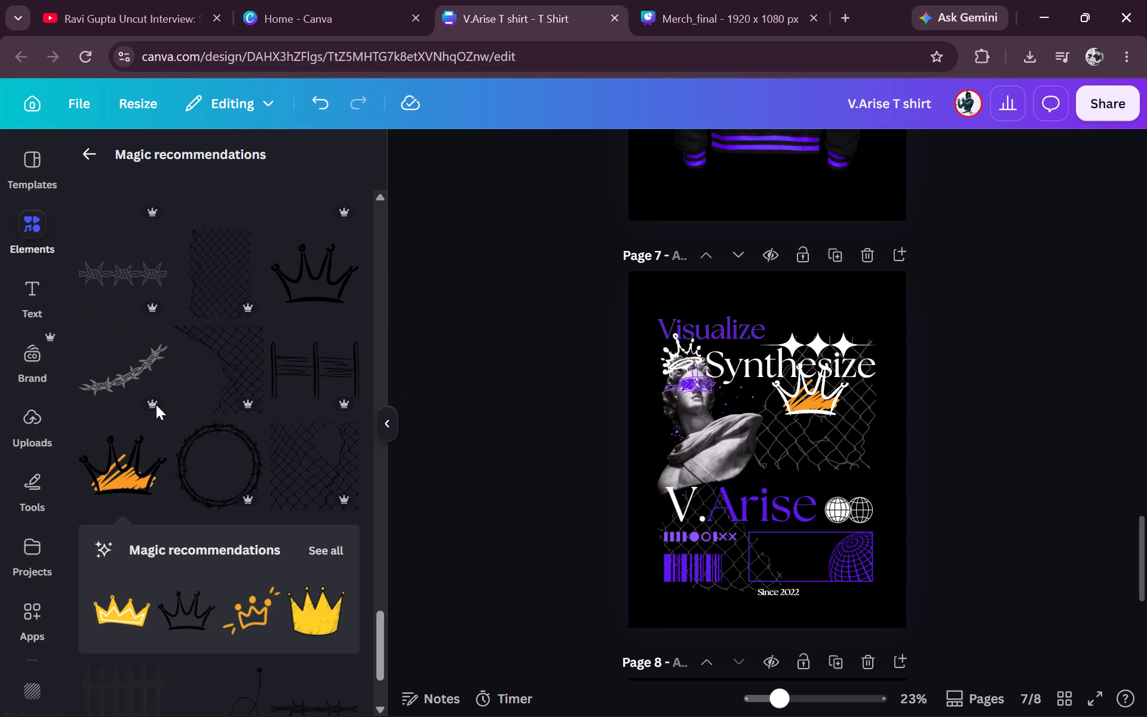
Look through all the recently used elements for another graphic to add to the page 7 design.
left_click(96, 163)
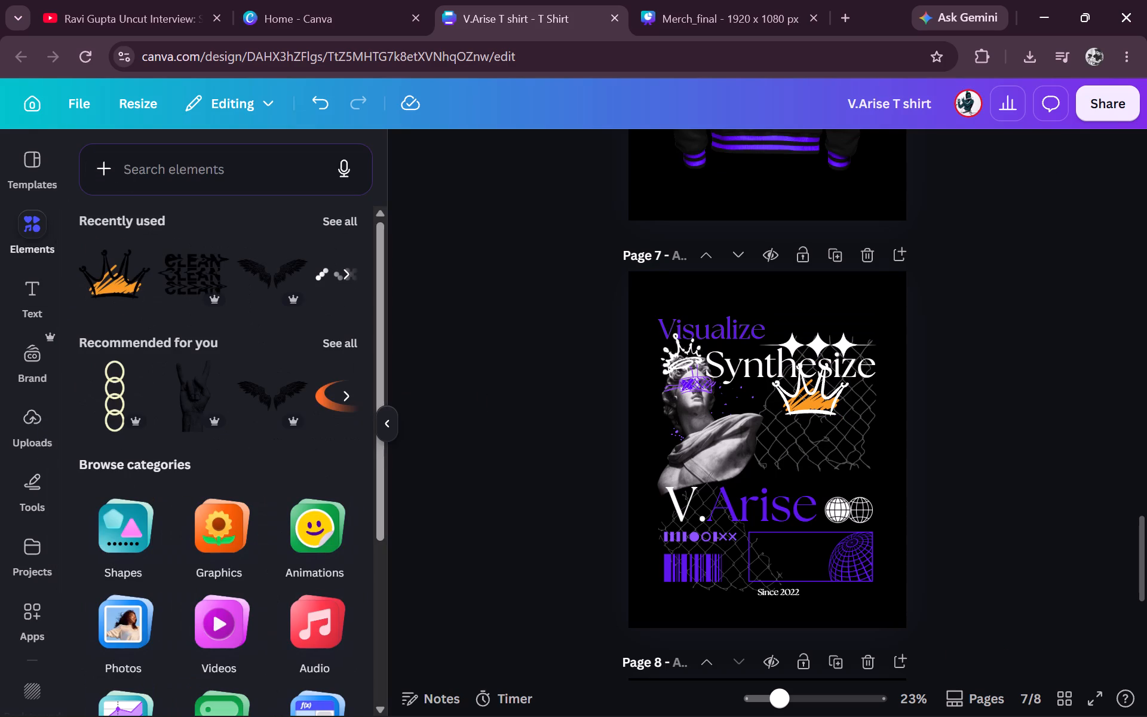
left_click(246, 190)
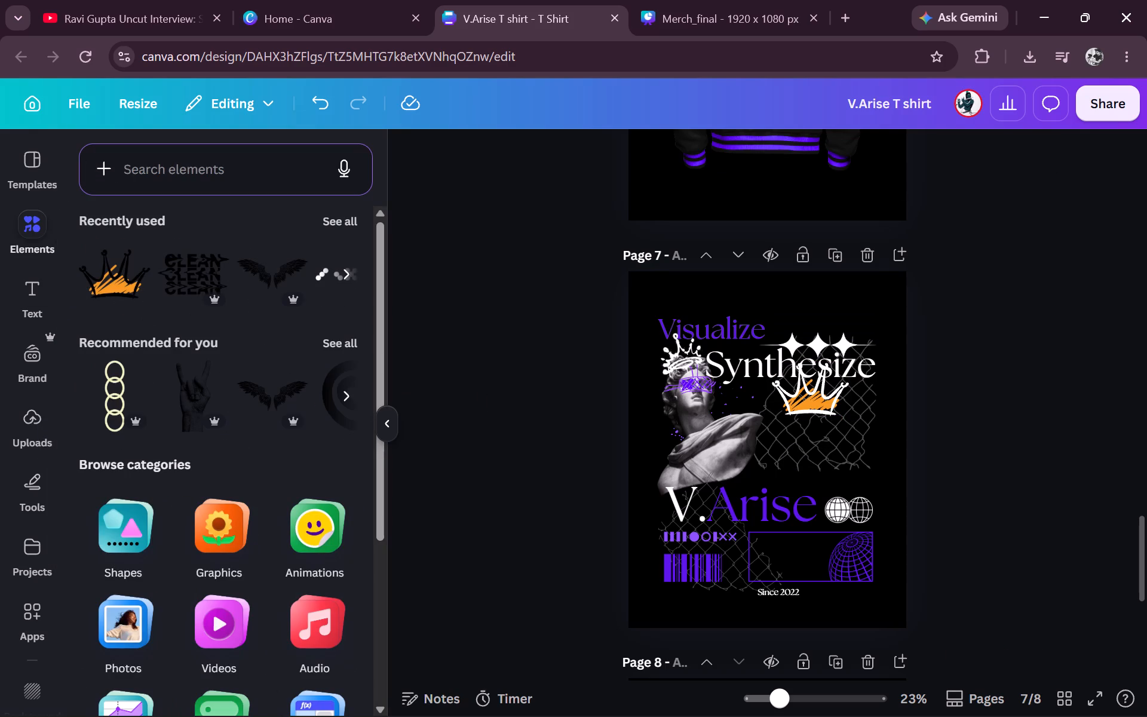
left_click(335, 213)
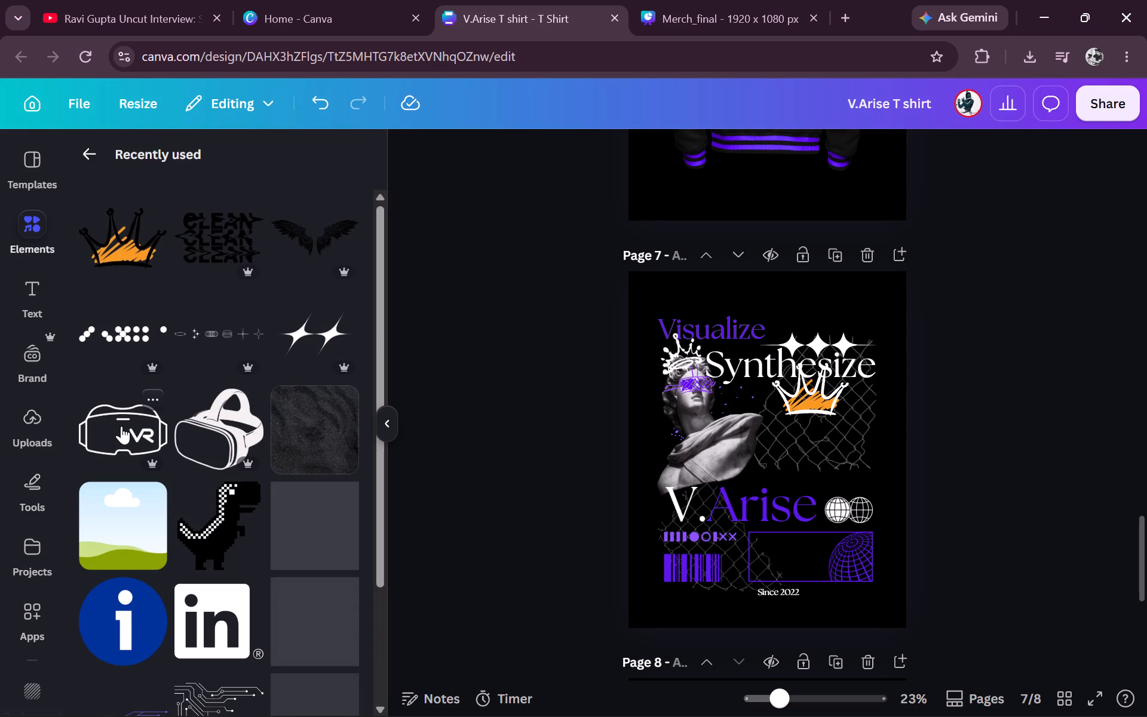
scroll(121, 426, "down", 2)
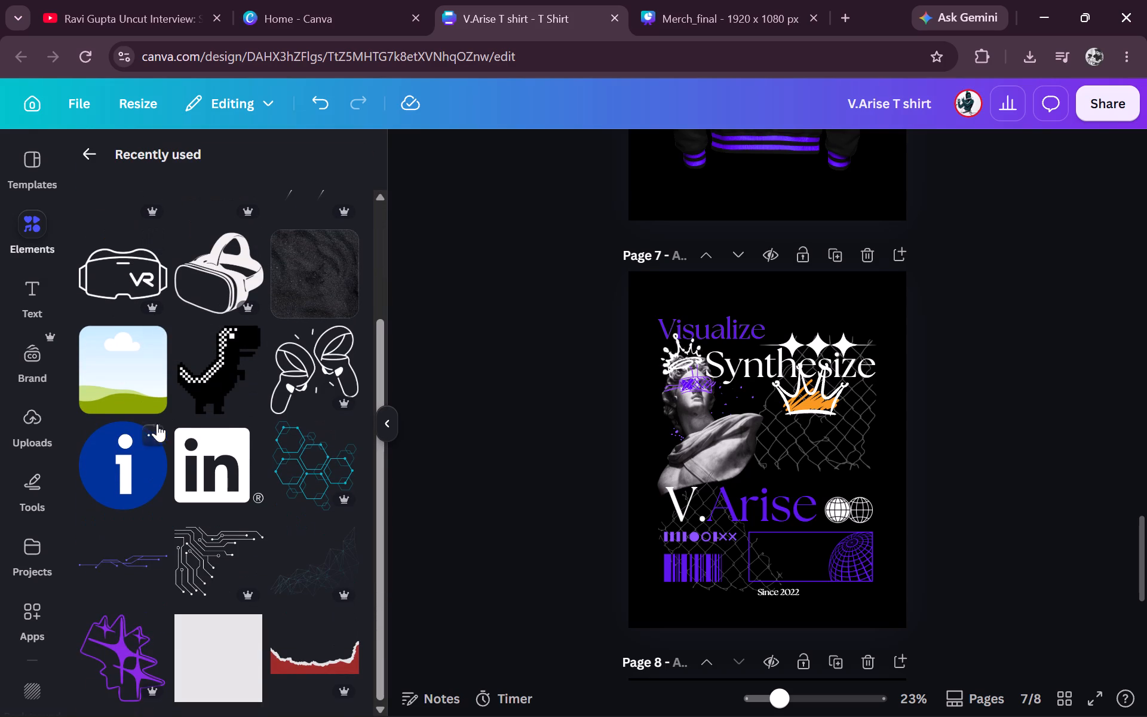
scroll(177, 426, "down", 1)
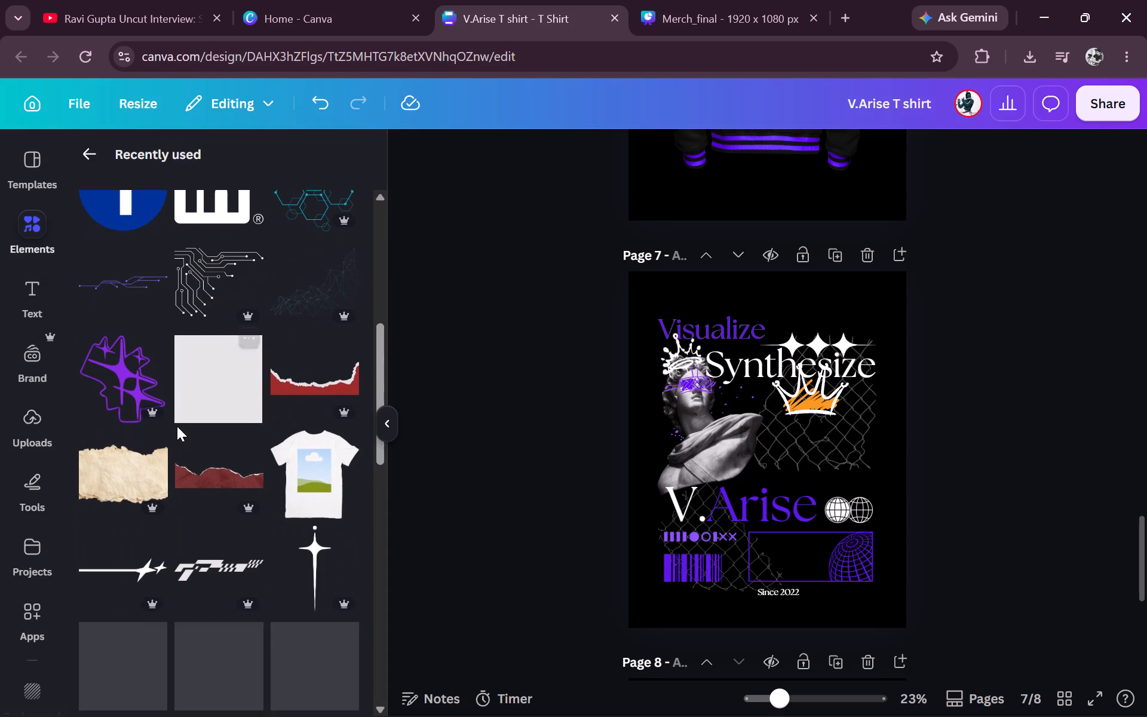
scroll(177, 426, "down", 5)
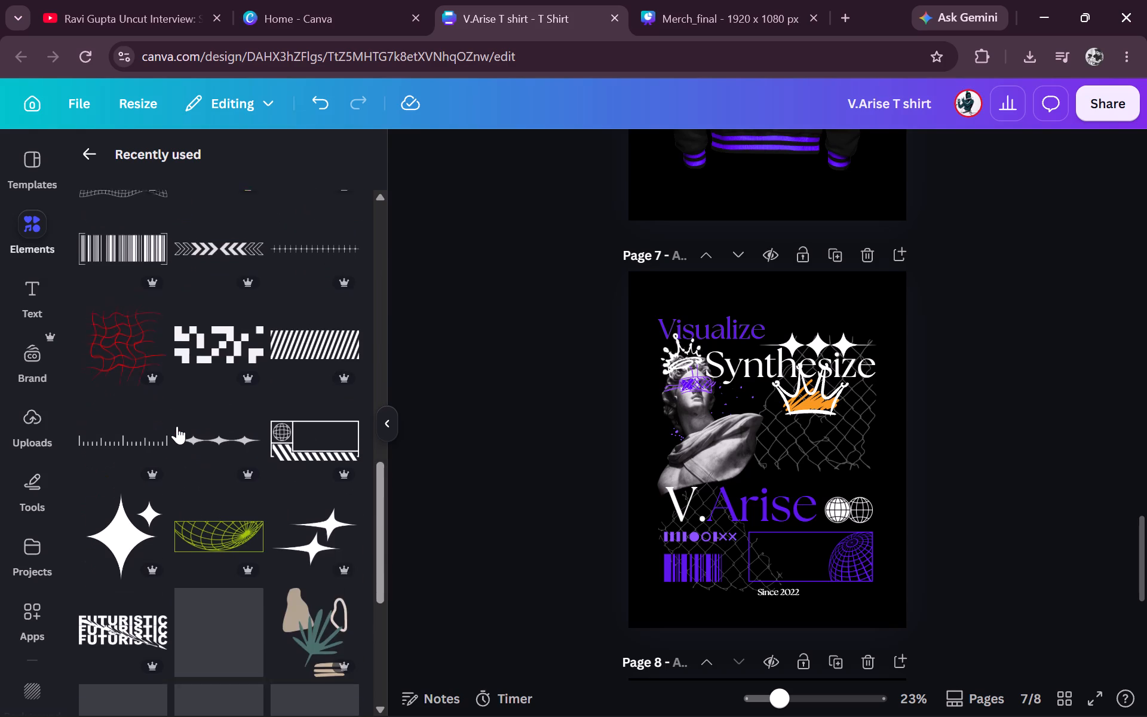
scroll(177, 426, "down", 3)
scroll(177, 426, "up", 6)
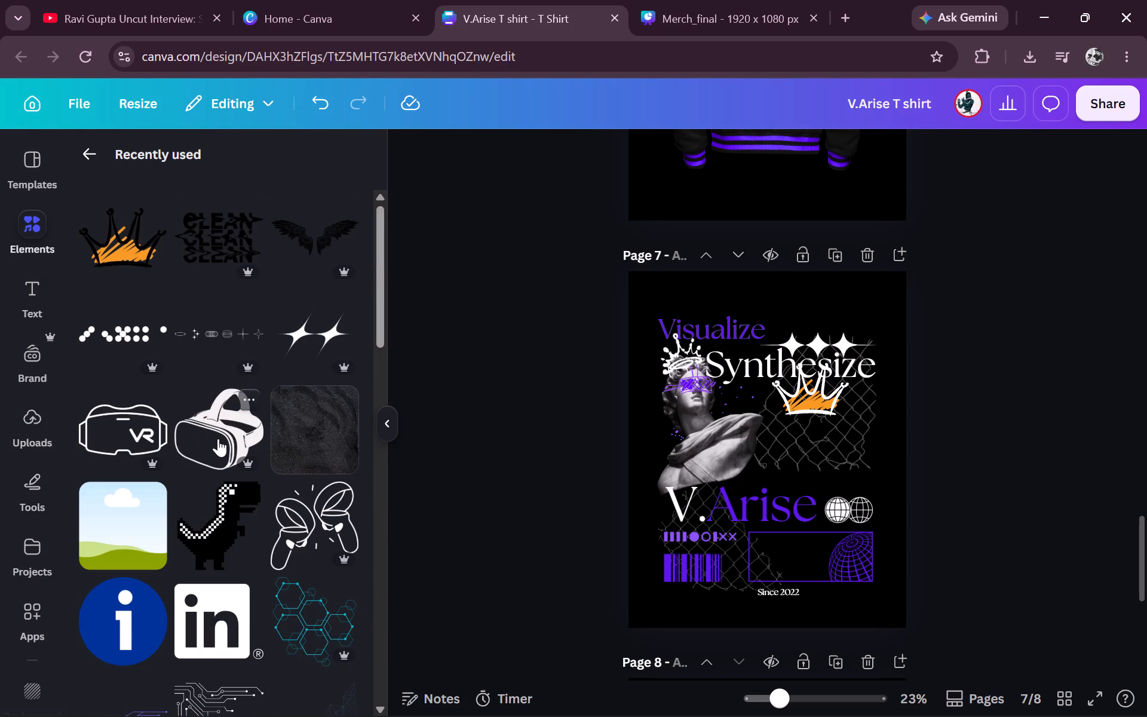
Add the recently used VR headset outline graphic to page 7 and place it just below the orange crown.
left_click(127, 430)
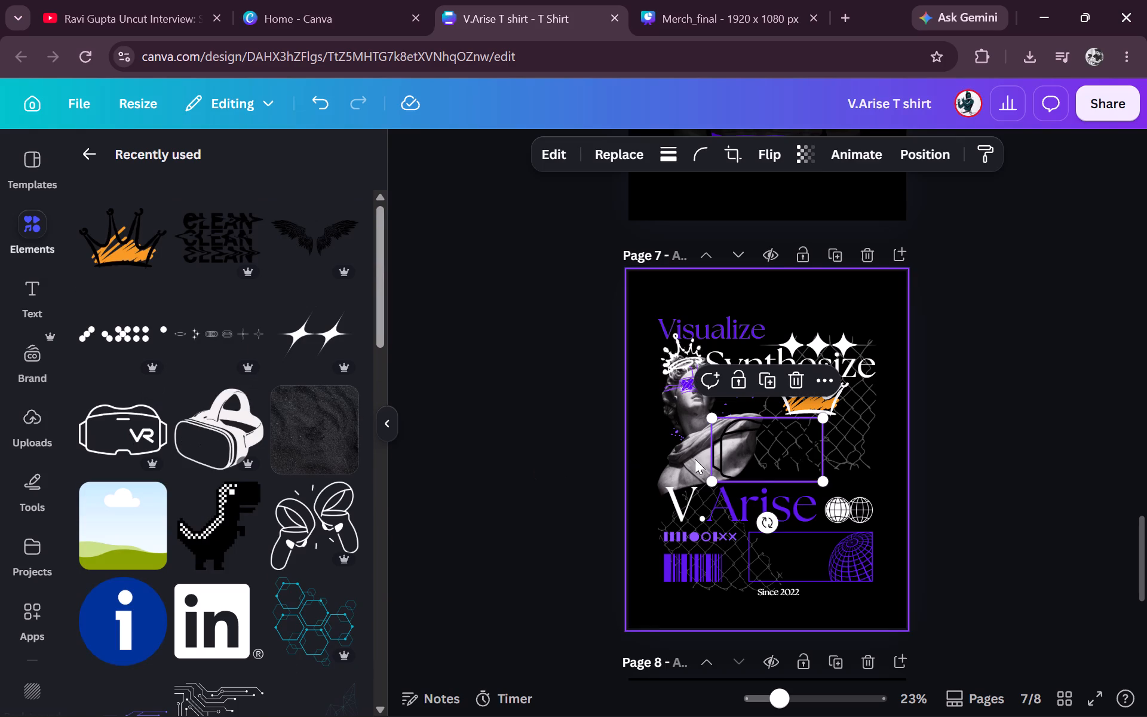
left_click_drag(722, 459, 763, 445)
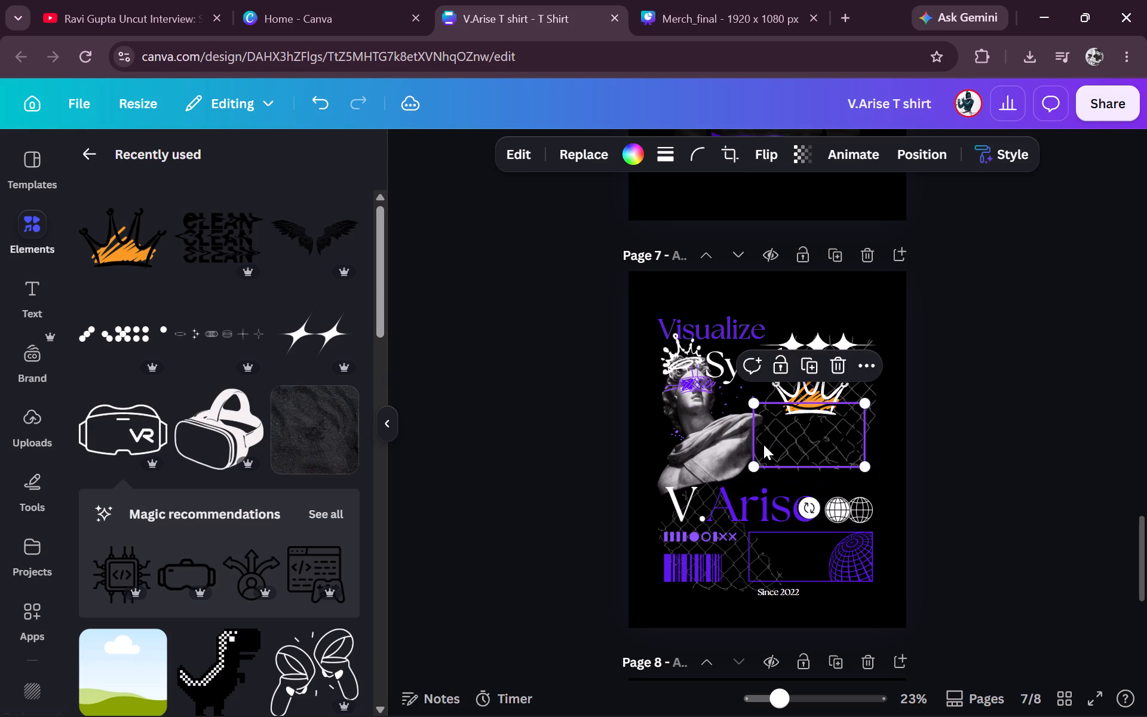
Recolour the VR headset outline below the orange crown white.
left_click(630, 157)
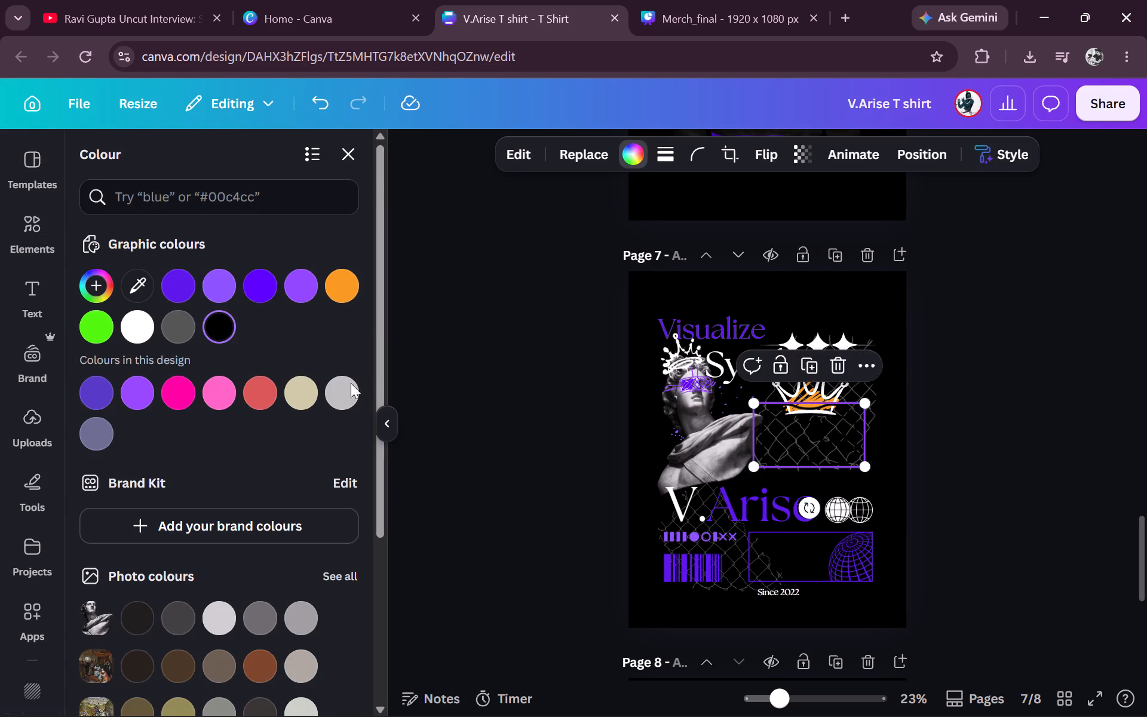
left_click(145, 332)
double_click(437, 400)
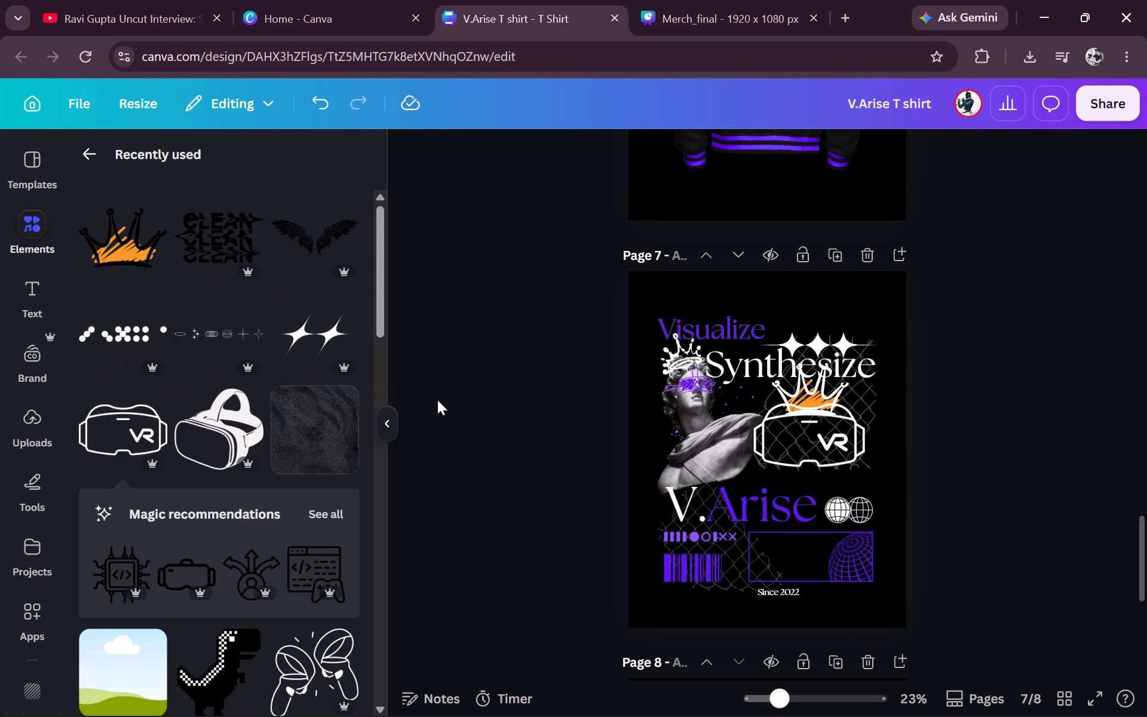
Group the orange crown with the VR headset, shrink the group slightly, and settle it over the fence pattern below Synthesize.
left_click(833, 431)
left_click(839, 391)
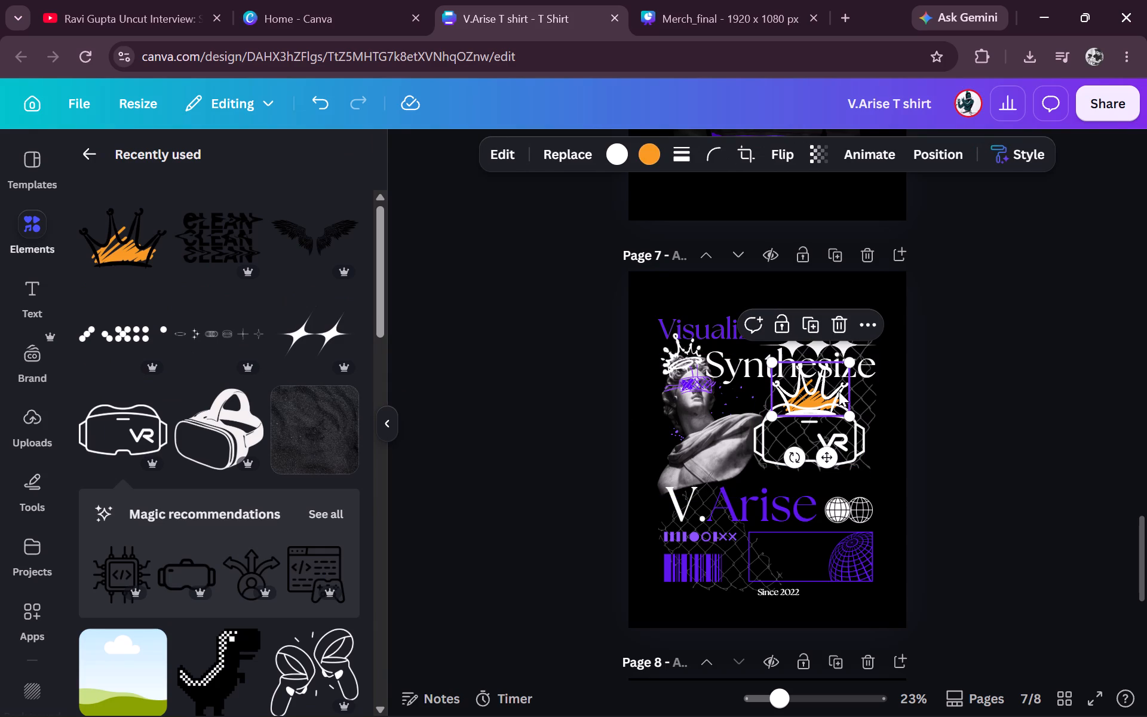
left_click(784, 441, "shift")
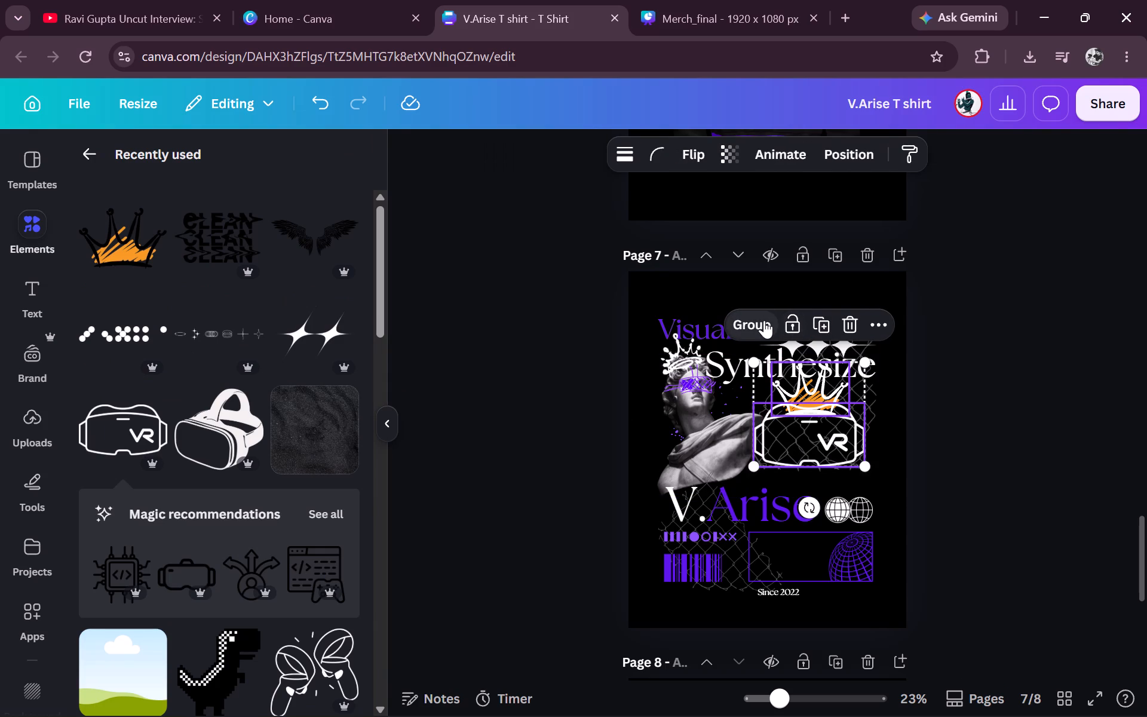
left_click(764, 320)
left_click_drag(751, 364, 773, 391)
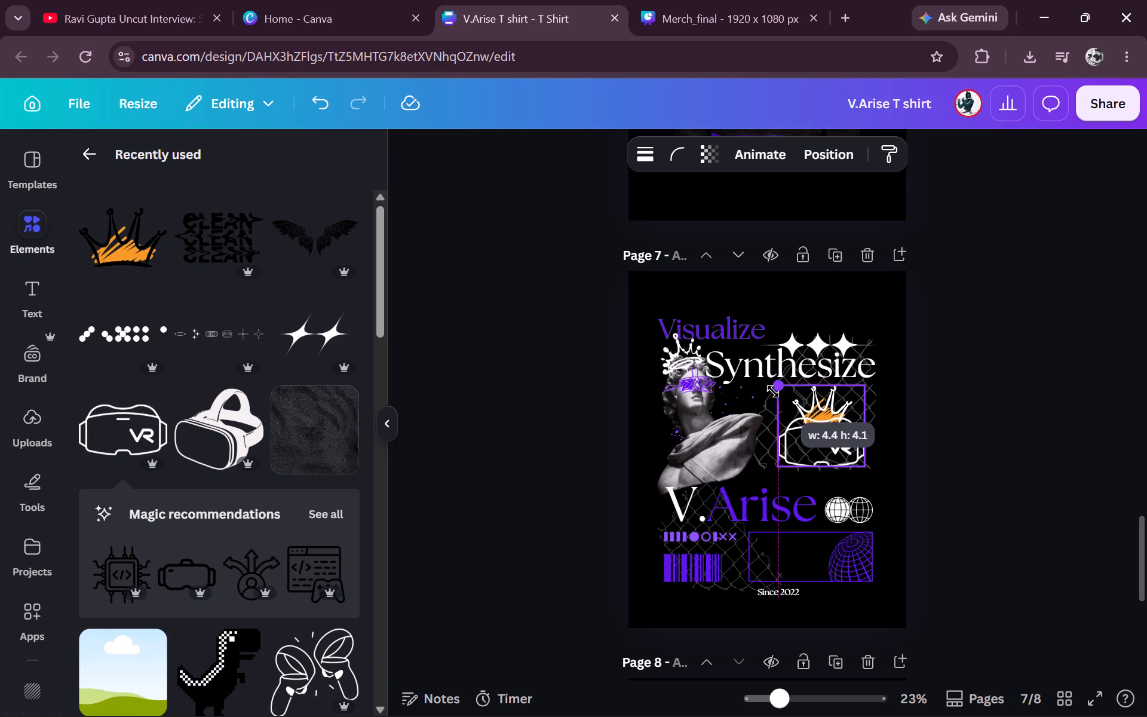
left_click_drag(773, 391, 768, 383)
left_click(789, 425)
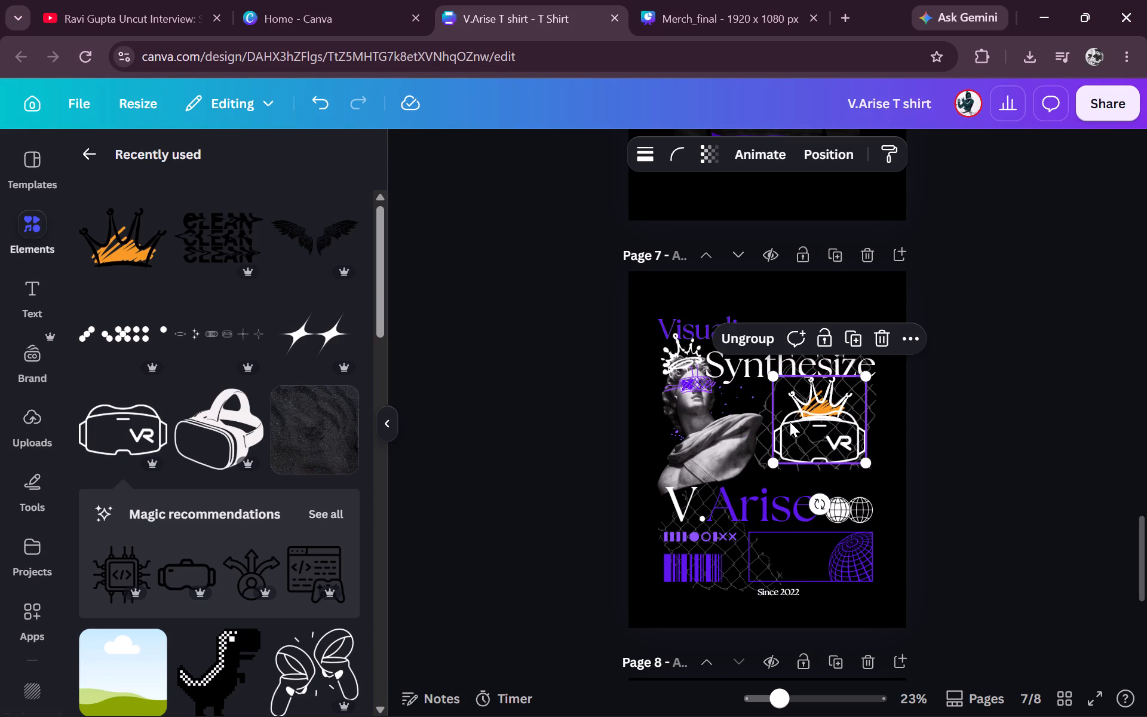
left_click(846, 452)
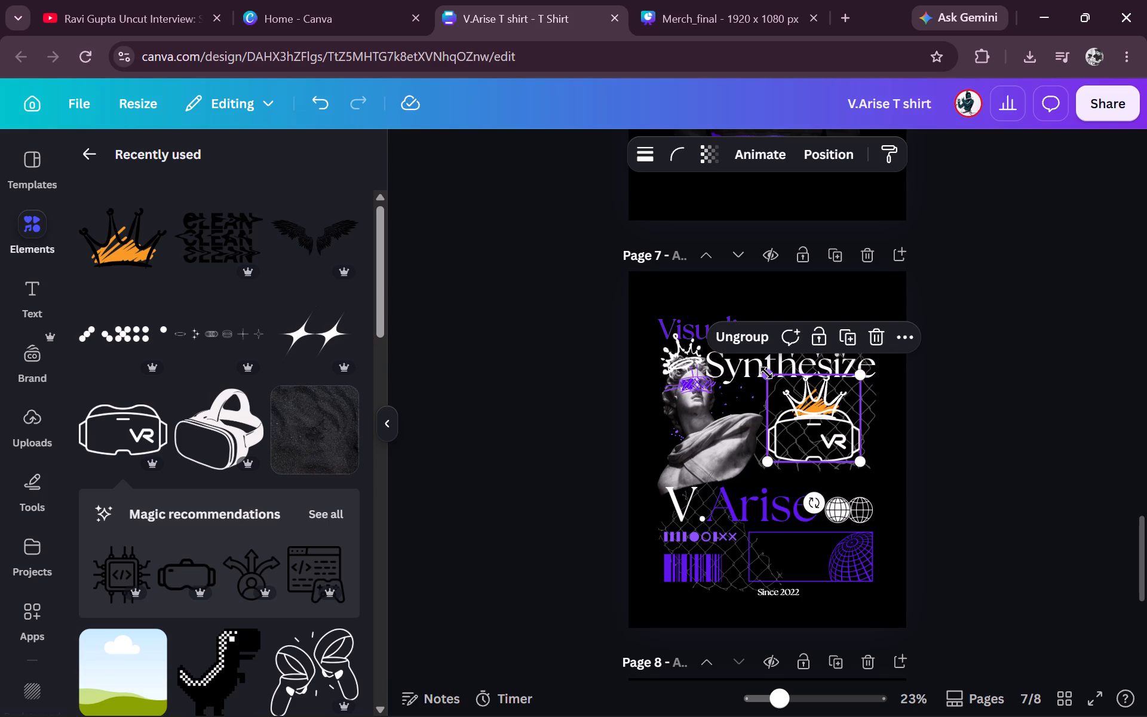
left_click_drag(767, 376, 775, 386)
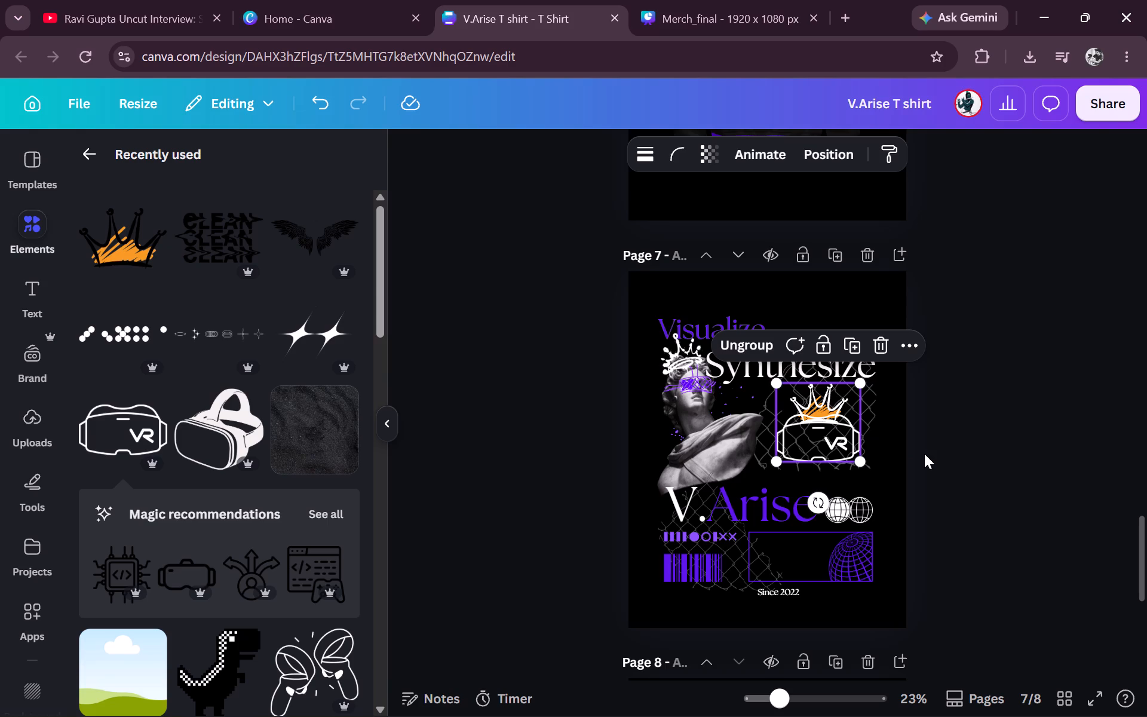
left_click(924, 454)
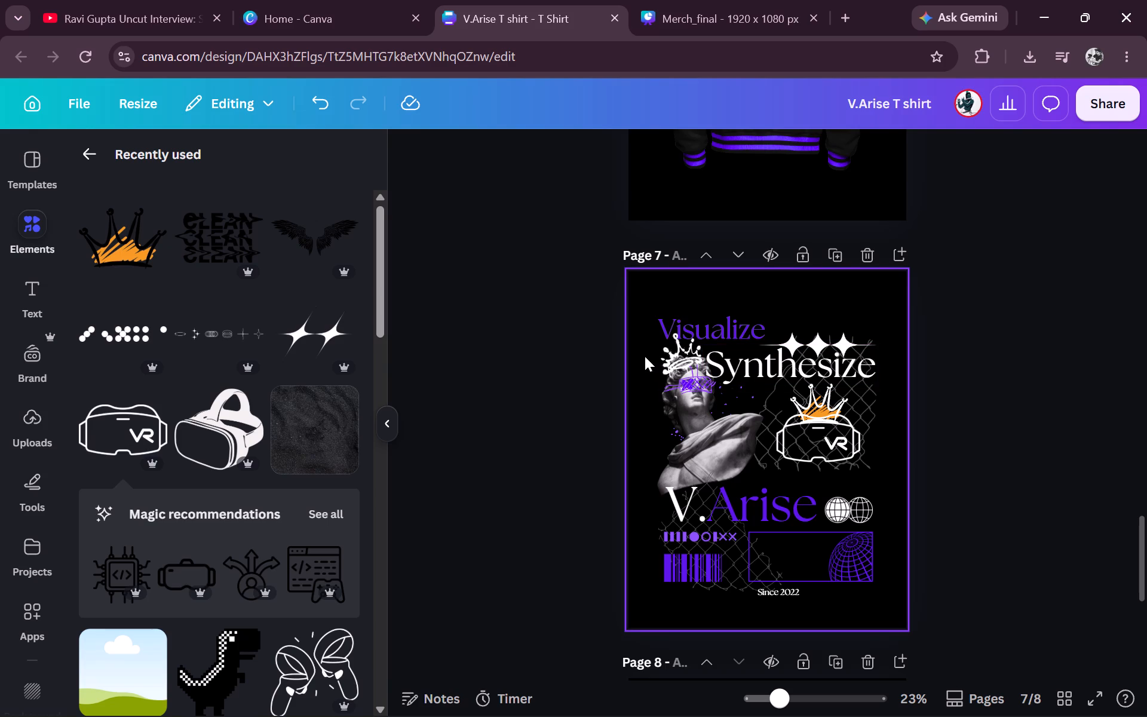
Group the statue with its white crown and purple eye scribble, excluding Synthesize, and move the group a little to the right.
left_click_drag(645, 356, 702, 439)
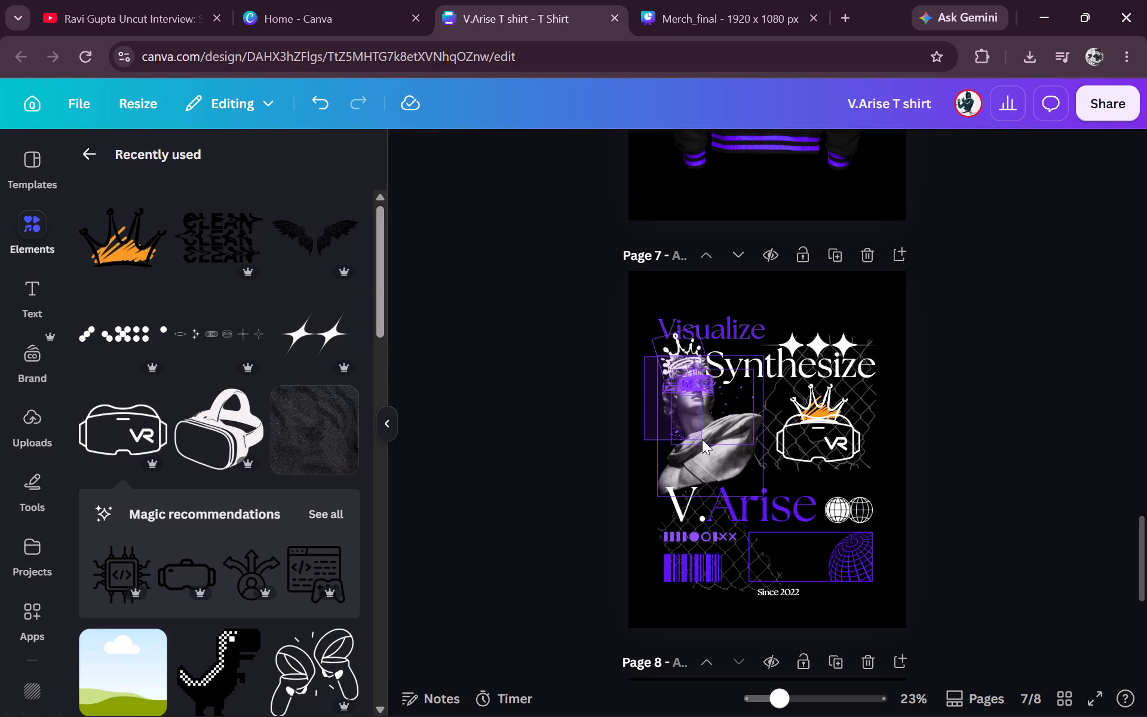
left_click_drag(702, 439, 728, 462)
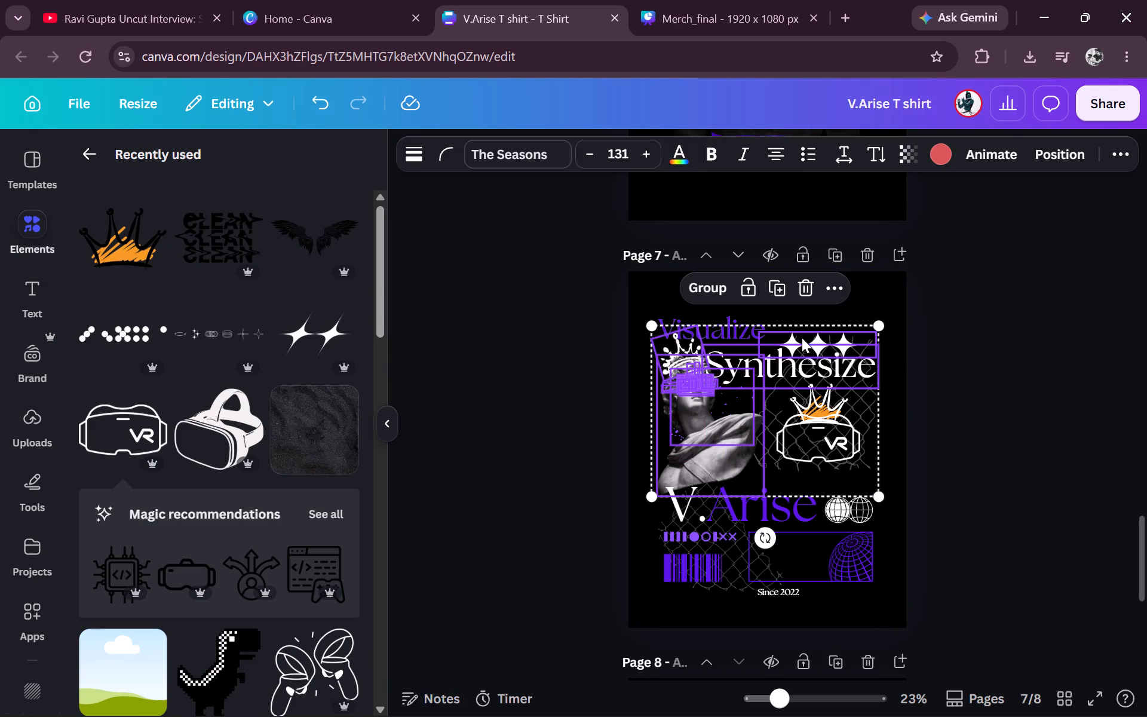
left_click(803, 361, "shift")
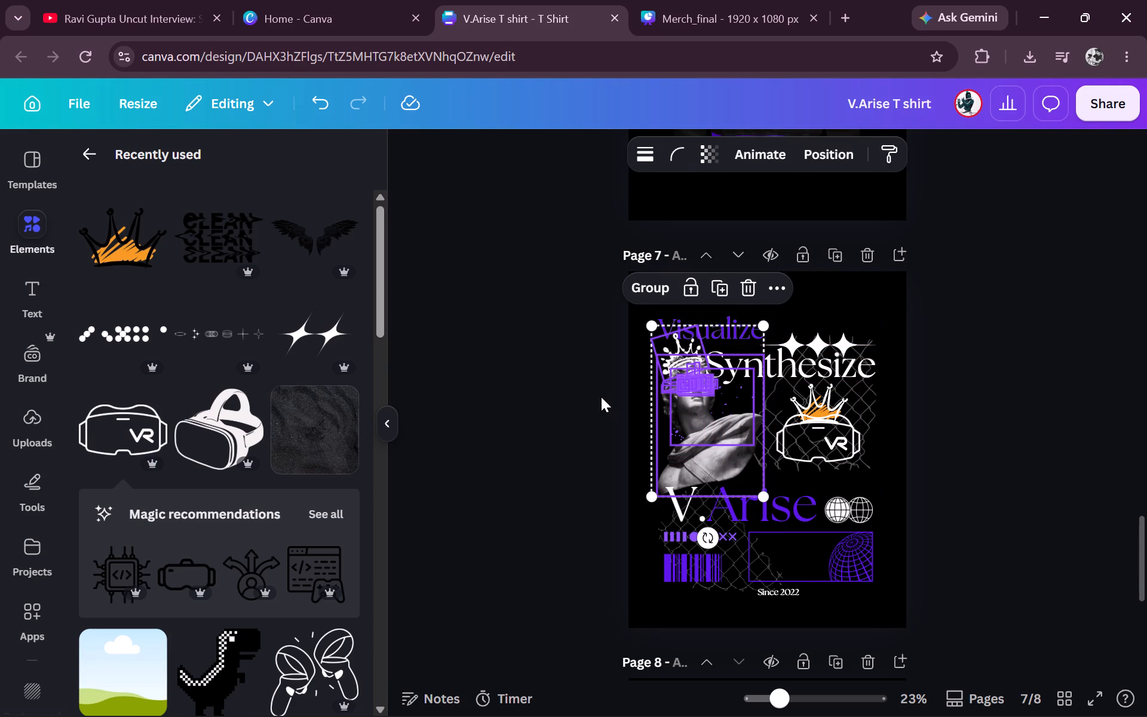
left_click(661, 284)
left_click_drag(689, 403, 745, 425)
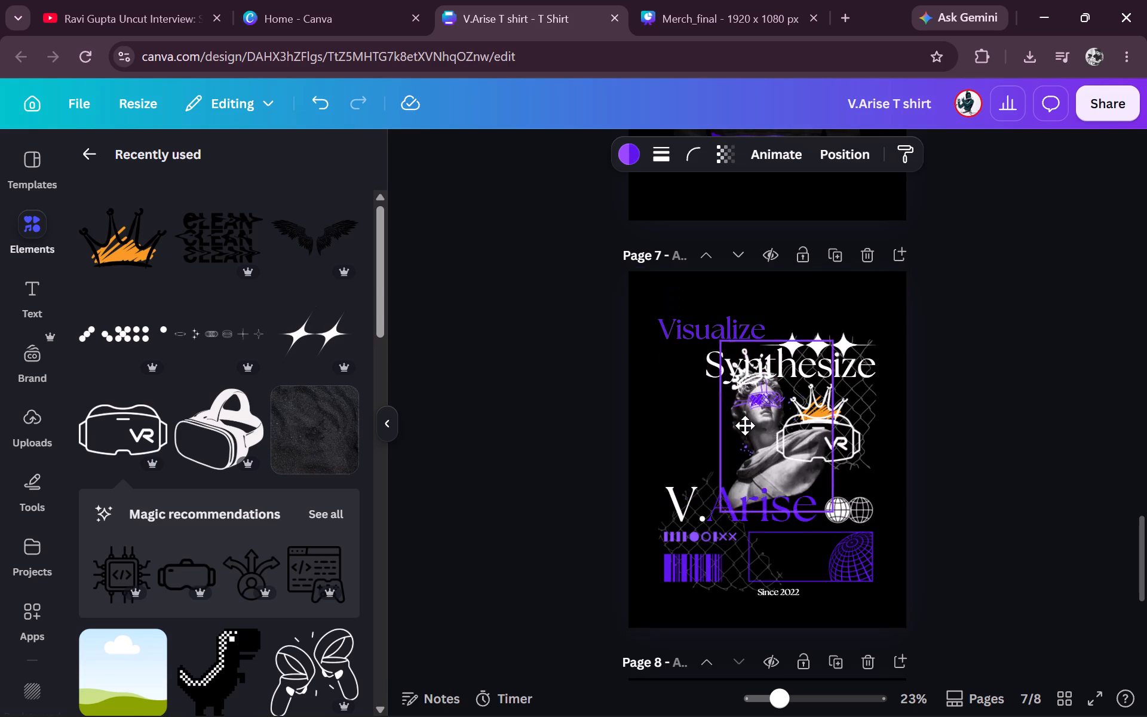
left_click_drag(745, 425, 752, 413)
left_click_drag(821, 434, 759, 396)
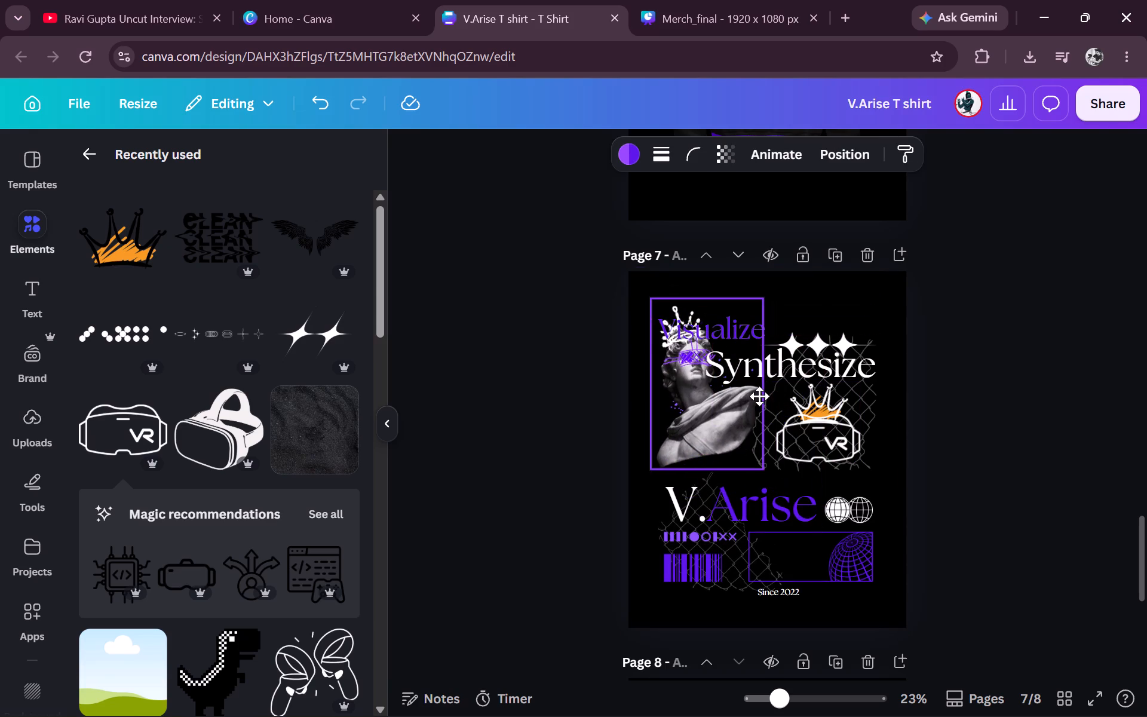
left_click_drag(759, 396, 797, 435)
Move the orange crown and VR headset group onto the statue's face and shrink it to about 2.1 by 2.
left_click_drag(838, 426, 746, 390)
left_click_drag(686, 428, 722, 410)
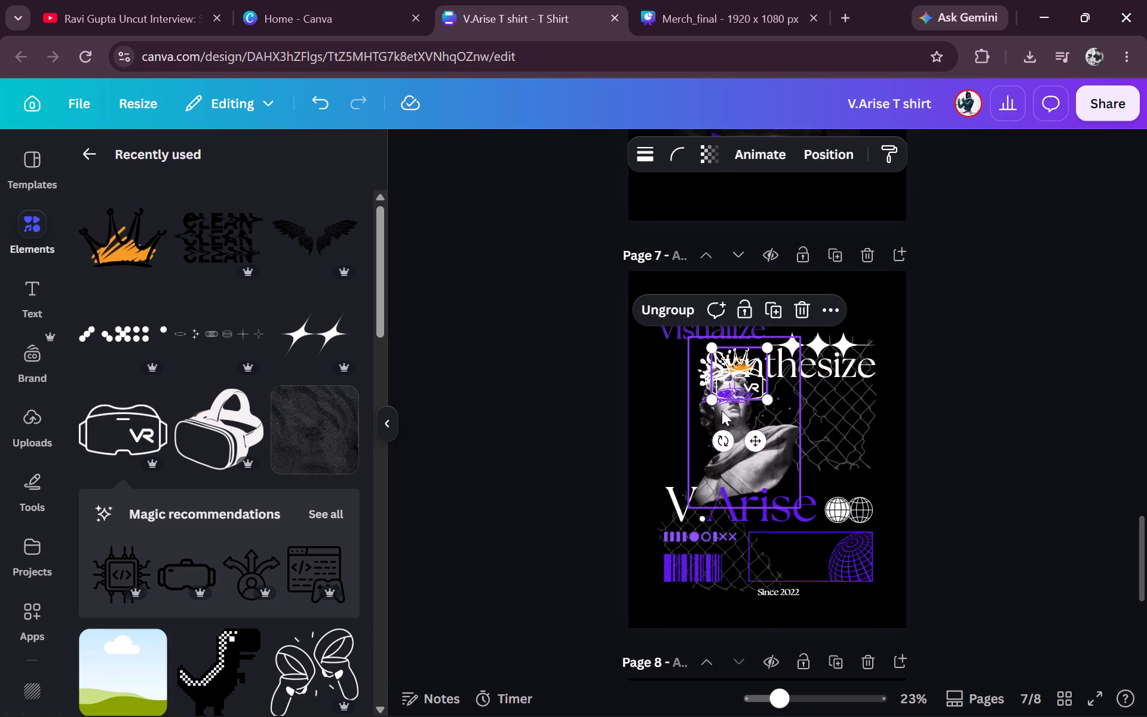
left_click_drag(749, 350, 734, 367)
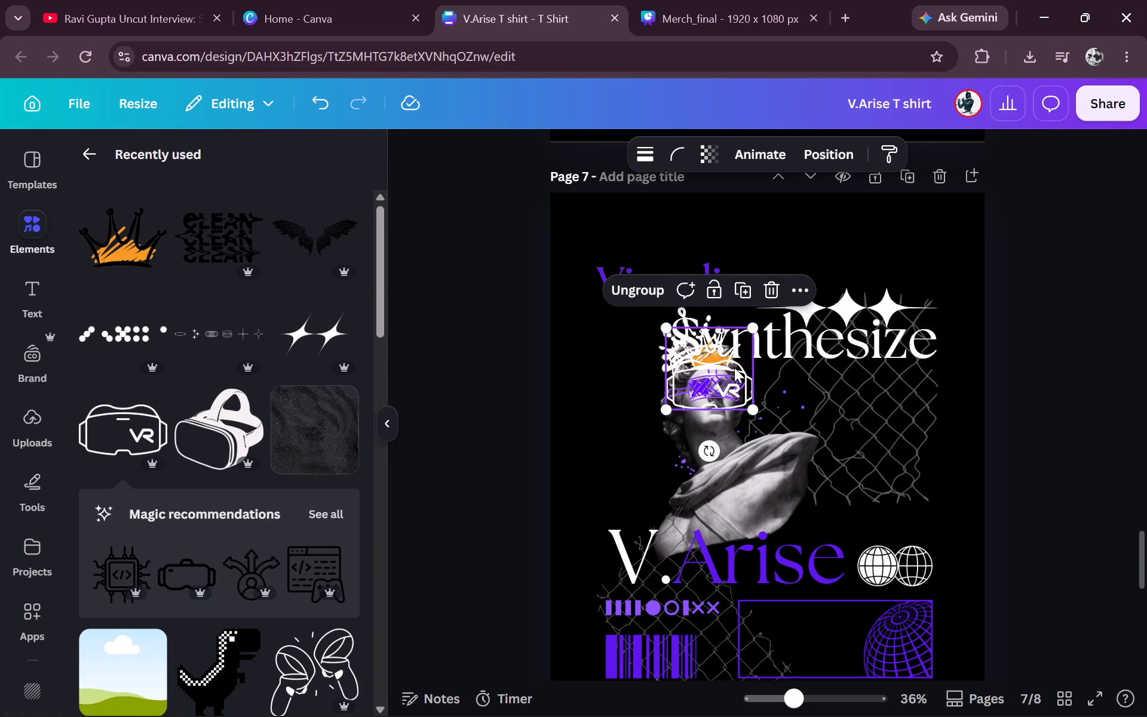
left_click_drag(663, 410, 687, 391)
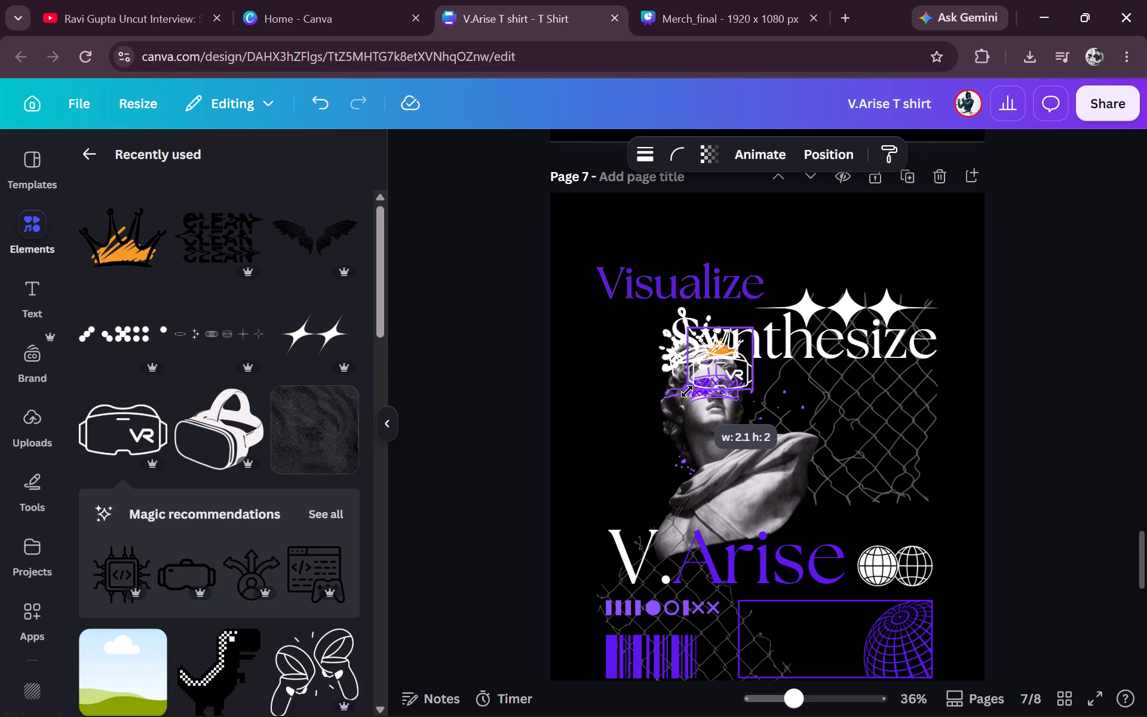
left_click_drag(687, 391, 687, 391)
left_click_drag(720, 363, 709, 382)
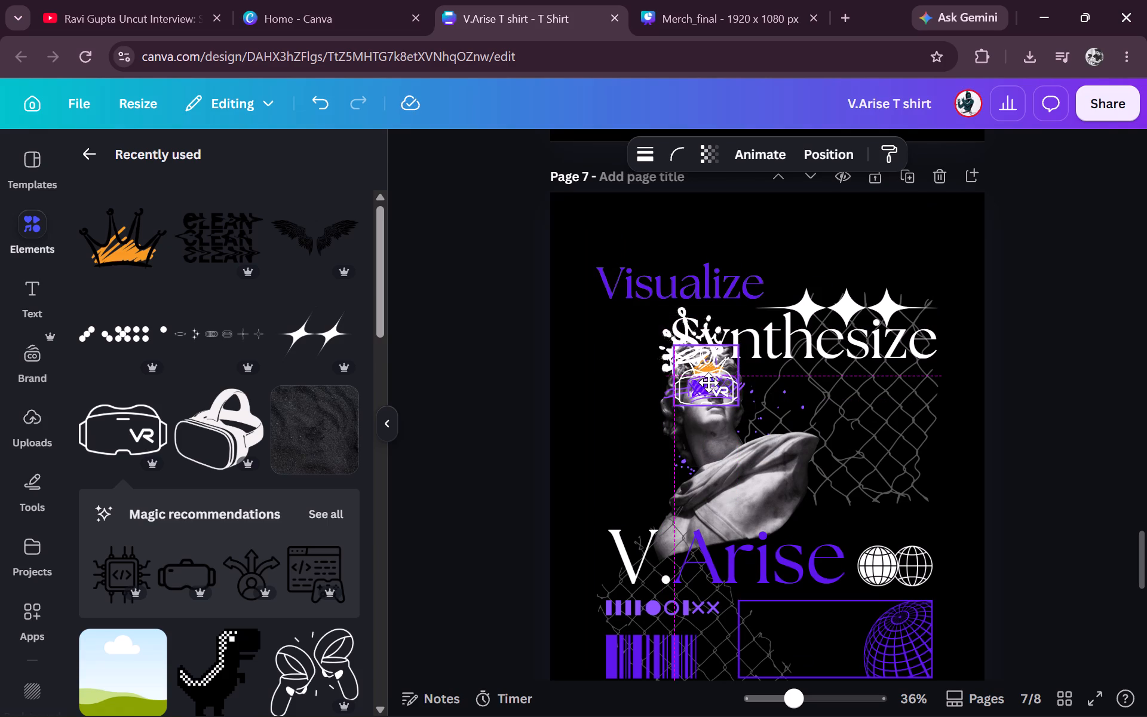
left_click_drag(709, 382, 713, 381)
Tilt the crown and headset group slightly counterclockwise, align the headset with the statue's eyes, and shrink it to fit the head.
left_click_drag(711, 451, 717, 451)
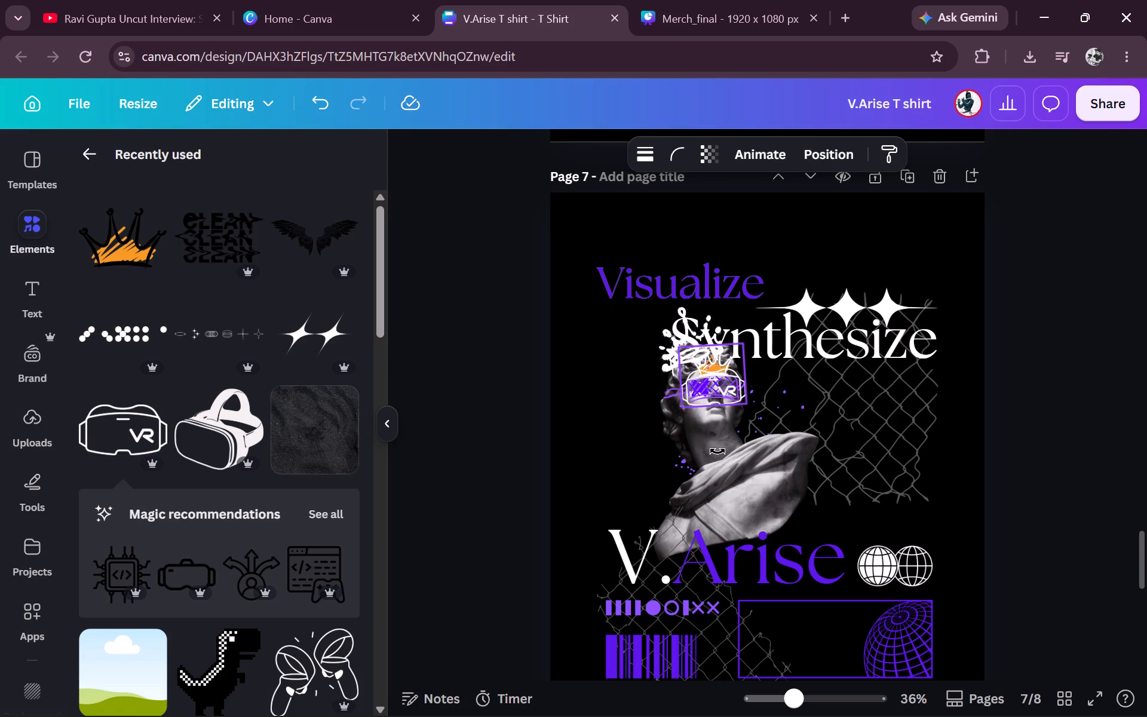
left_click_drag(717, 451, 721, 451)
left_click_drag(711, 381, 706, 376)
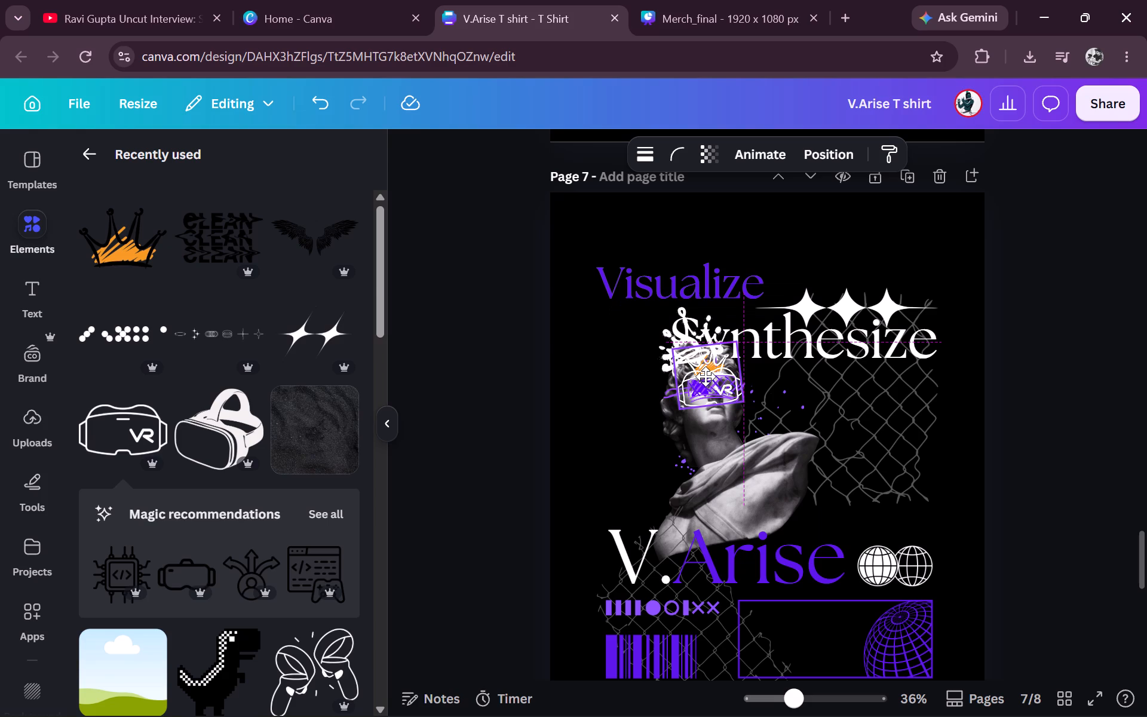
left_click_drag(706, 376, 706, 376)
left_click_drag(706, 376, 706, 378)
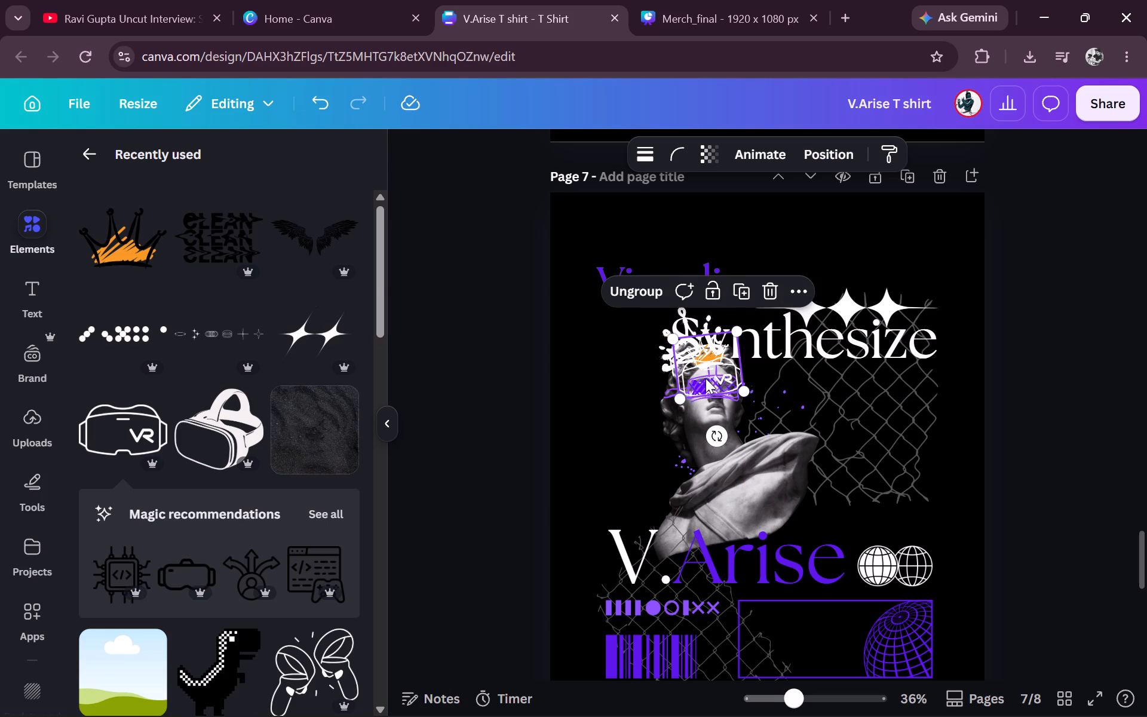
left_click_drag(706, 378, 706, 384)
left_click_drag(691, 462, 691, 468)
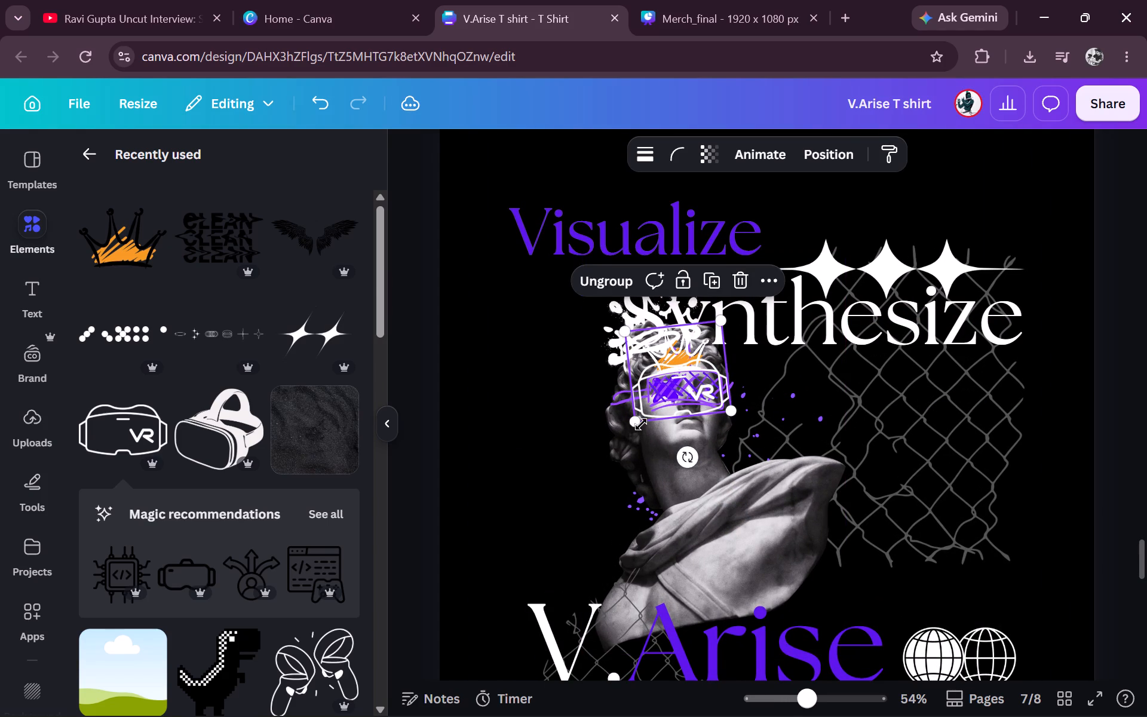
left_click_drag(641, 423, 650, 415)
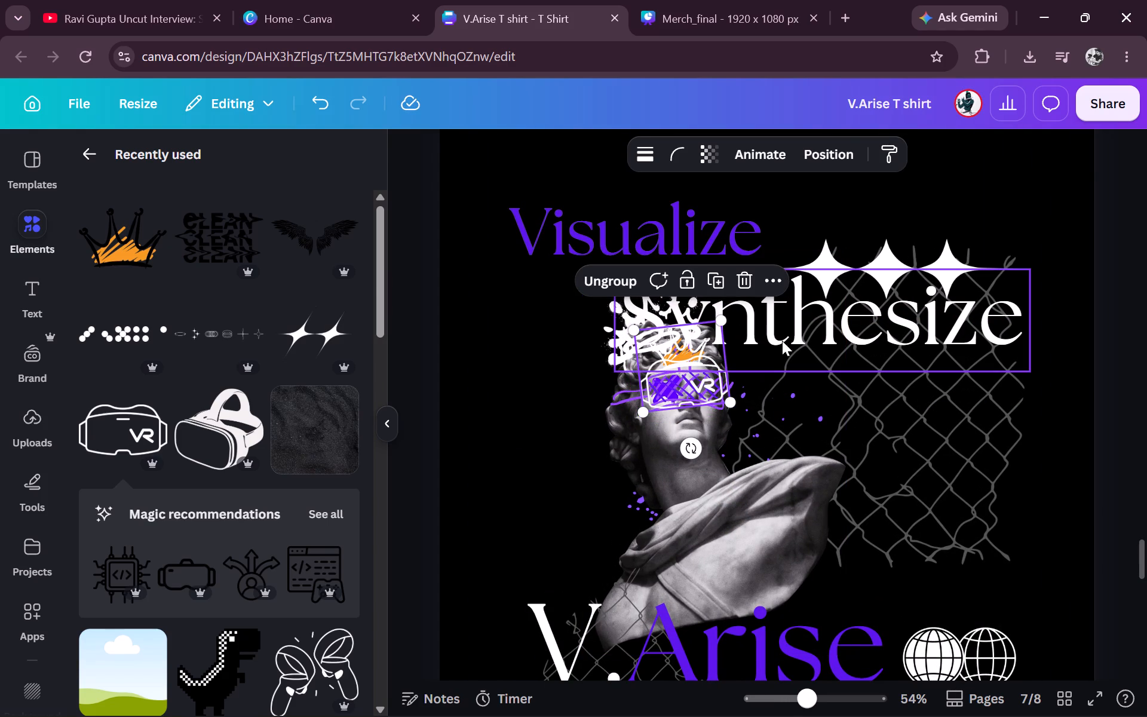
Move the Synthesize text up and to the right, above the three stars, clear of the statue's head.
left_click_drag(802, 315, 863, 207)
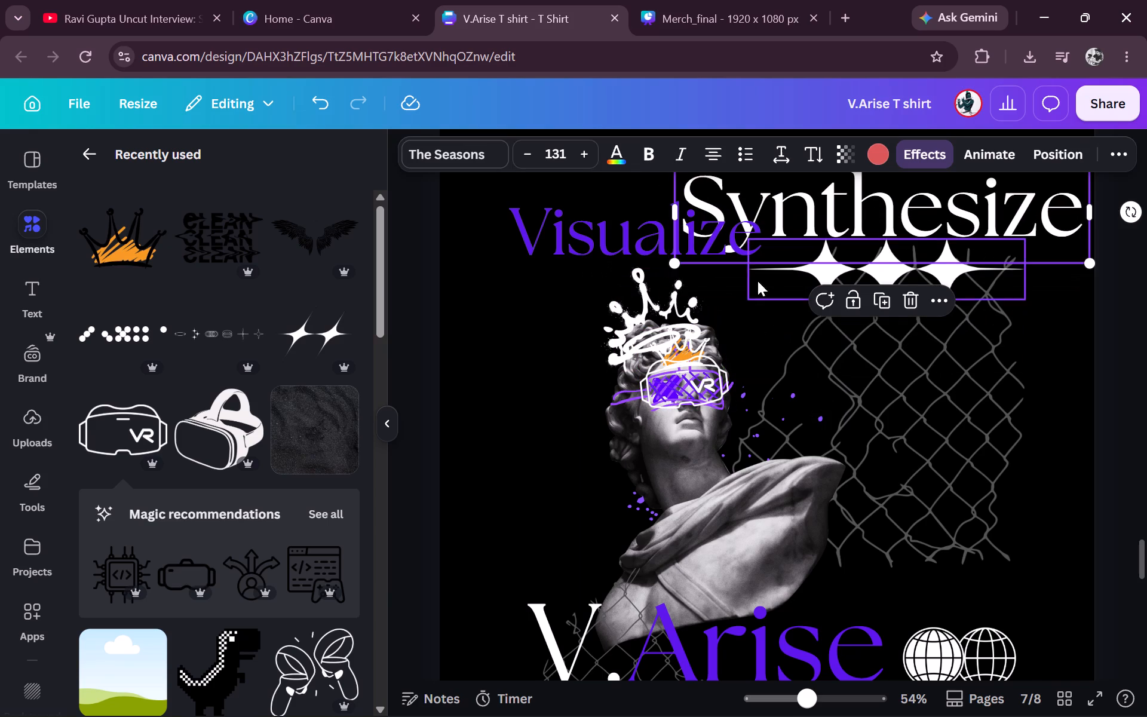
Ungroup the statue's elements and move the white crown off its head to the empty area on the left.
left_click(646, 324)
left_click(649, 205)
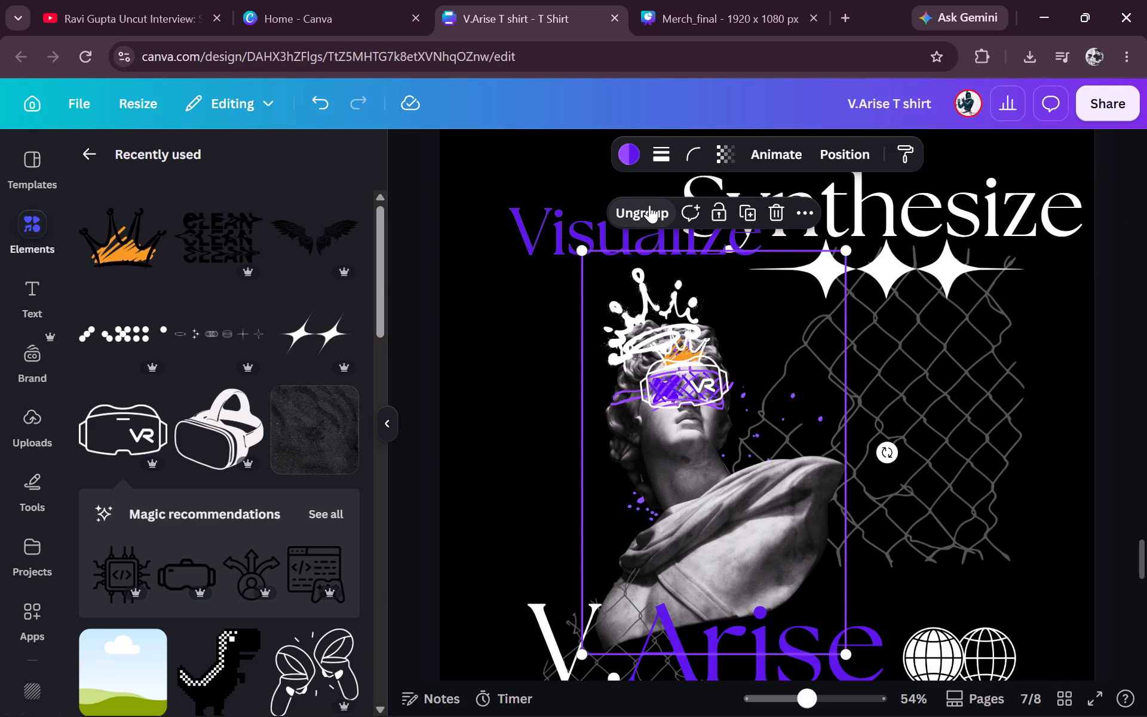
left_click(631, 301)
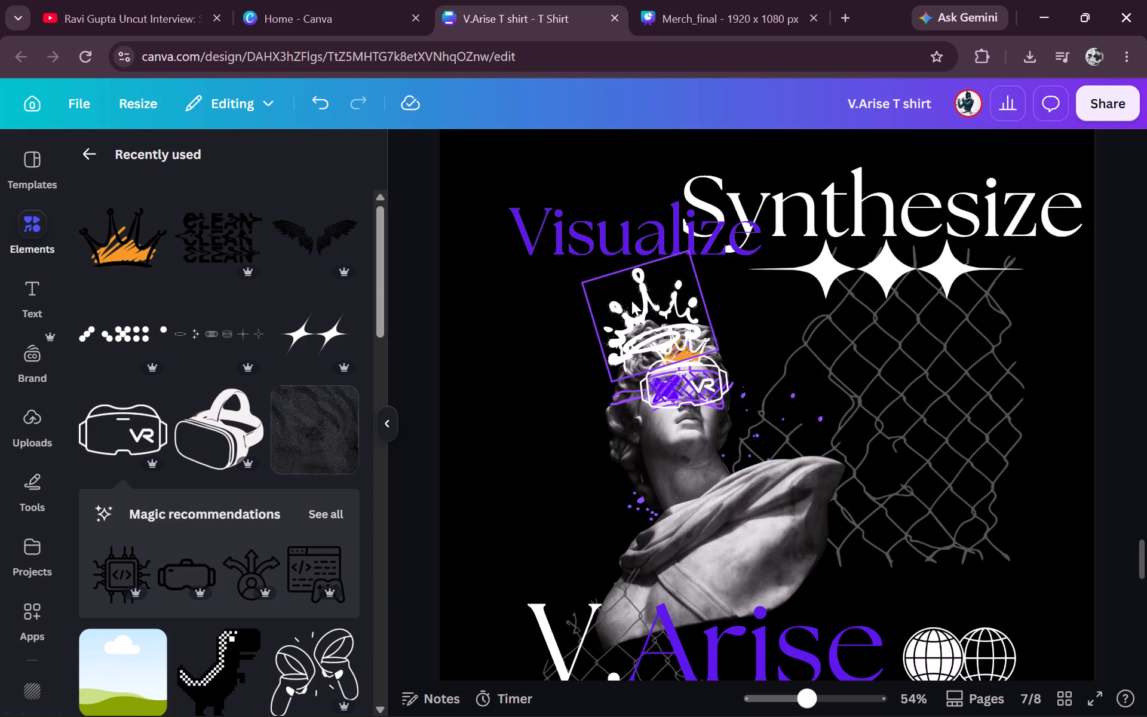
left_click_drag(627, 303, 467, 283)
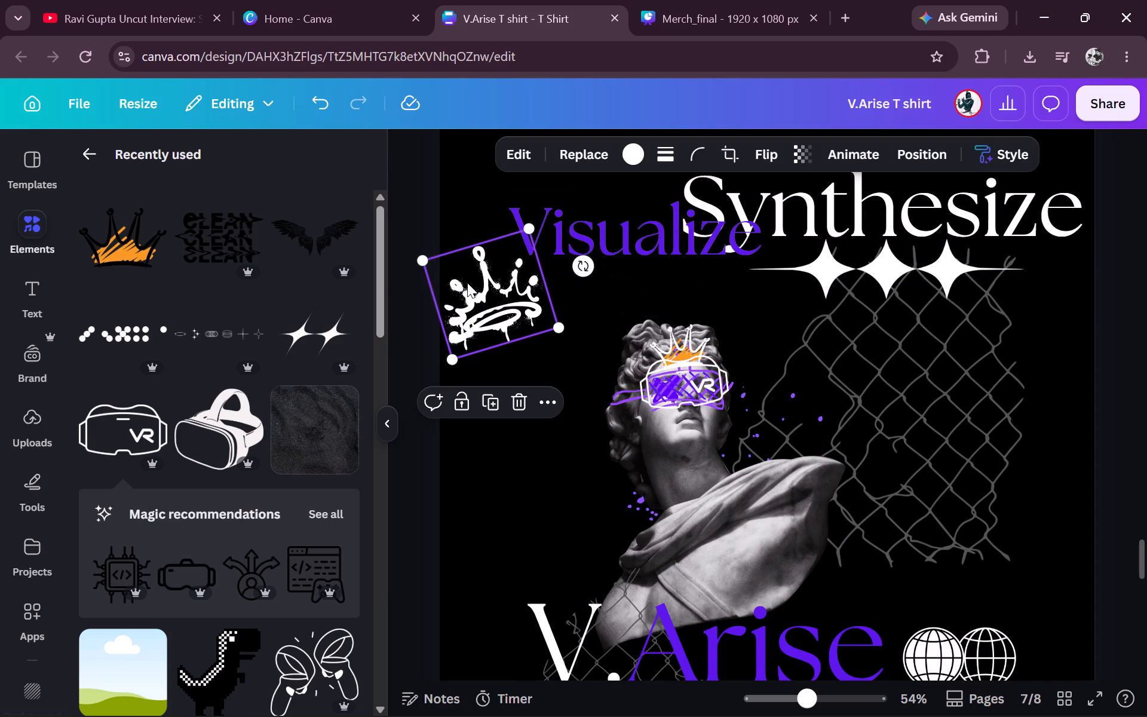
Ungroup the orange crown from the VR headset and delete the orange crown.
left_click(670, 353)
left_click(621, 279)
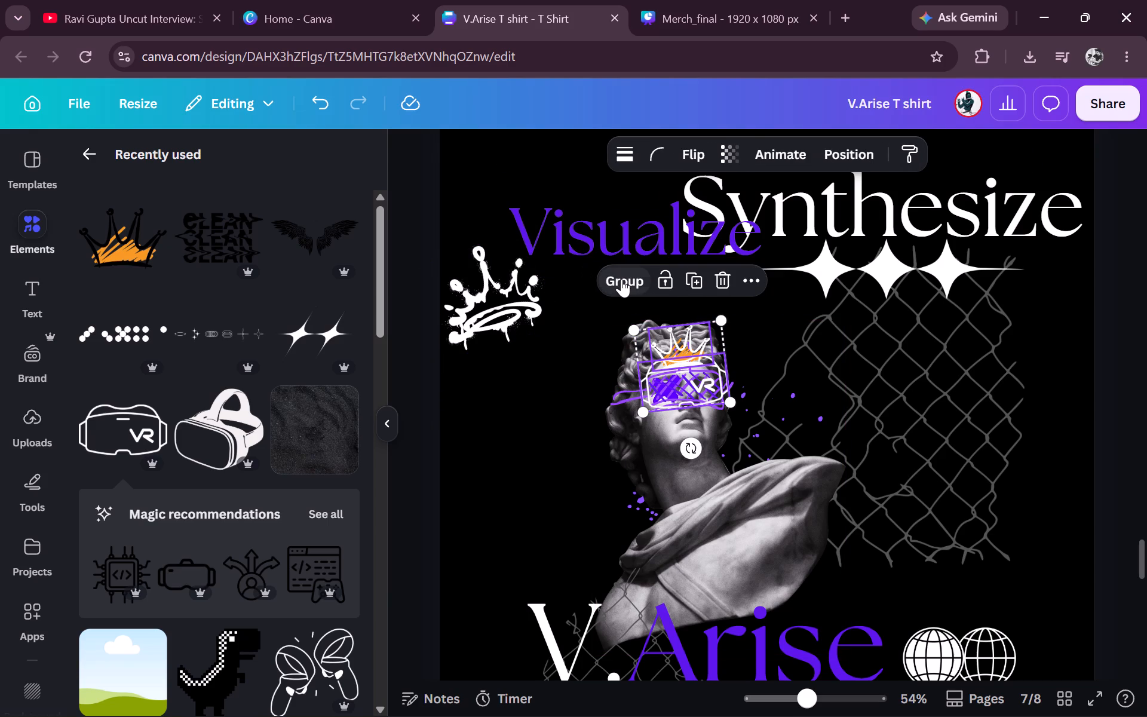
left_click(694, 336)
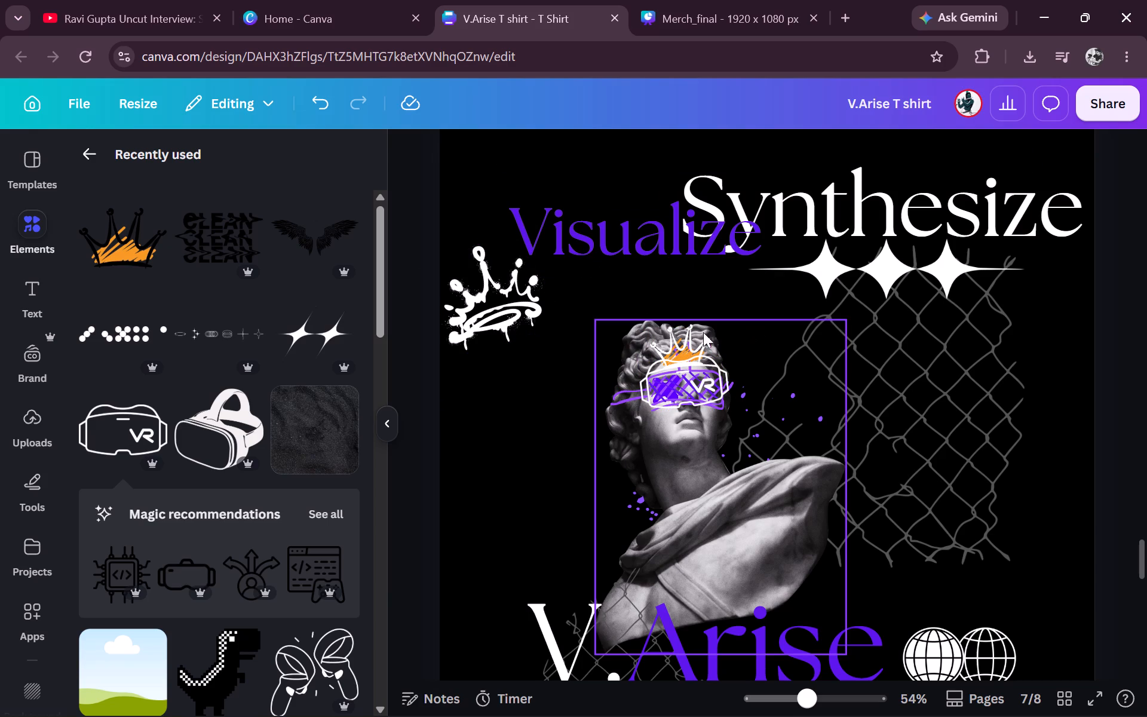
left_click(674, 339)
left_click_drag(674, 339, 636, 309)
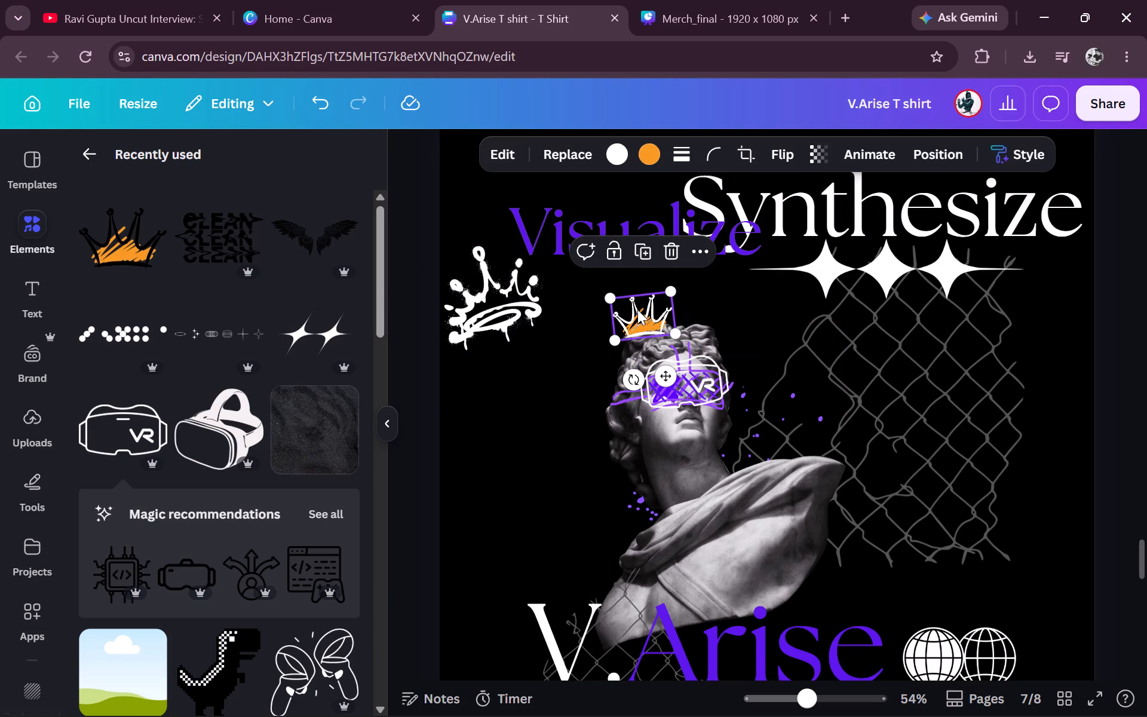
left_click(668, 250)
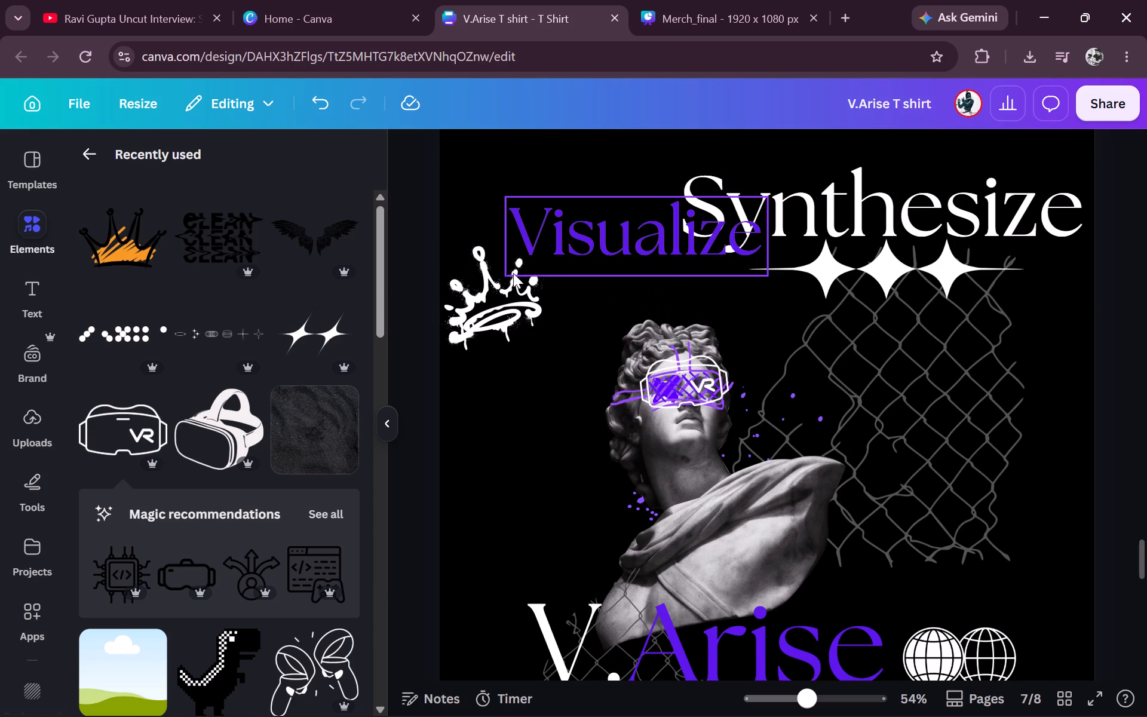
Recolour the VR headset on the statue's face with the light purple from the graphic colours.
left_click(712, 368)
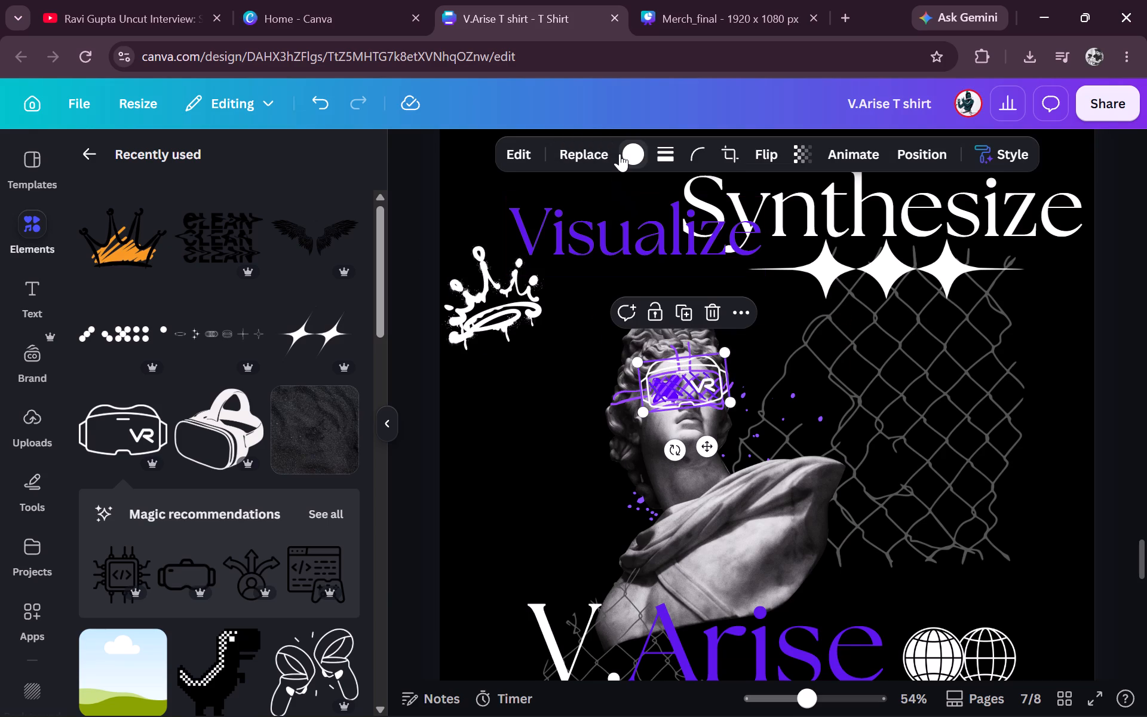
left_click(619, 154)
left_click(619, 154)
scroll(219, 350, "up", 4)
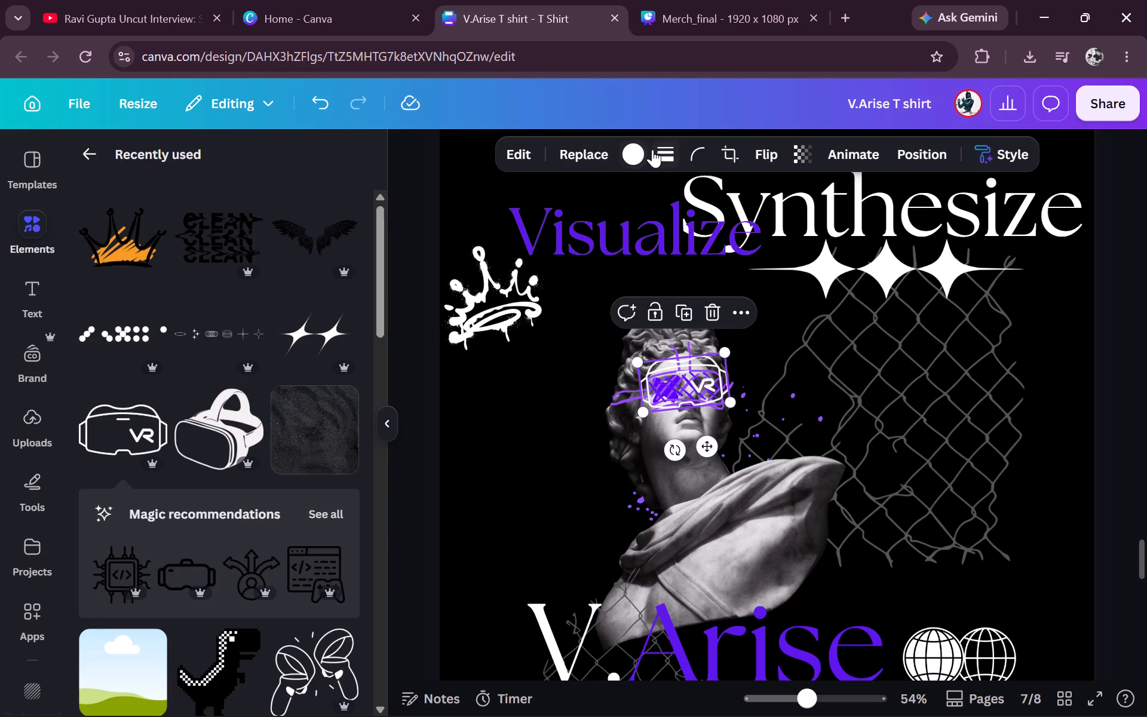
left_click(643, 151)
left_click(228, 284)
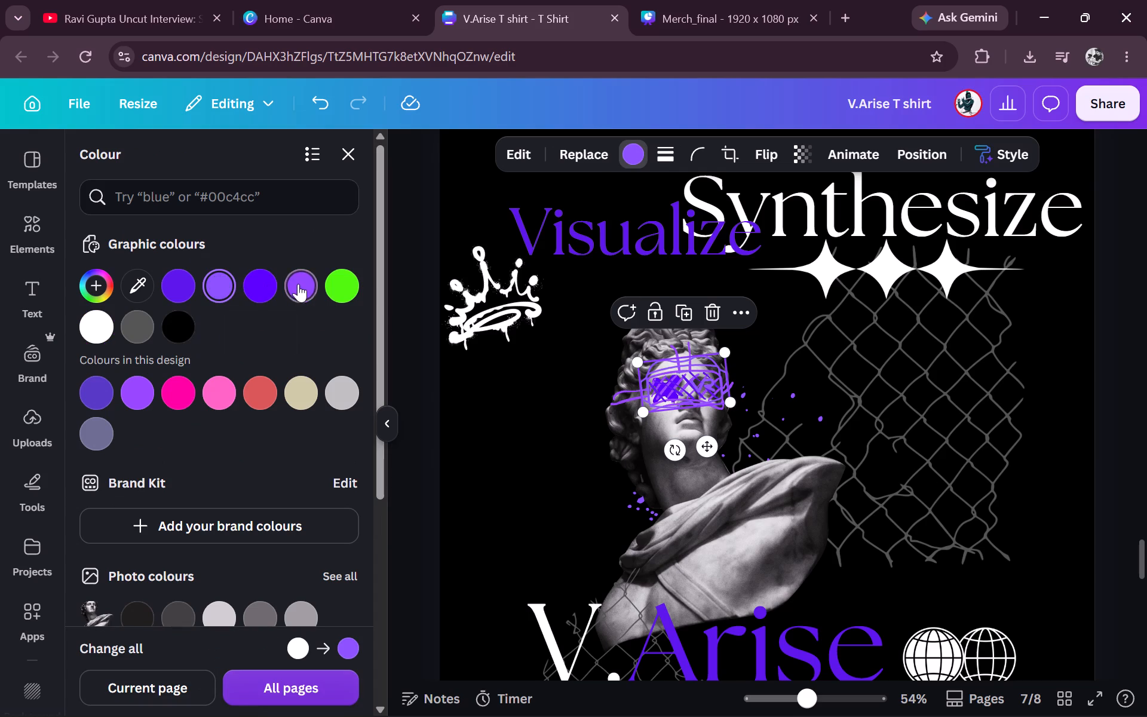
Recolour the VR headset on the statue's face white from the graphic colours, after trying black.
left_click(179, 330)
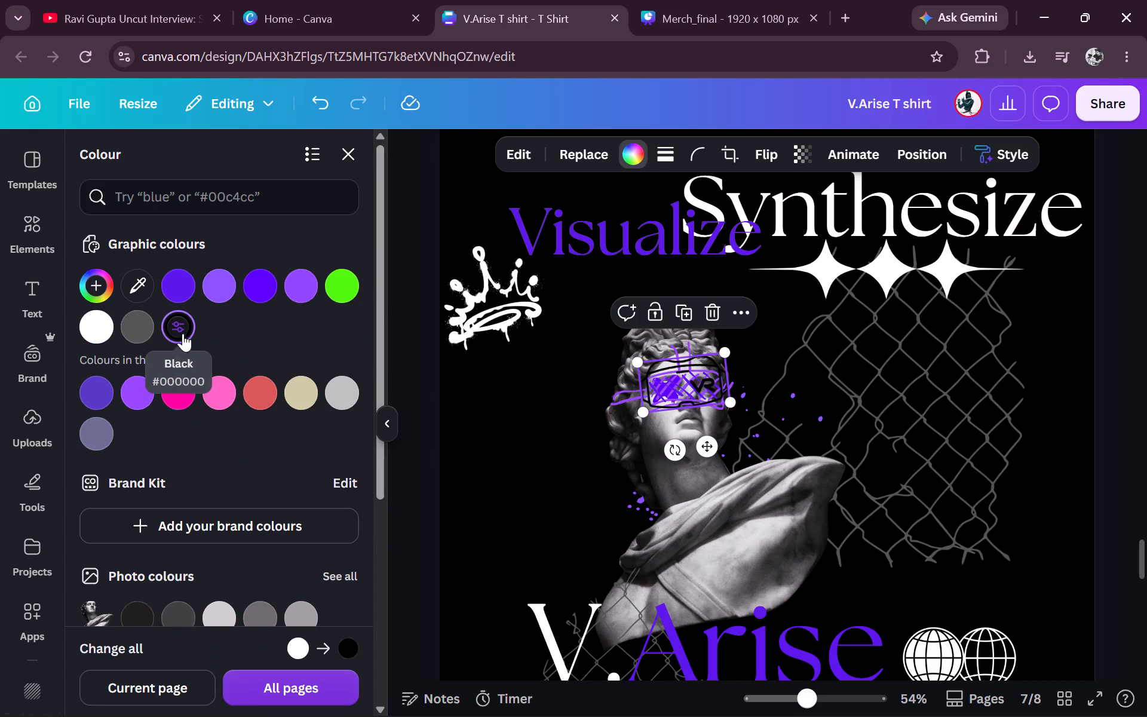
left_click(103, 341)
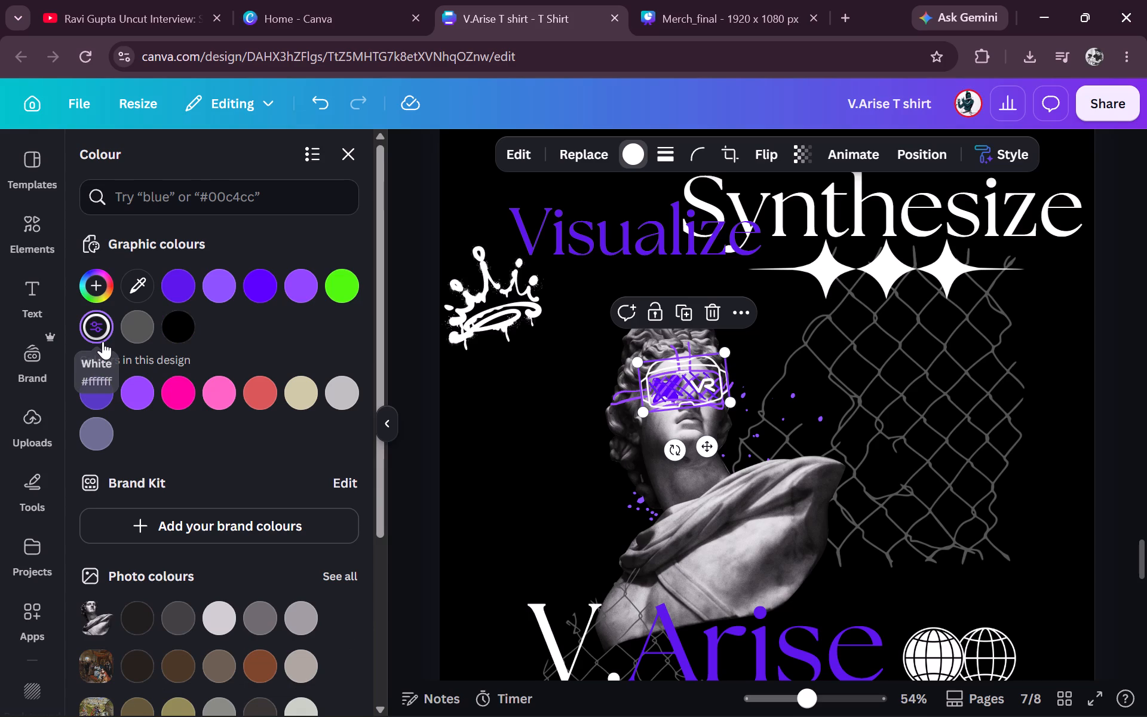
left_click(469, 443)
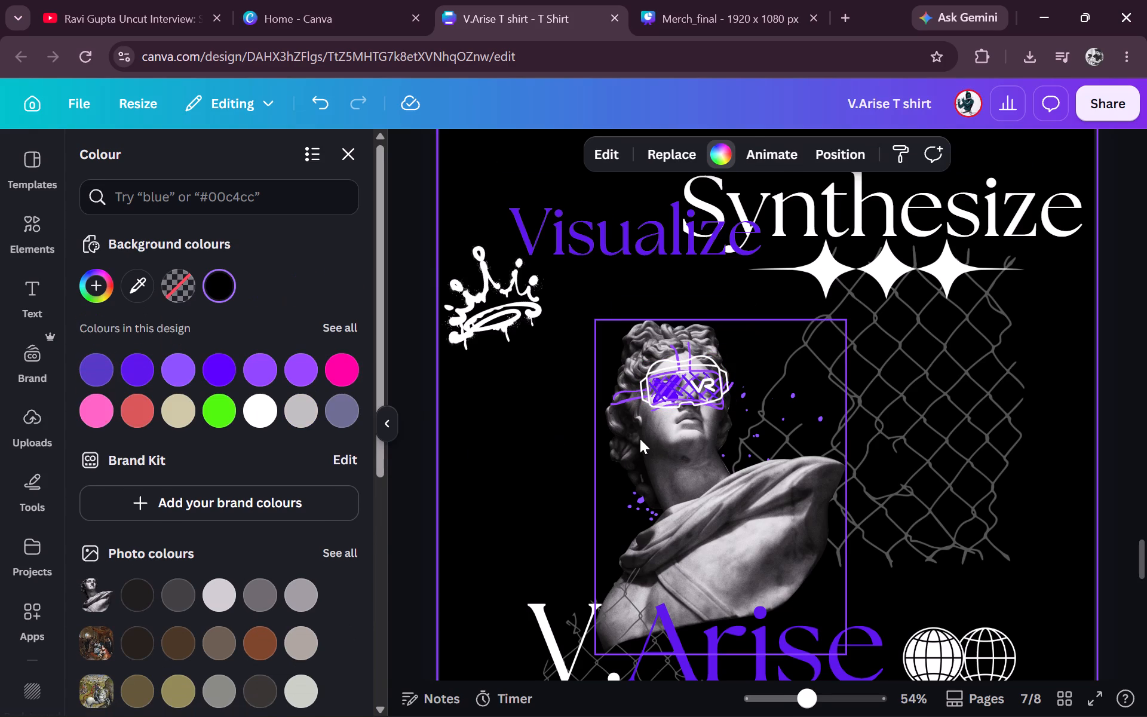
Rotate the white VR headset slightly closer to level and nudge it into place over the statue's eyes.
left_click(774, 317)
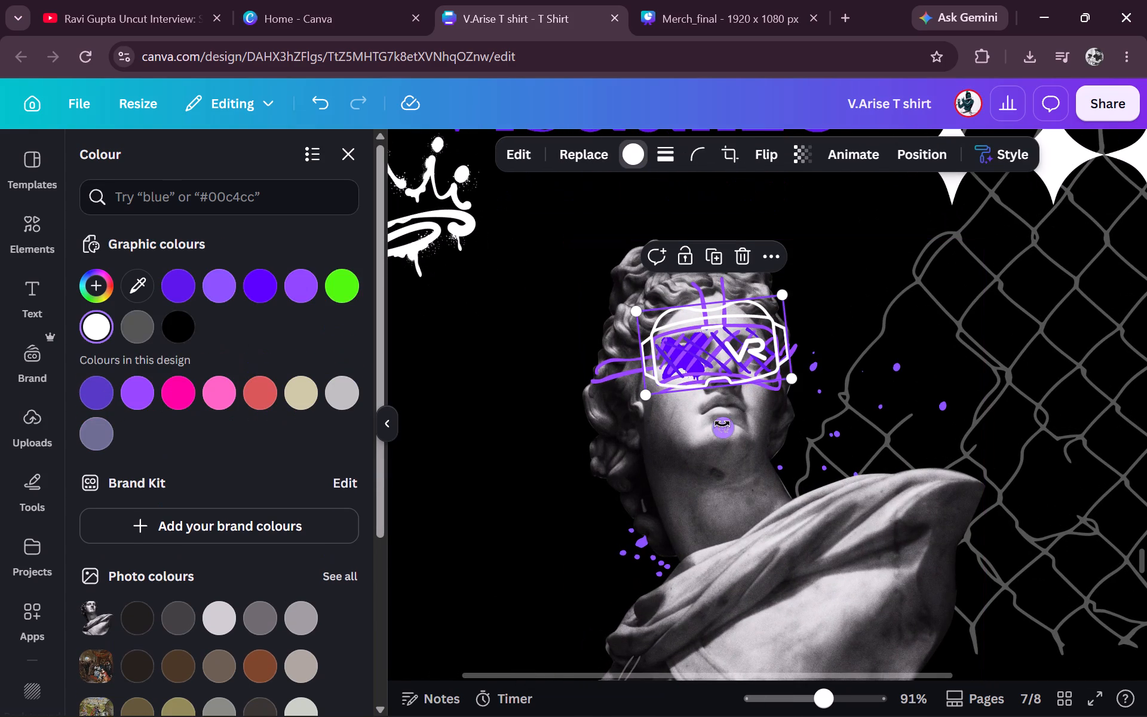
left_click_drag(720, 428, 715, 431)
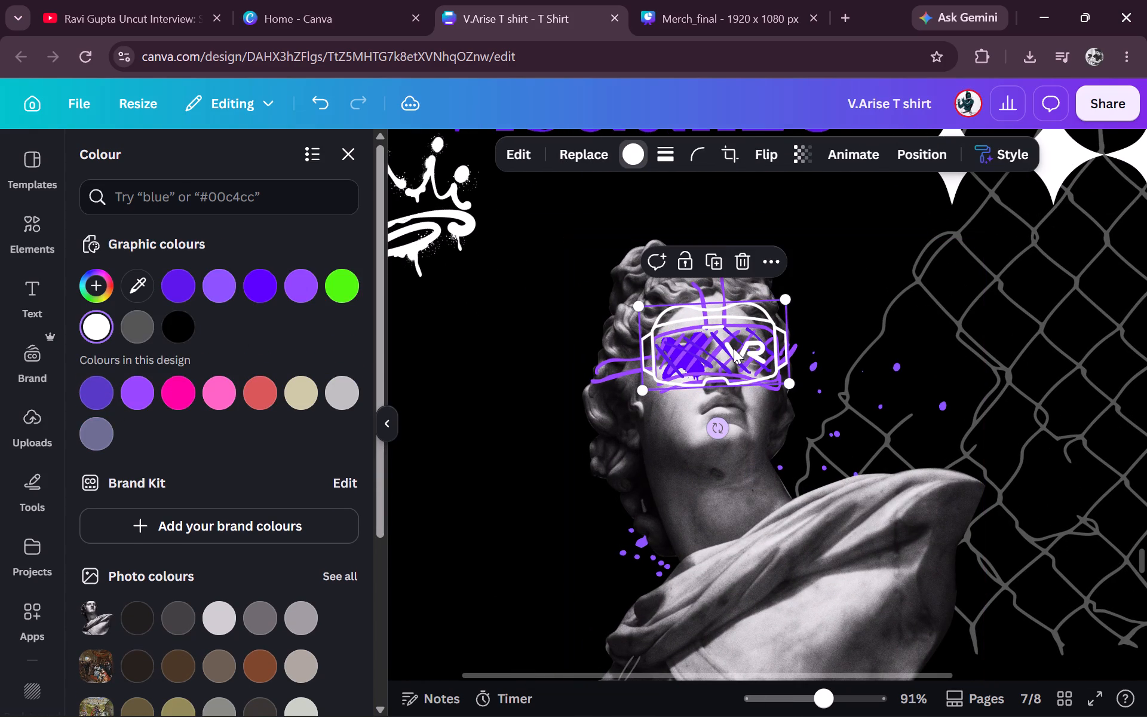
left_click_drag(734, 348, 739, 353)
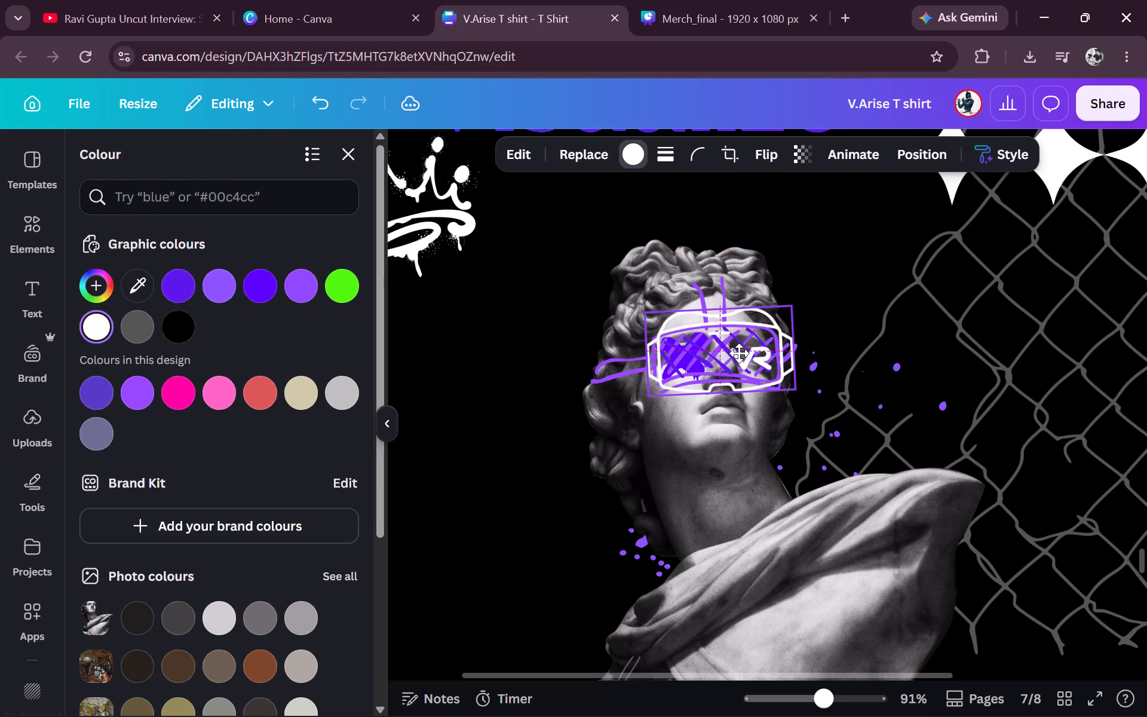
left_click_drag(739, 353, 739, 353)
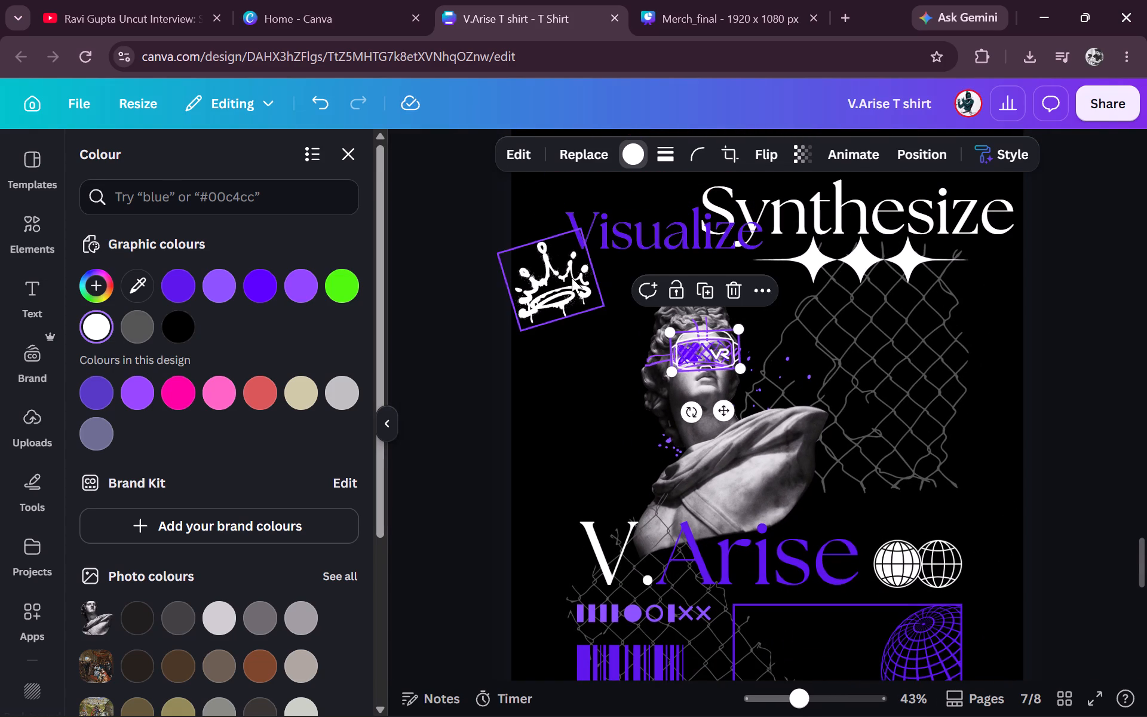
Move the white crown from the empty area back onto the top of the statue's head.
left_click_drag(568, 279, 703, 286)
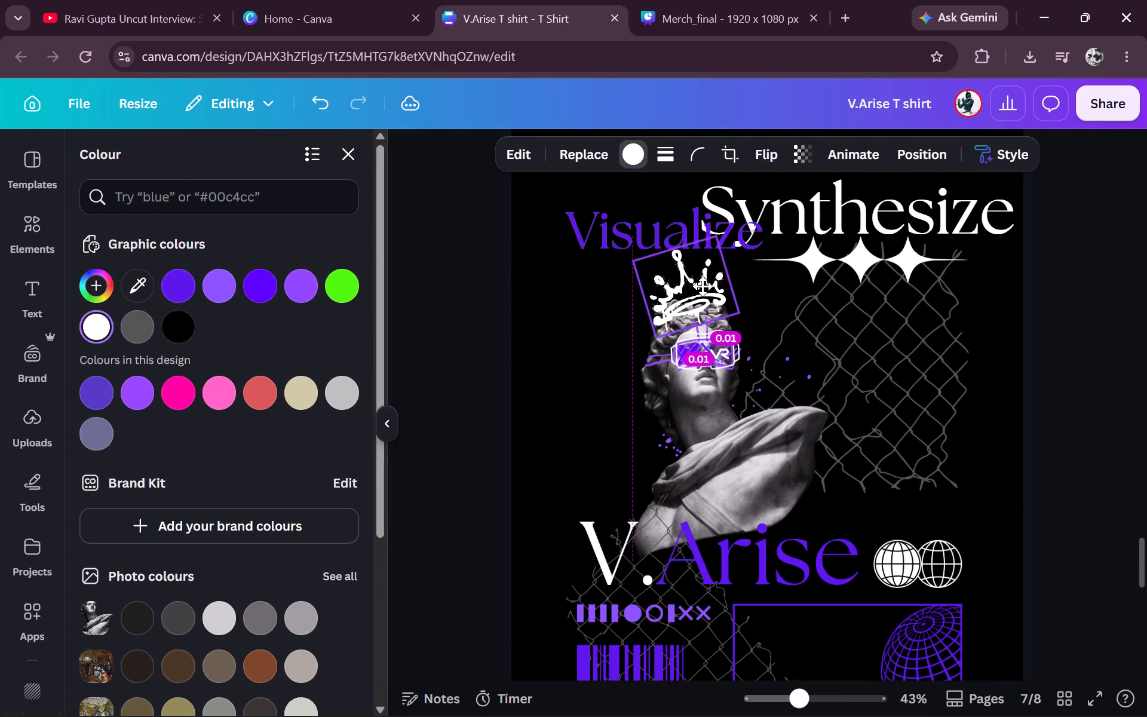
left_click_drag(703, 286, 697, 290)
left_click(587, 276)
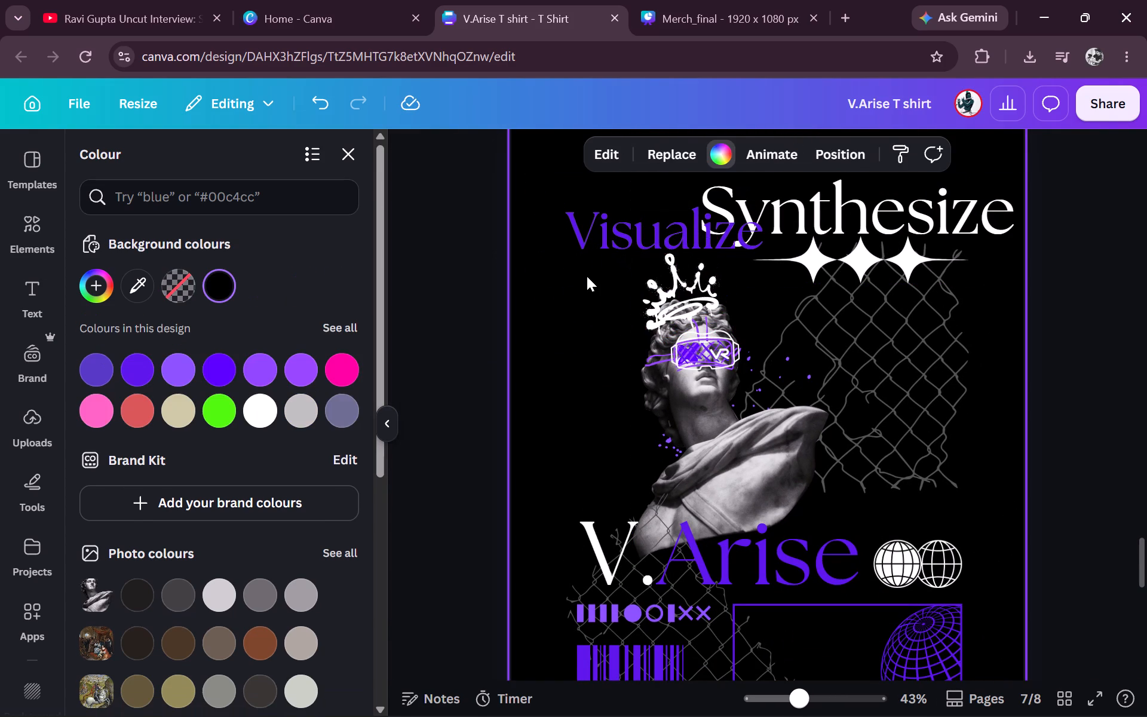
Group the statue, crown, VR headset, scribbles and purple splatter, leaving out the three stars and the wire fence.
left_click_drag(587, 276, 744, 407)
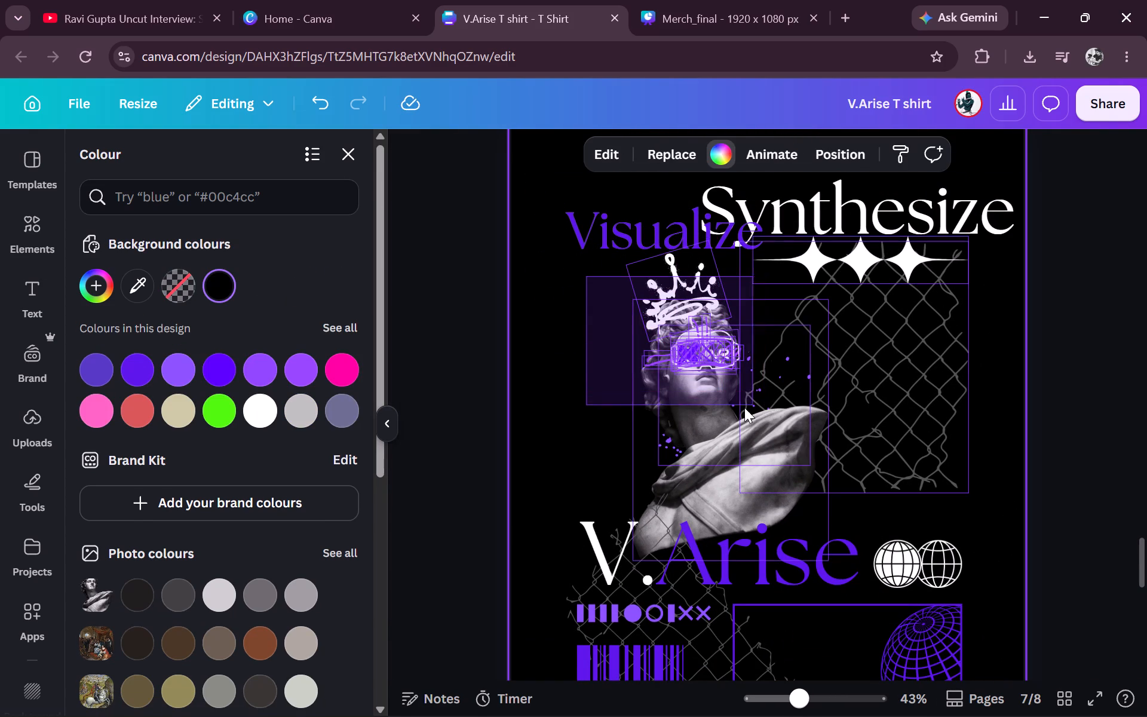
left_click_drag(744, 407, 796, 427)
left_click(882, 281, "shift")
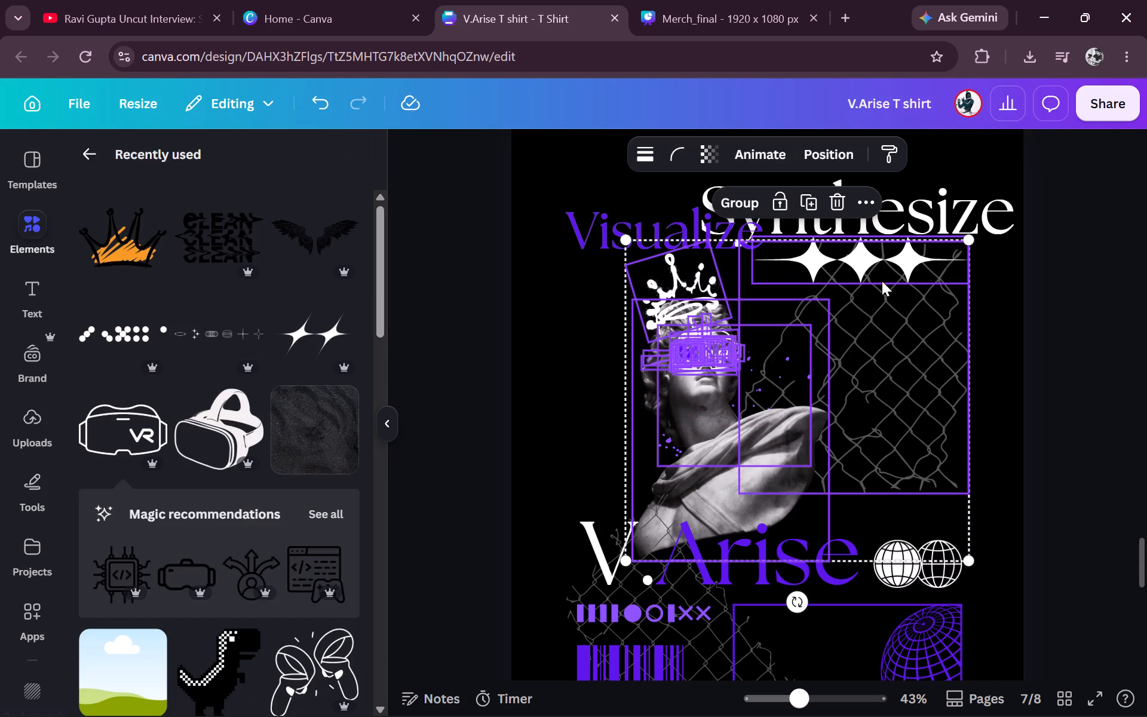
left_click(888, 327, "shift")
left_click(683, 202)
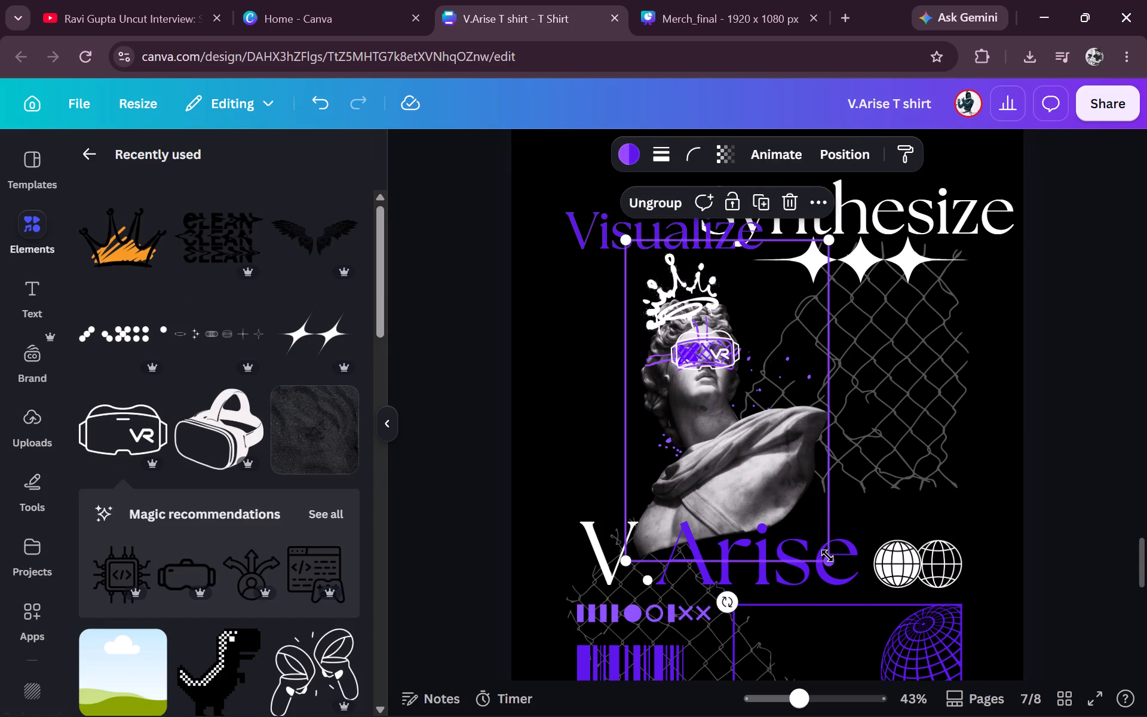
Move the statue group to the right and align it to the horizontal centre of the page.
left_click_drag(786, 448, 834, 448)
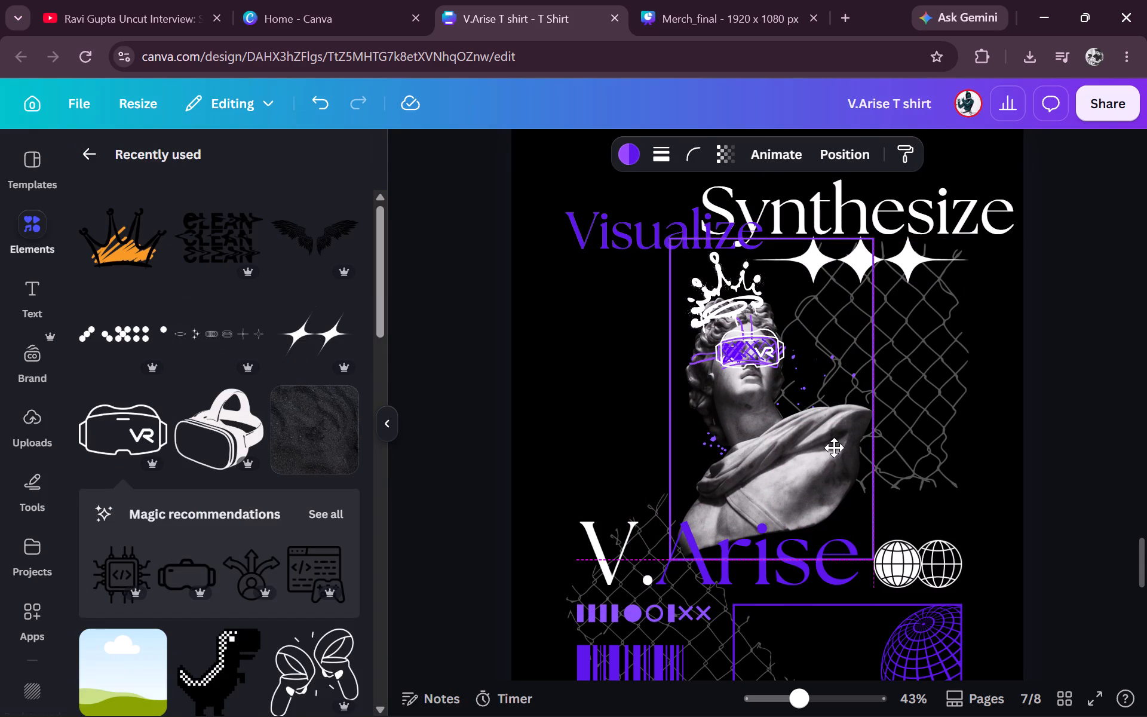
left_click_drag(834, 448, 833, 446)
right_click(787, 385)
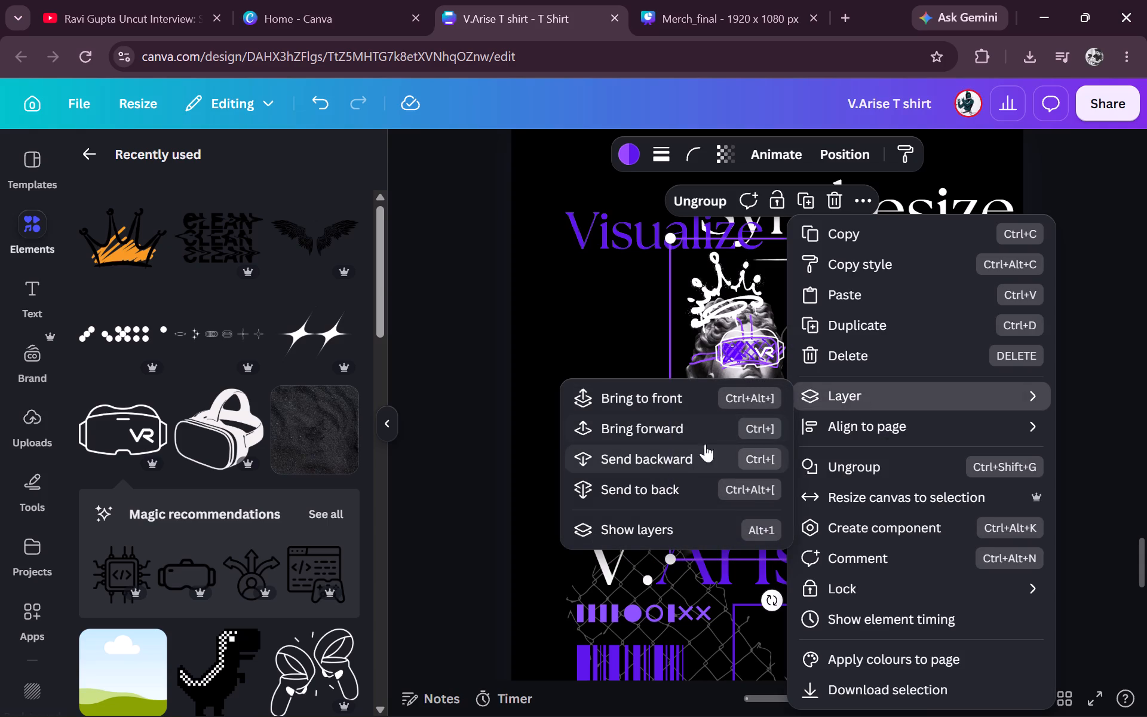
left_click(709, 461)
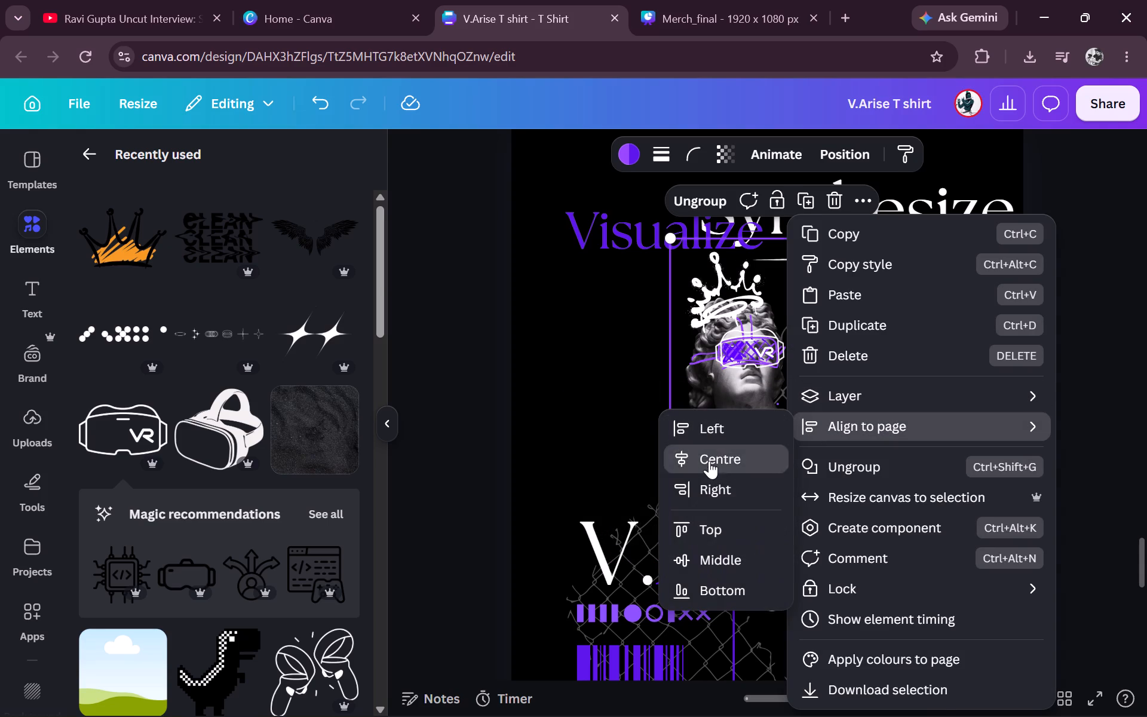
left_click(799, 434)
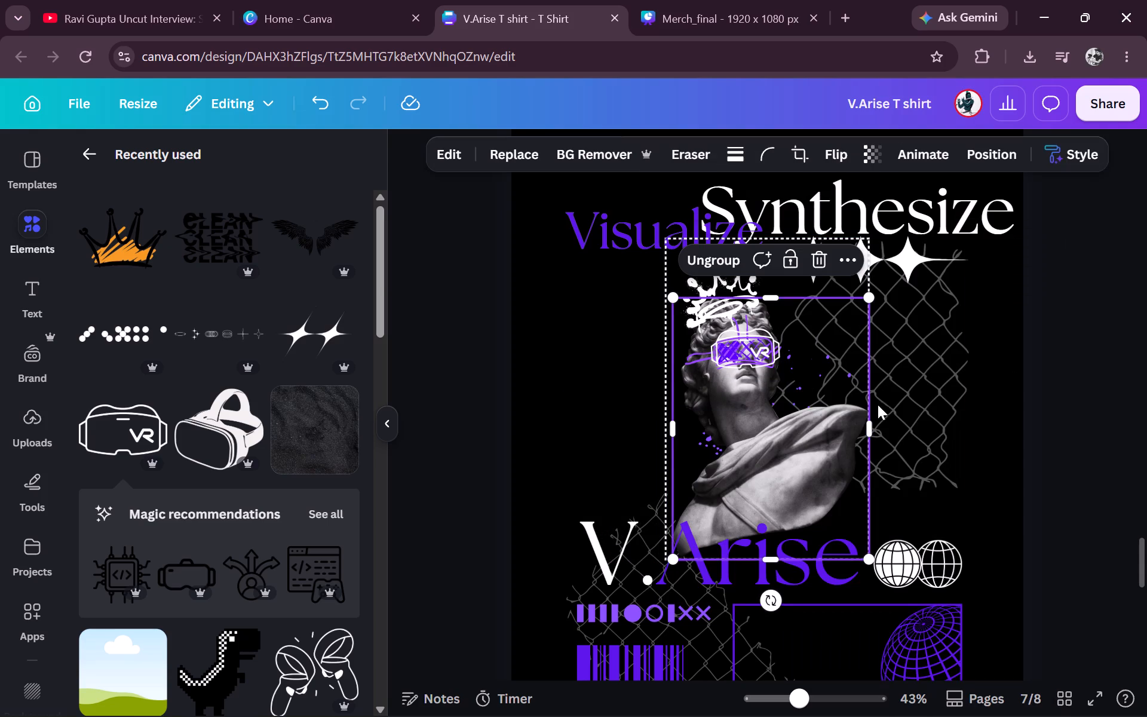
left_click(1074, 370)
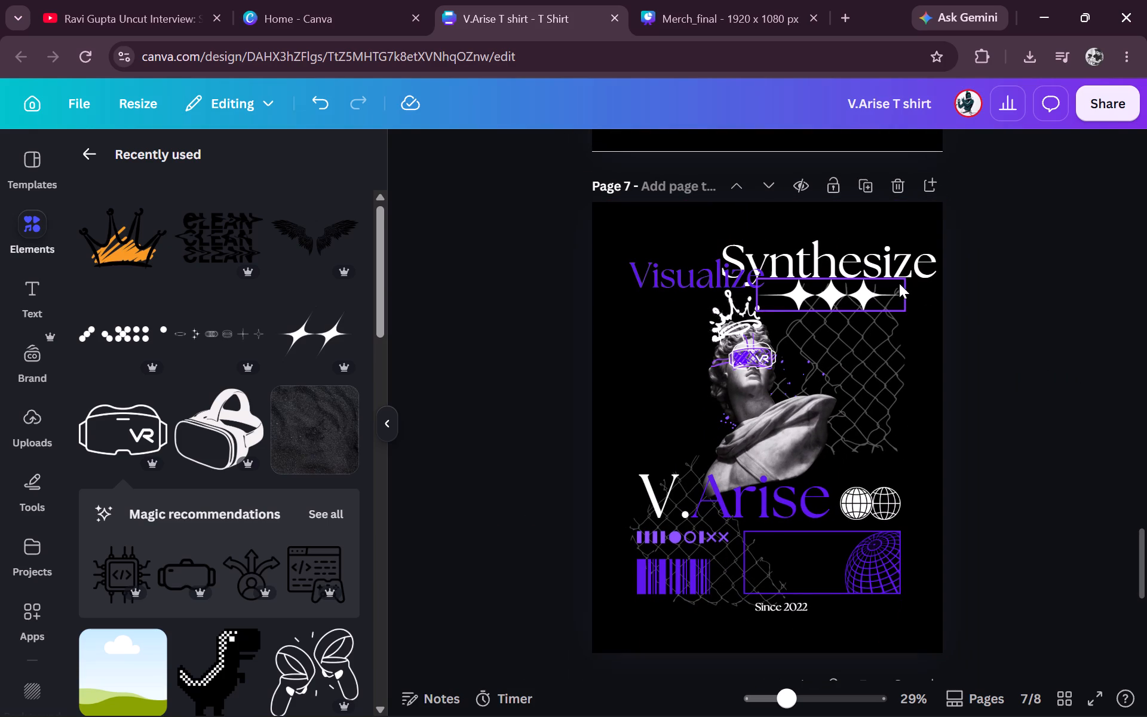
Move the Synthesize text down to the middle of the page so it runs behind the statue.
left_click_drag(894, 253, 811, 374)
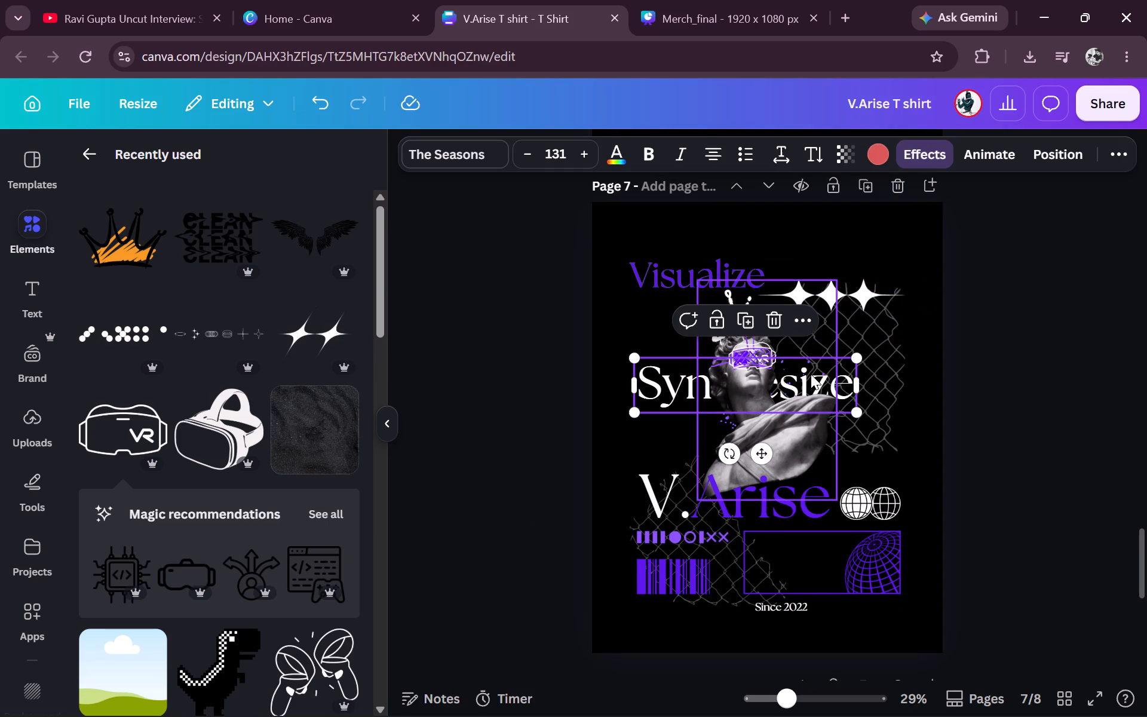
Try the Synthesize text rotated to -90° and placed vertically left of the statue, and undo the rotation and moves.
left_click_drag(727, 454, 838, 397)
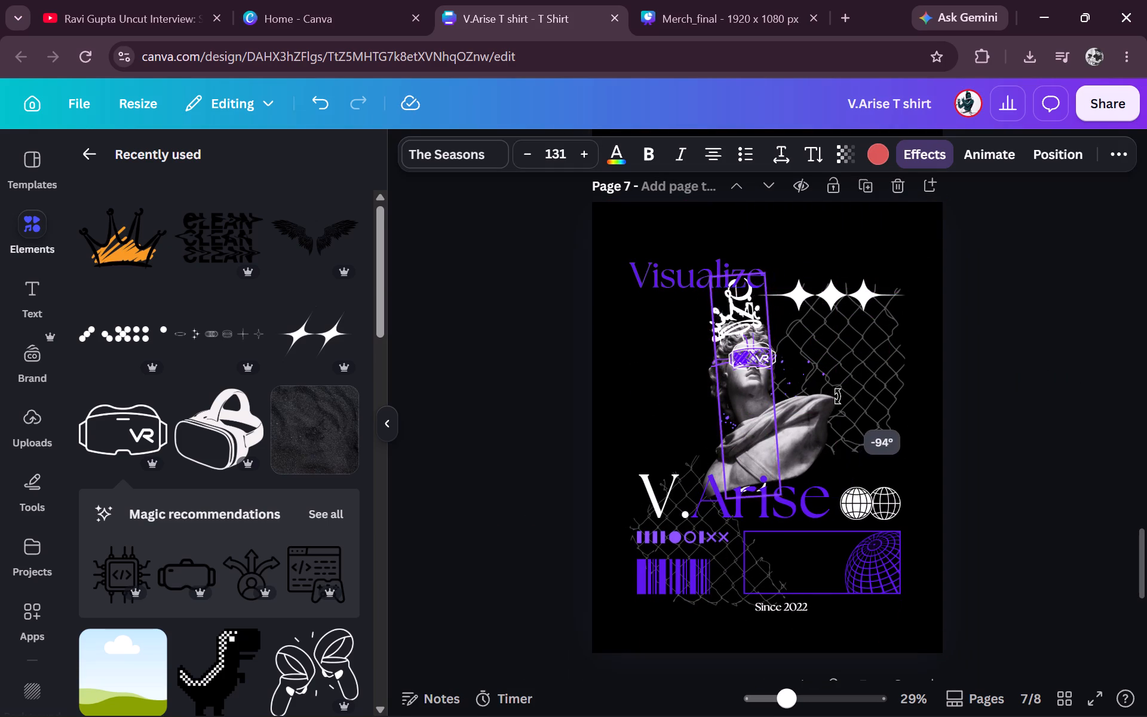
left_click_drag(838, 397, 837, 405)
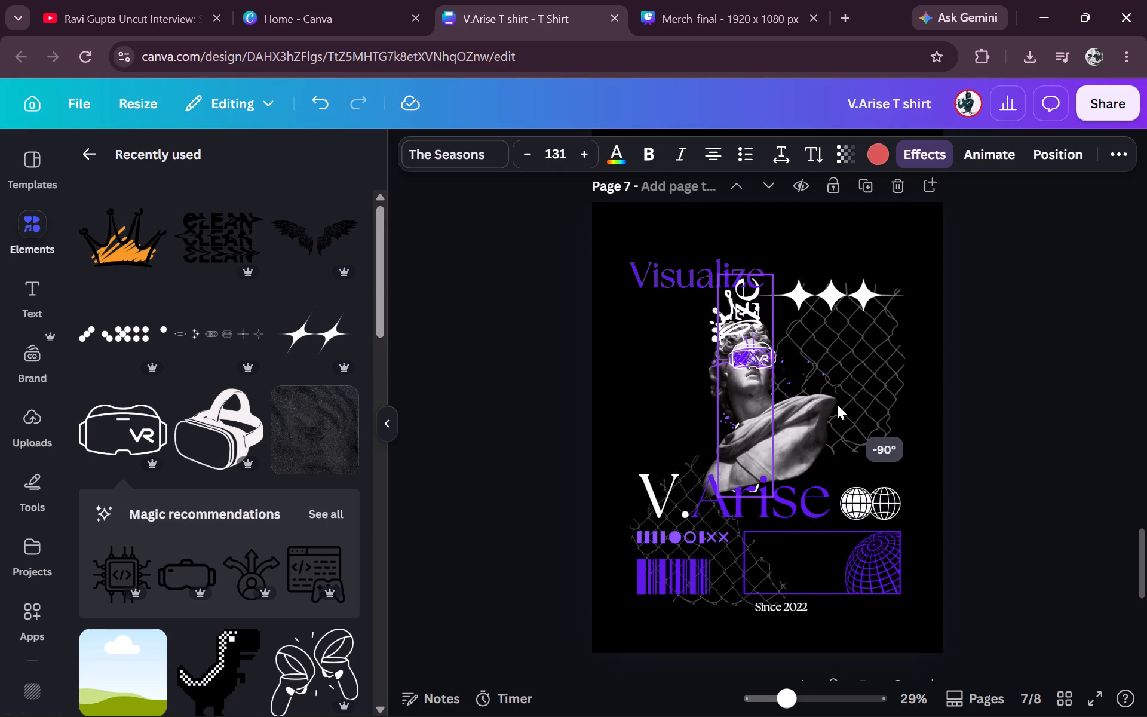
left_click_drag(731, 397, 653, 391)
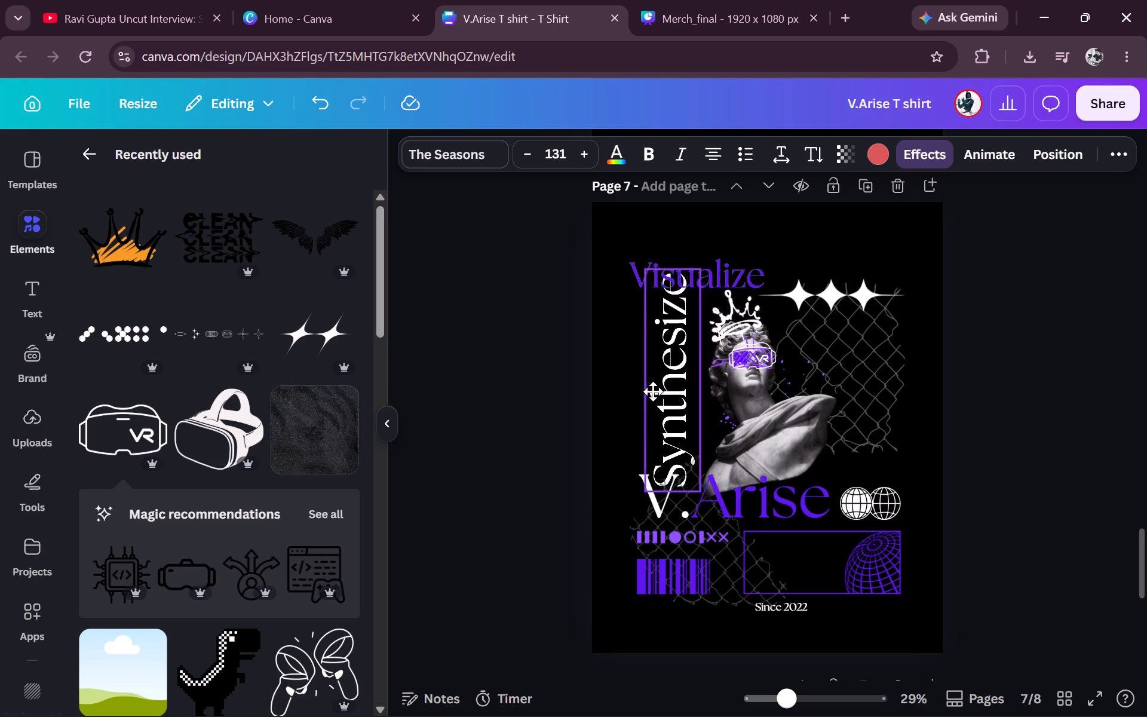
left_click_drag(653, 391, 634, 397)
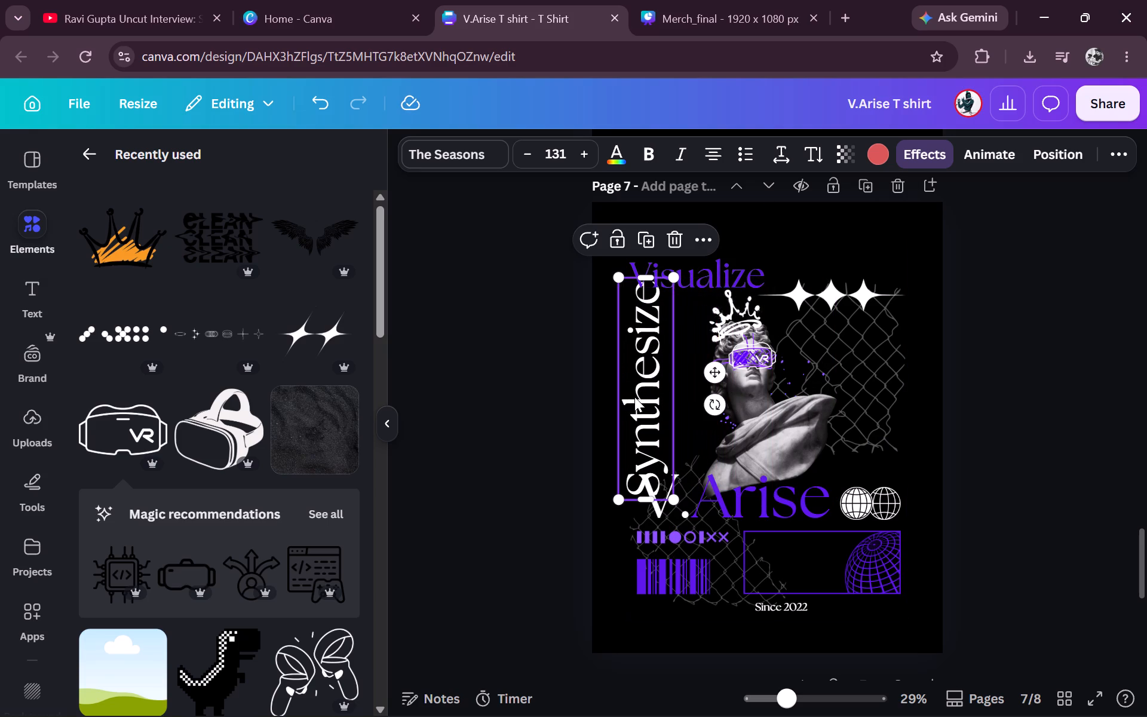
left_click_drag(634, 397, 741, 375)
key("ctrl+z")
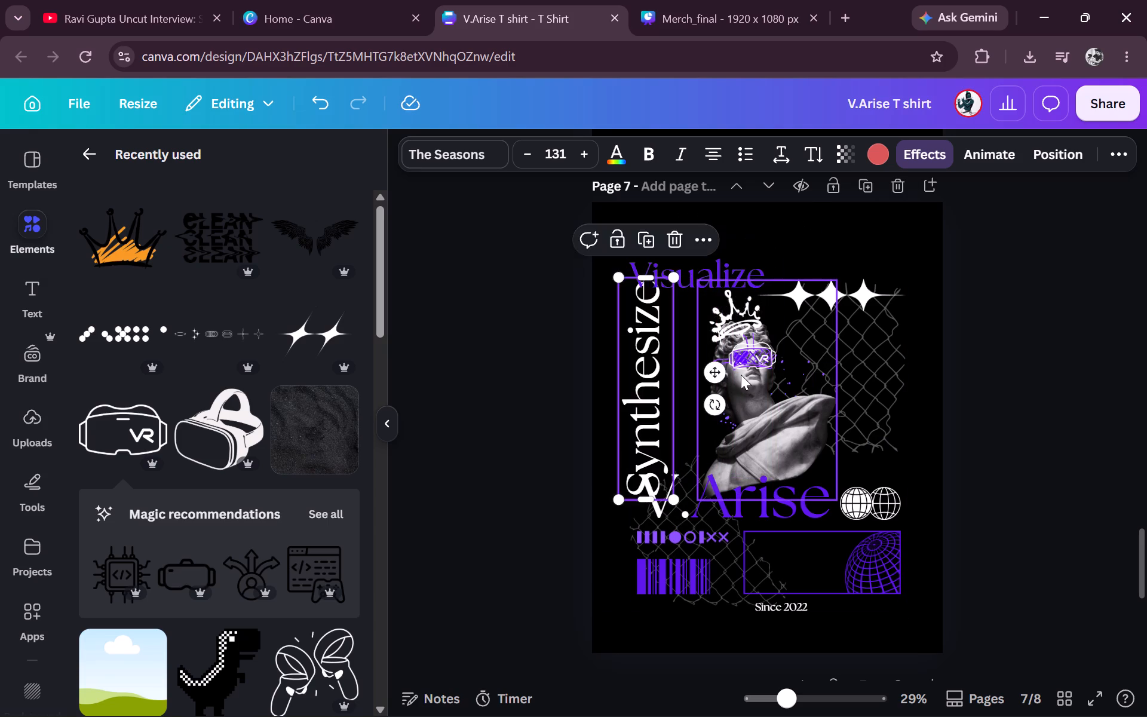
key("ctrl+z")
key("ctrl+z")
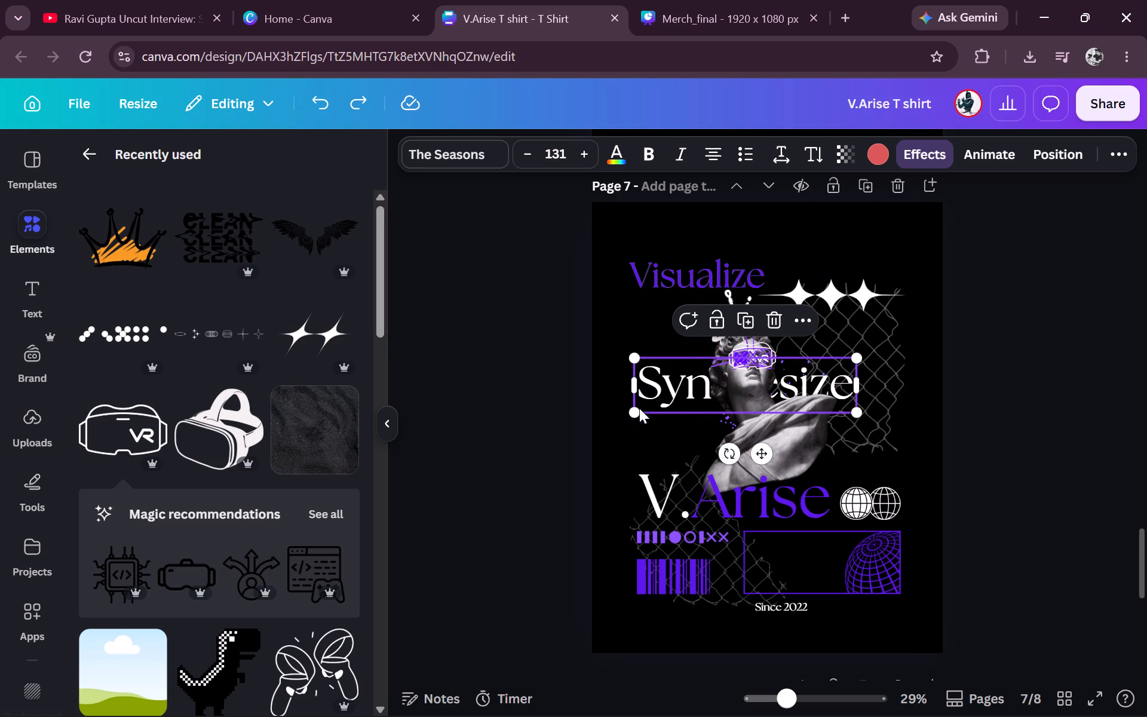
Enlarge the Synthesize text to size 169 and centre it horizontally on the page, behind the statue's head and shoulders.
left_click(639, 409)
left_click_drag(858, 412, 904, 456)
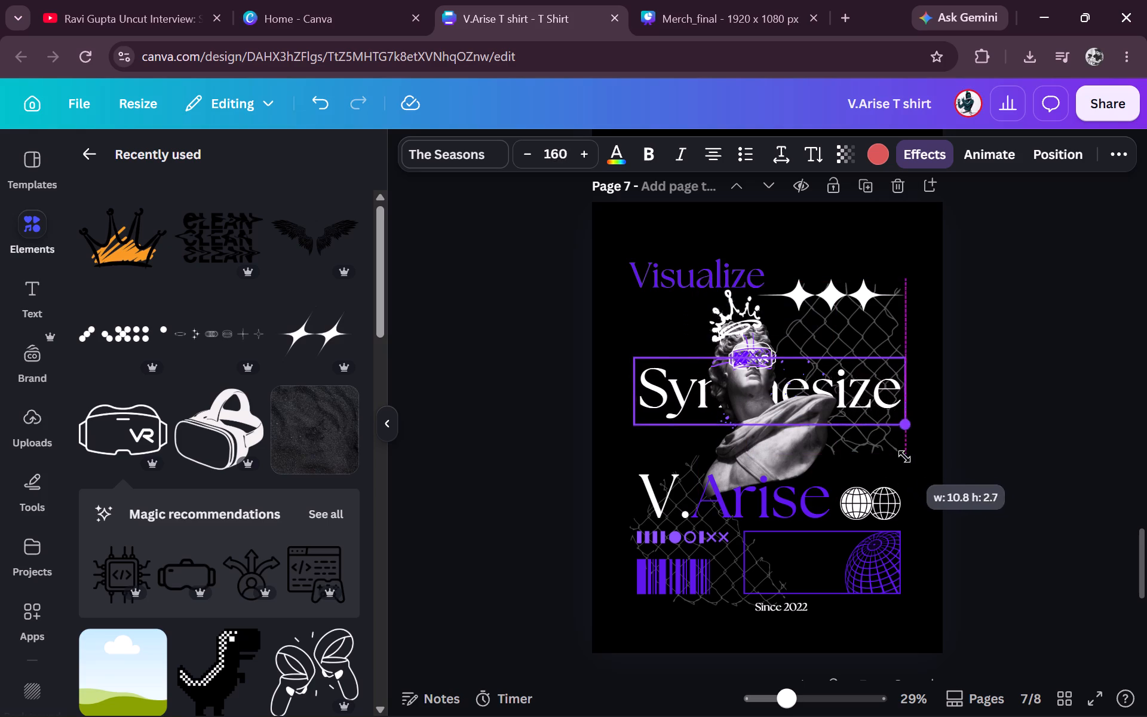
left_click_drag(904, 456, 912, 462)
left_click_drag(881, 394, 861, 389)
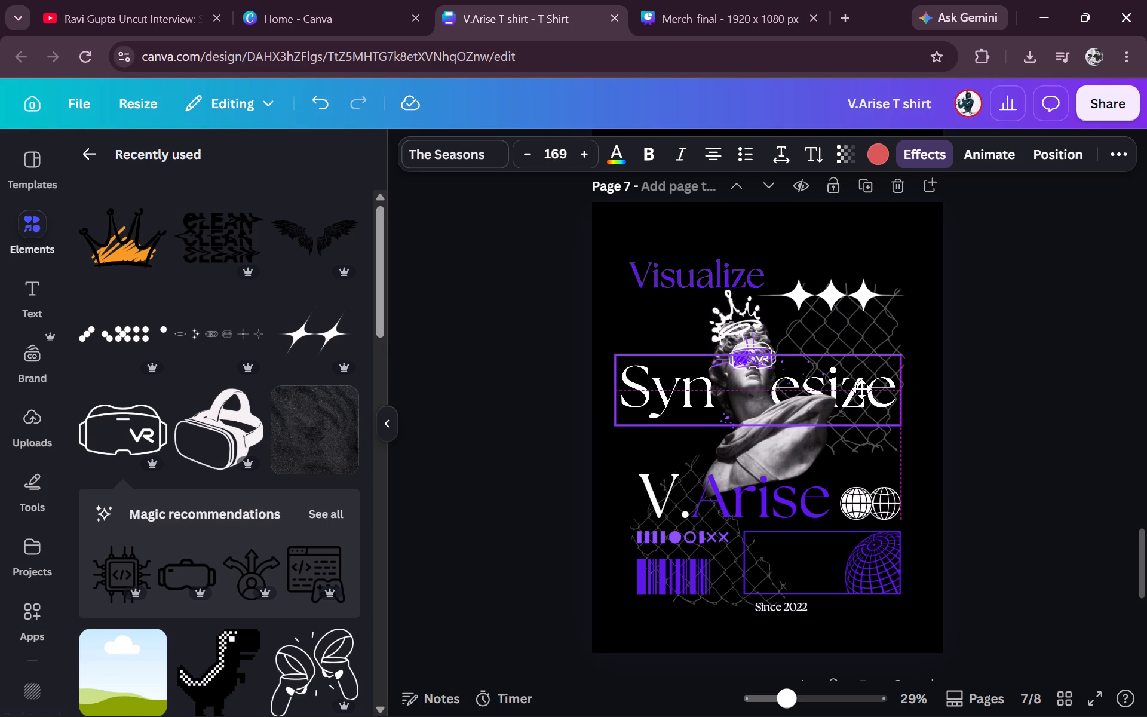
left_click_drag(861, 389, 861, 387)
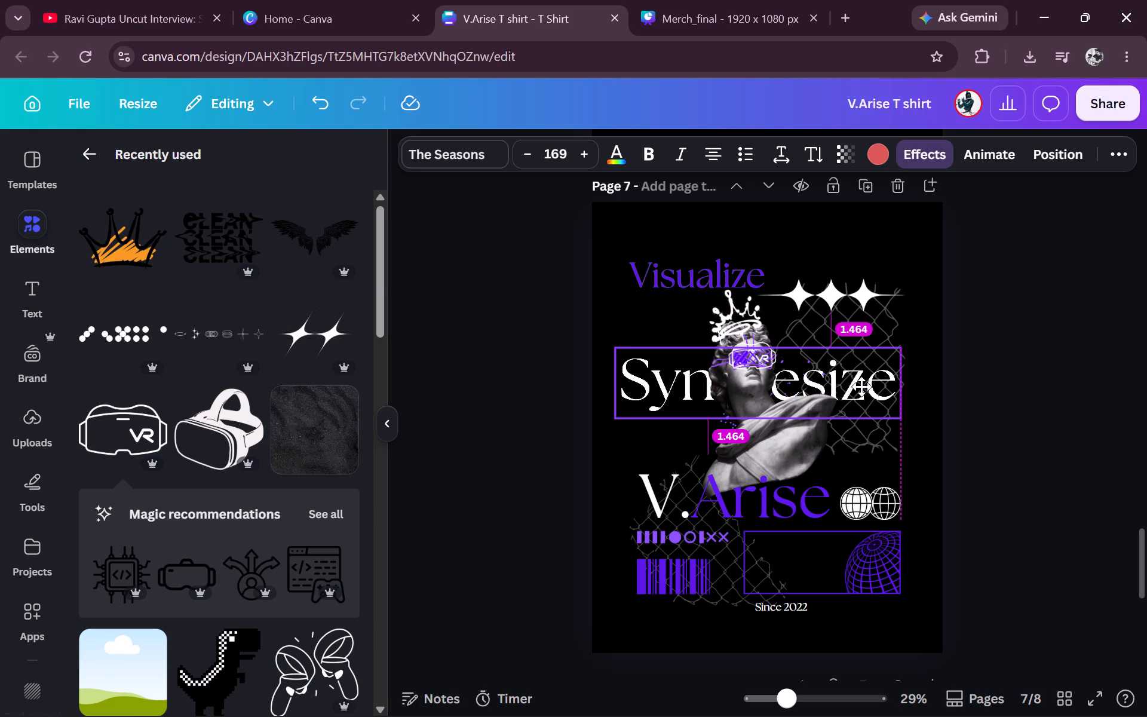
left_click_drag(861, 387, 871, 385)
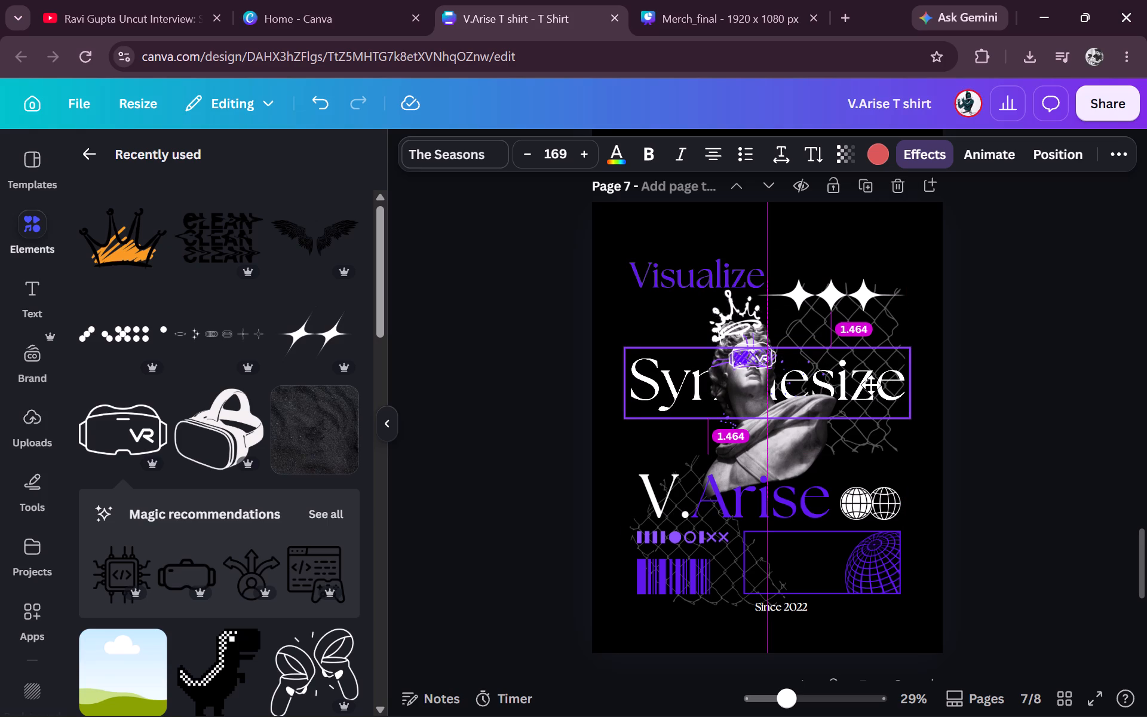
left_click_drag(871, 385, 871, 384)
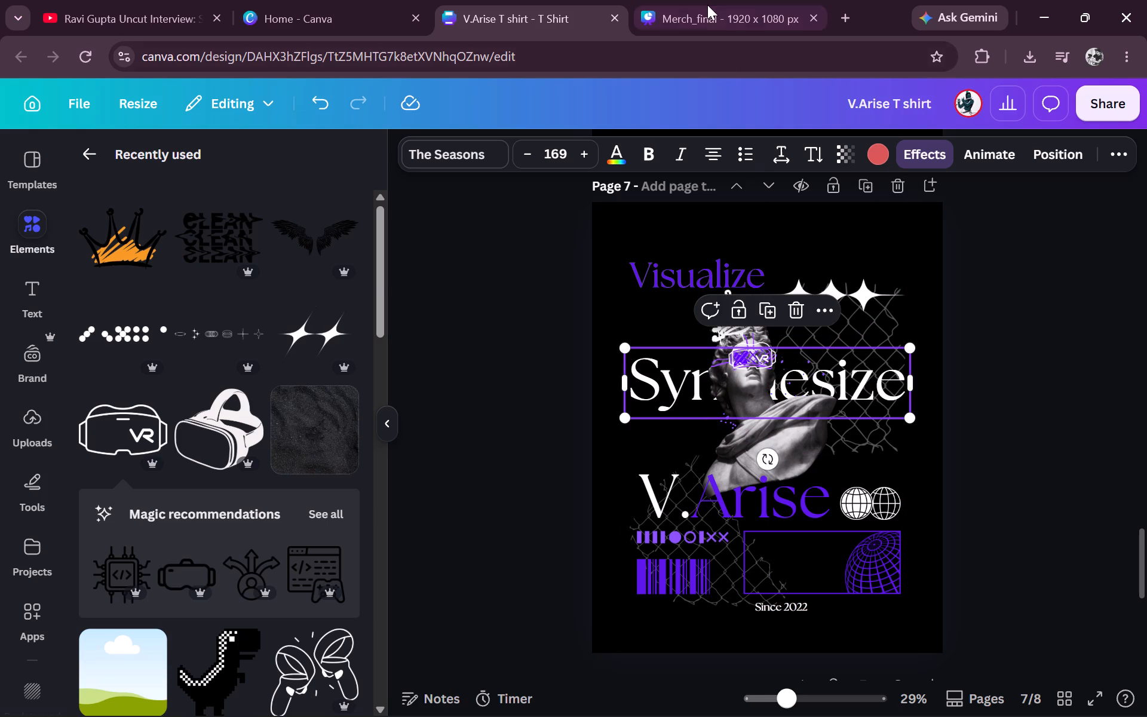
Check the jacket artwork in the Merch_final design for reference and return to the V.Arise T shirt design.
left_click(707, 4)
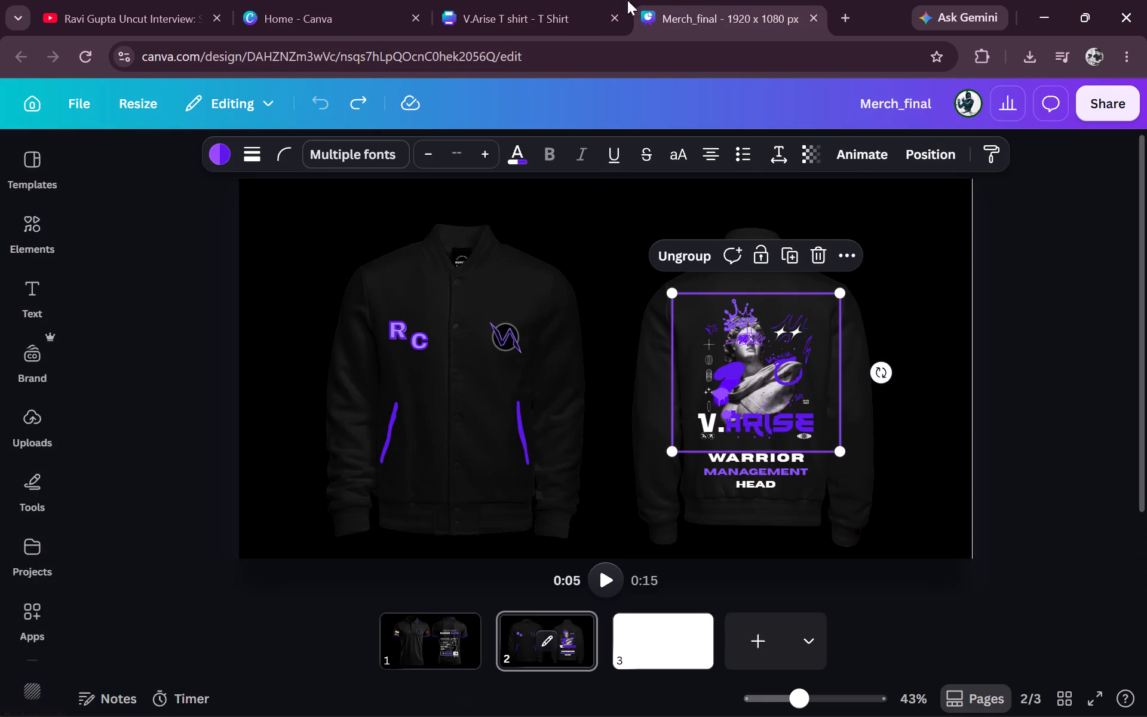
left_click(588, 0)
left_click(1035, 353)
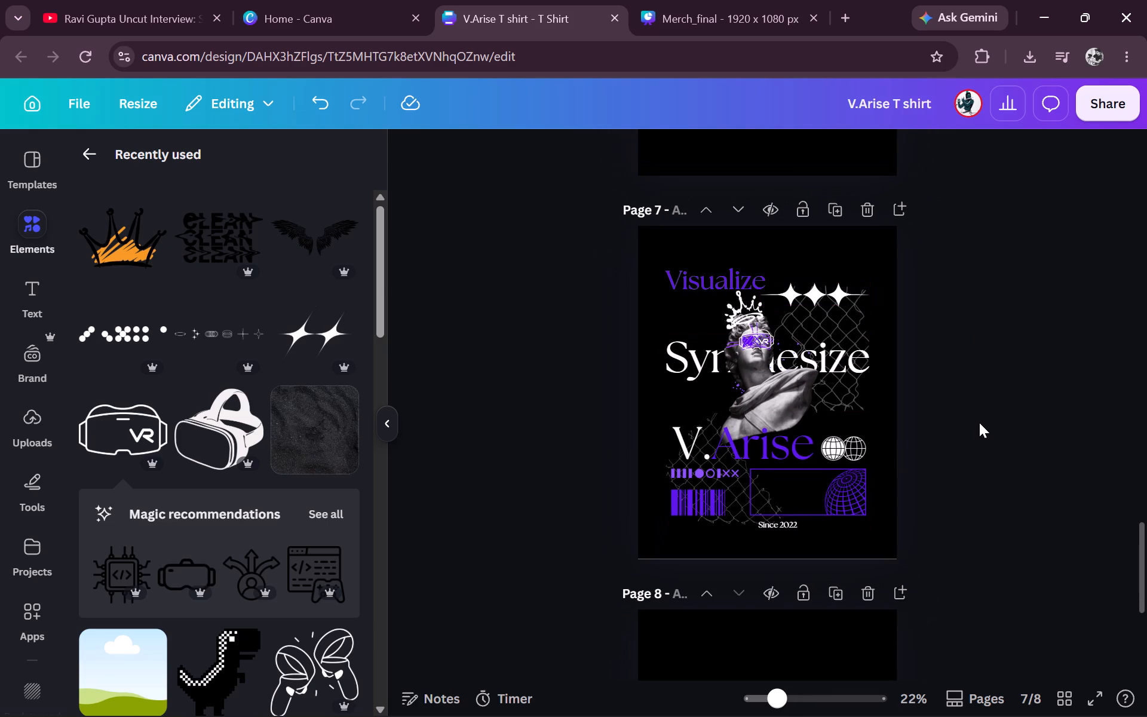
Slightly enlarge the crowned statue group and recentre it horizontally on page 7, with its base meeting the V.Arise text.
left_click(790, 404)
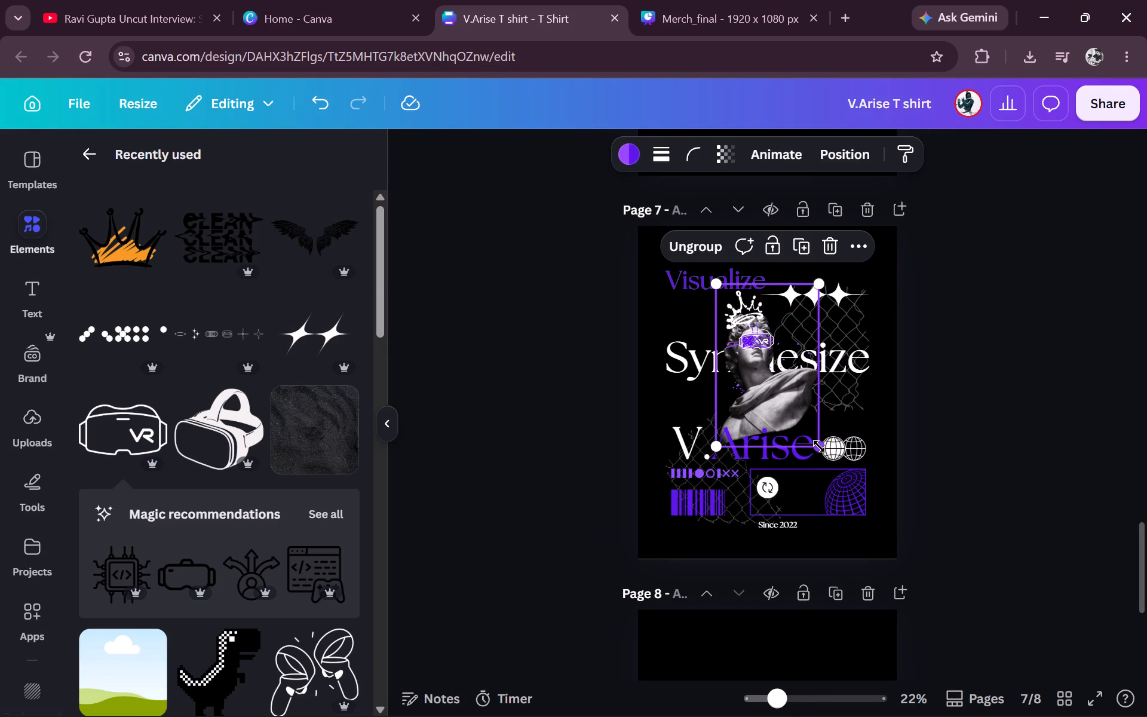
left_click_drag(819, 447, 842, 454)
left_click_drag(784, 403, 787, 394)
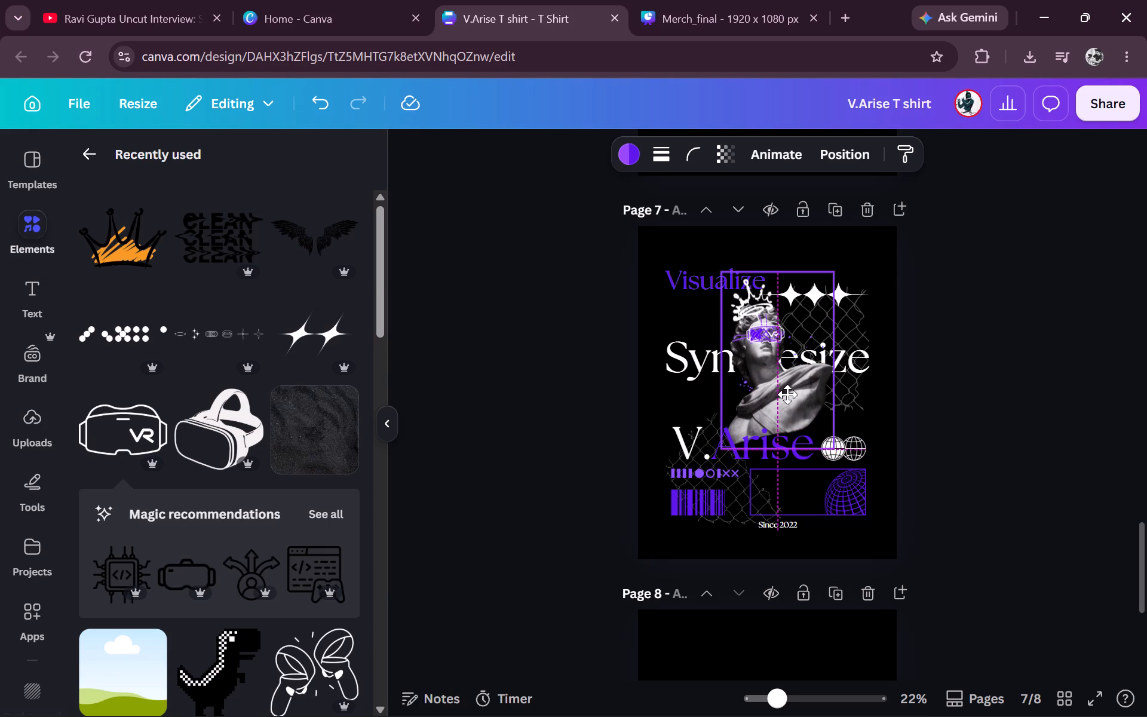
left_click_drag(787, 394, 784, 394)
right_click(784, 394)
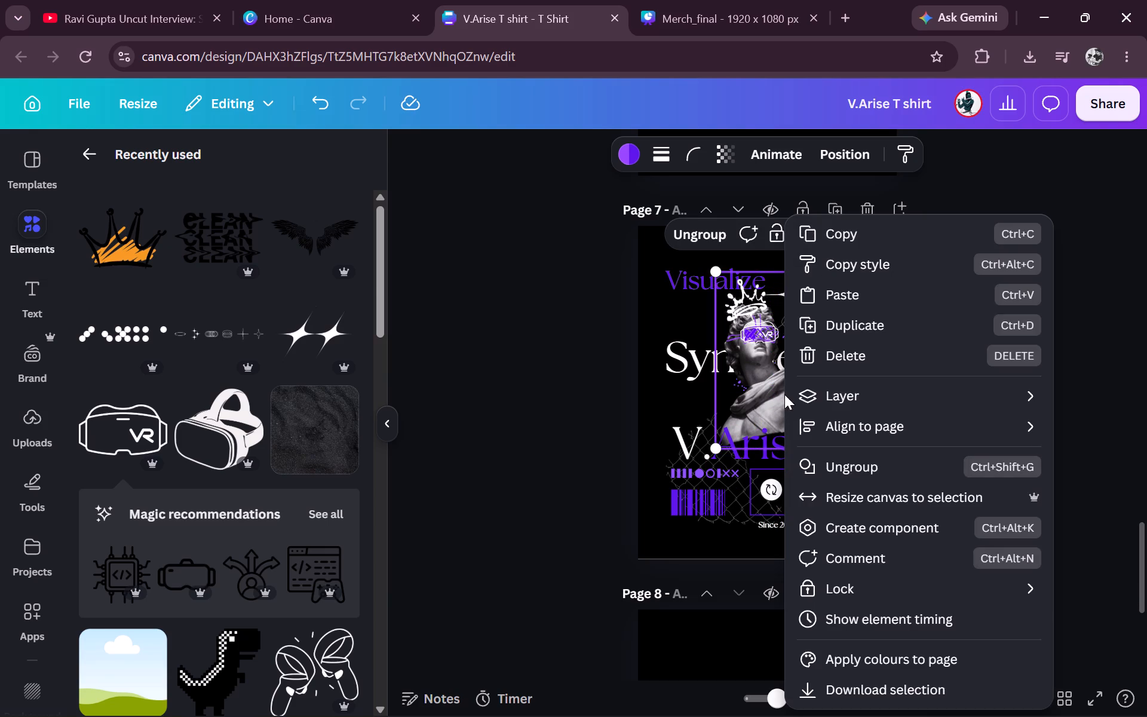
left_click(711, 459)
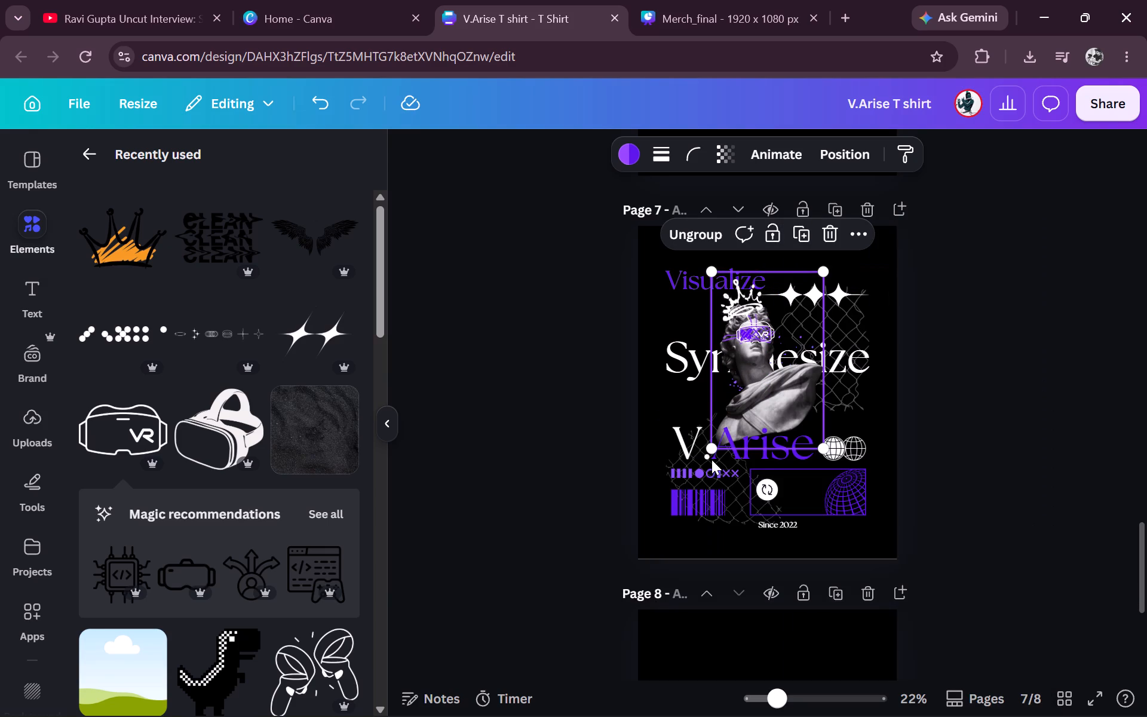
left_click(591, 414)
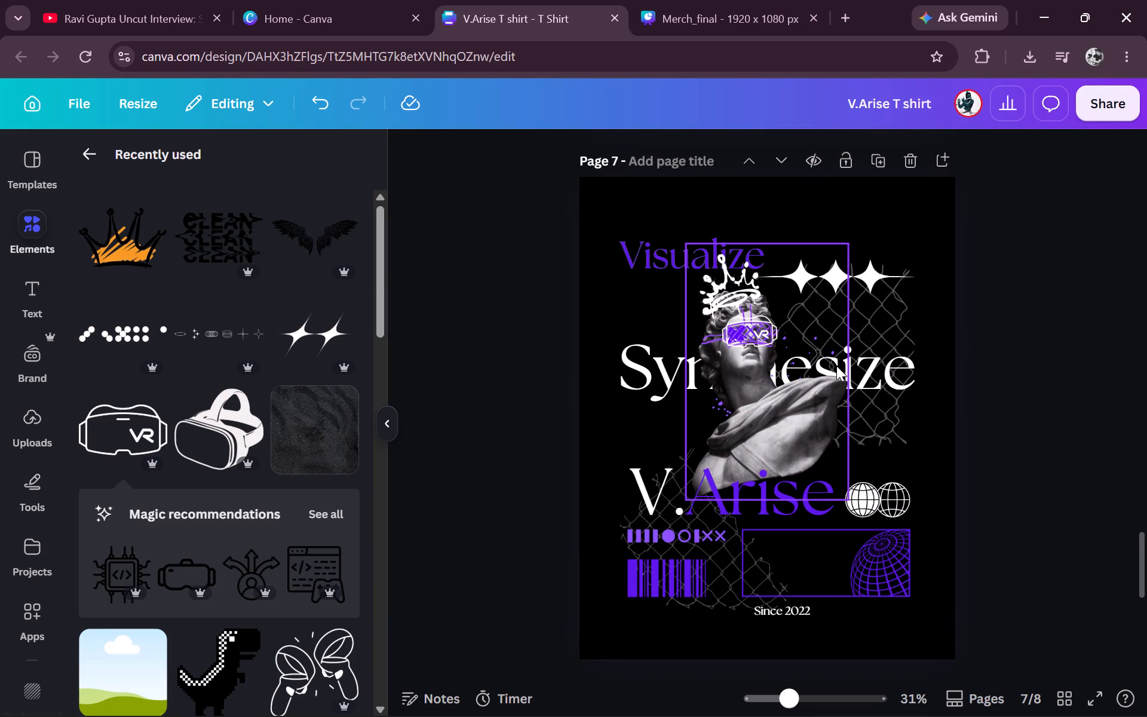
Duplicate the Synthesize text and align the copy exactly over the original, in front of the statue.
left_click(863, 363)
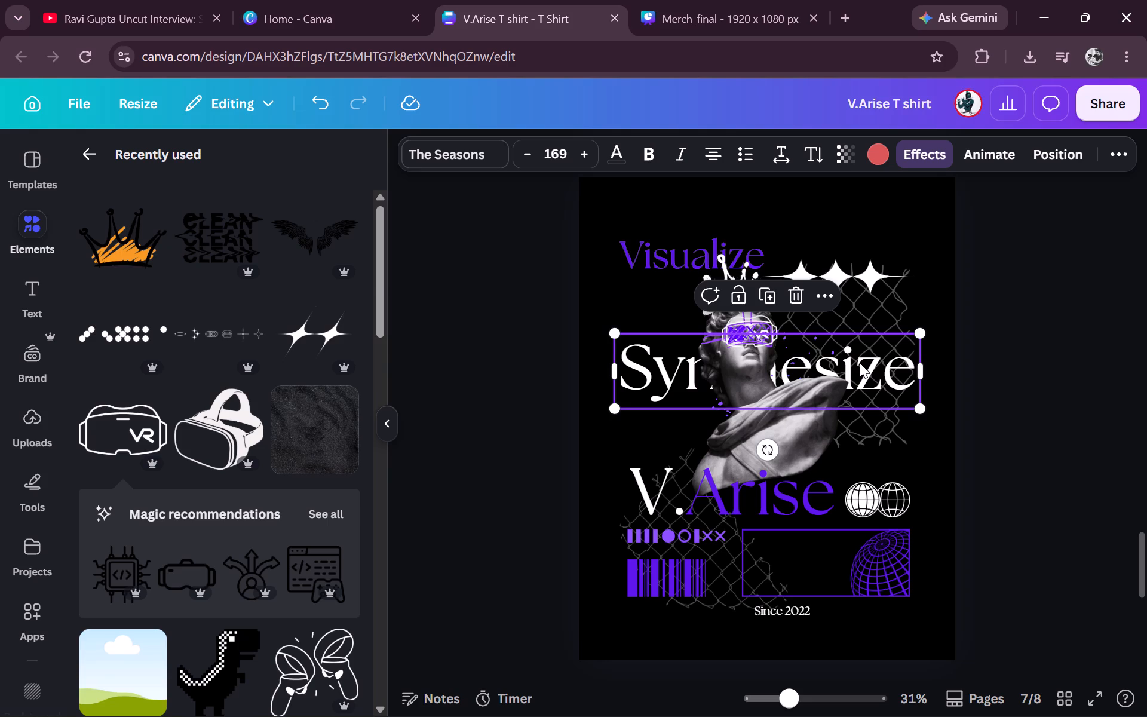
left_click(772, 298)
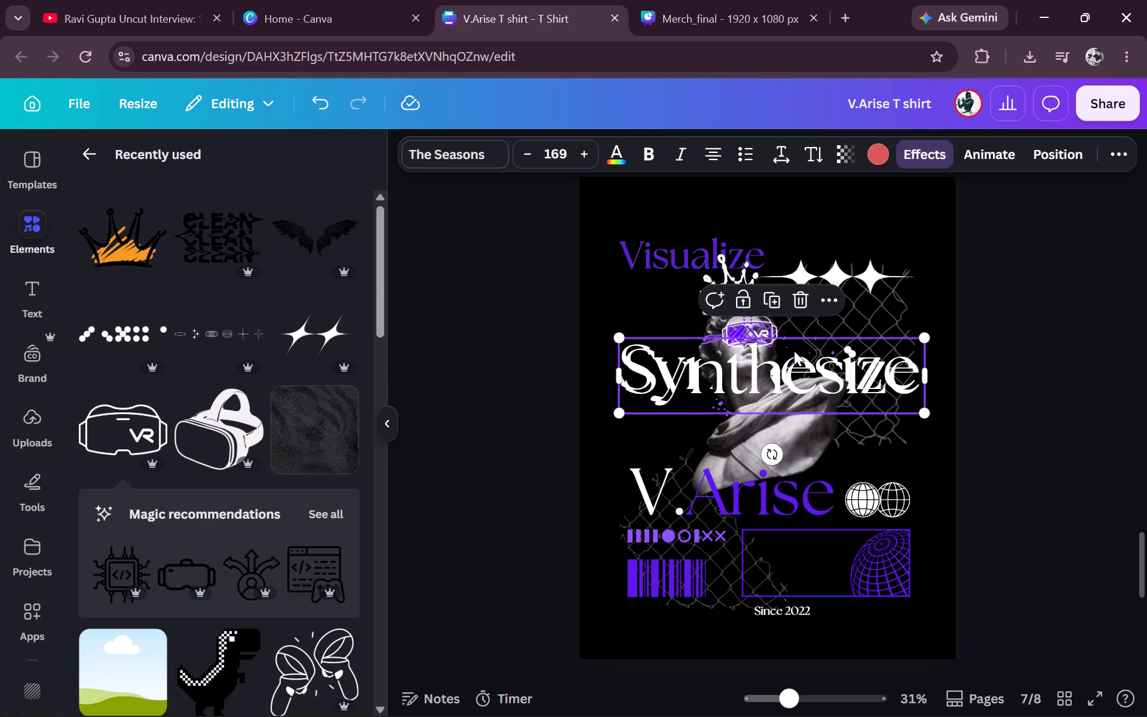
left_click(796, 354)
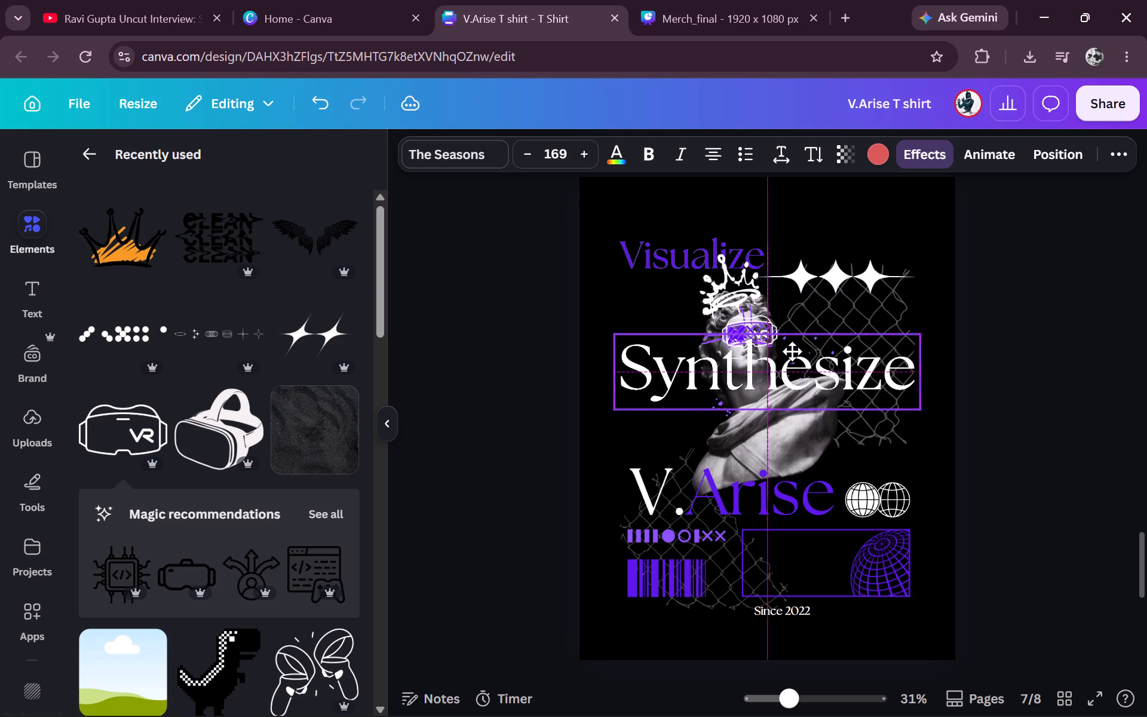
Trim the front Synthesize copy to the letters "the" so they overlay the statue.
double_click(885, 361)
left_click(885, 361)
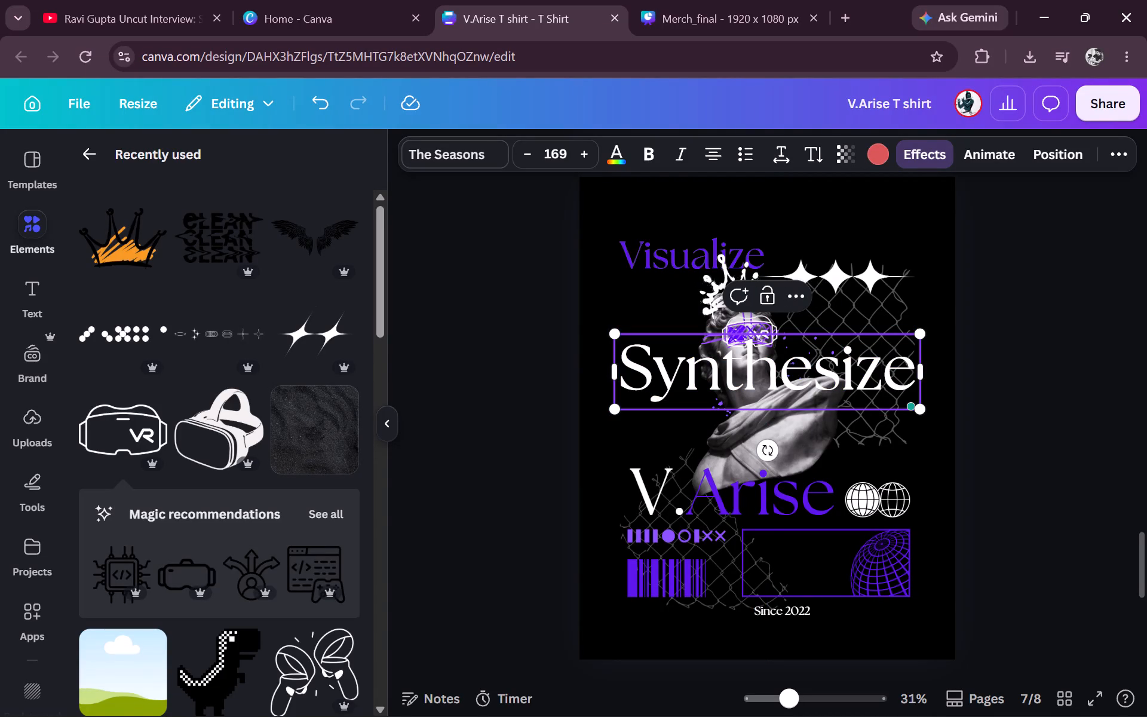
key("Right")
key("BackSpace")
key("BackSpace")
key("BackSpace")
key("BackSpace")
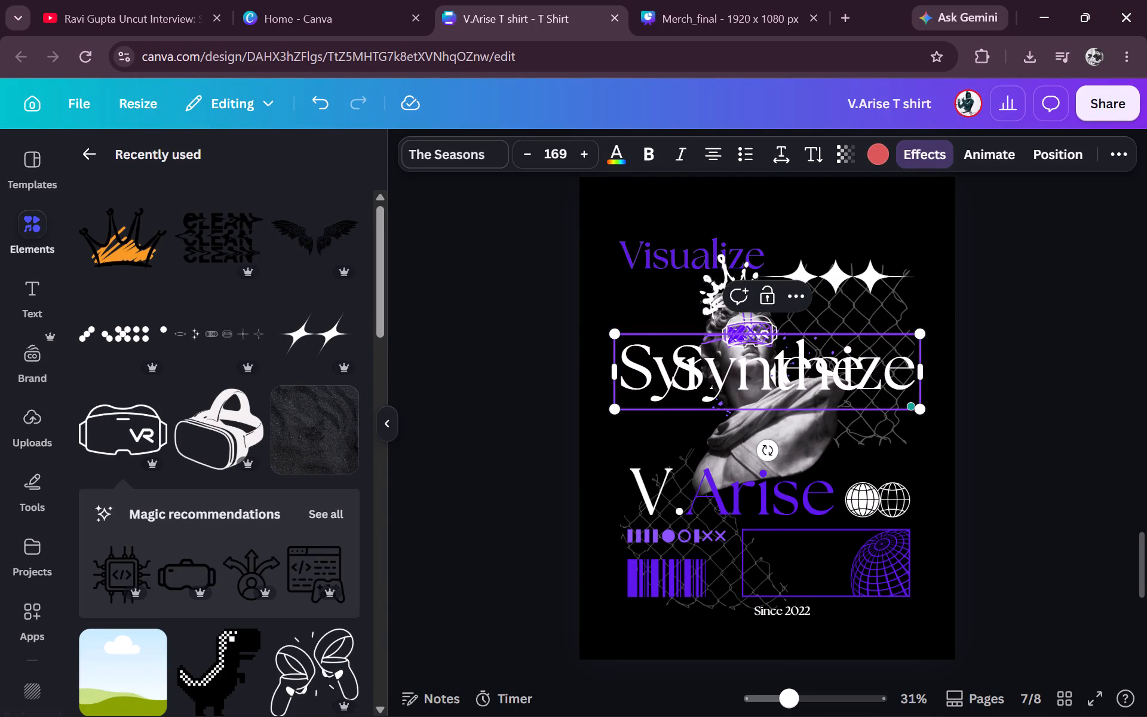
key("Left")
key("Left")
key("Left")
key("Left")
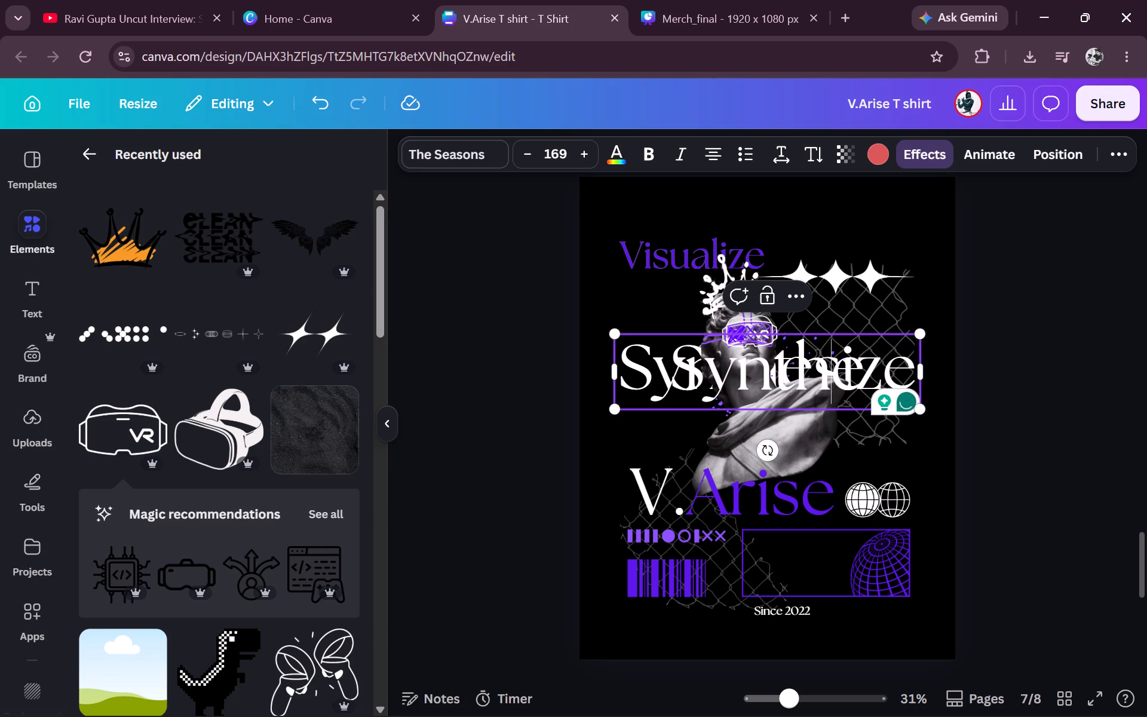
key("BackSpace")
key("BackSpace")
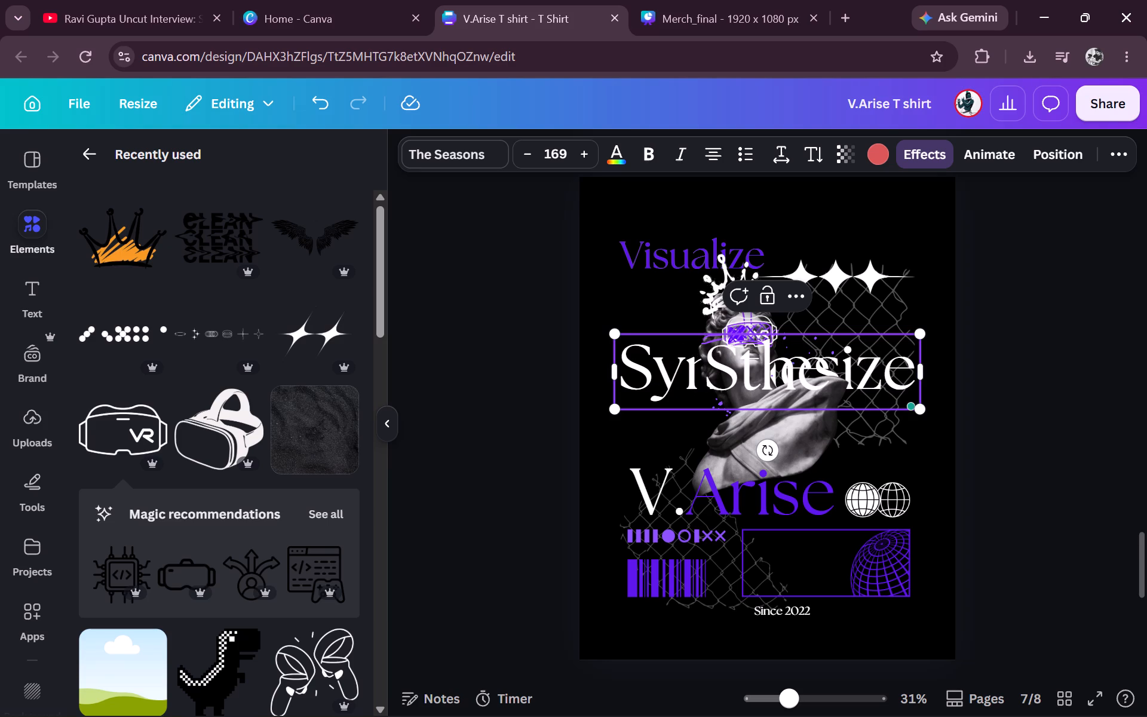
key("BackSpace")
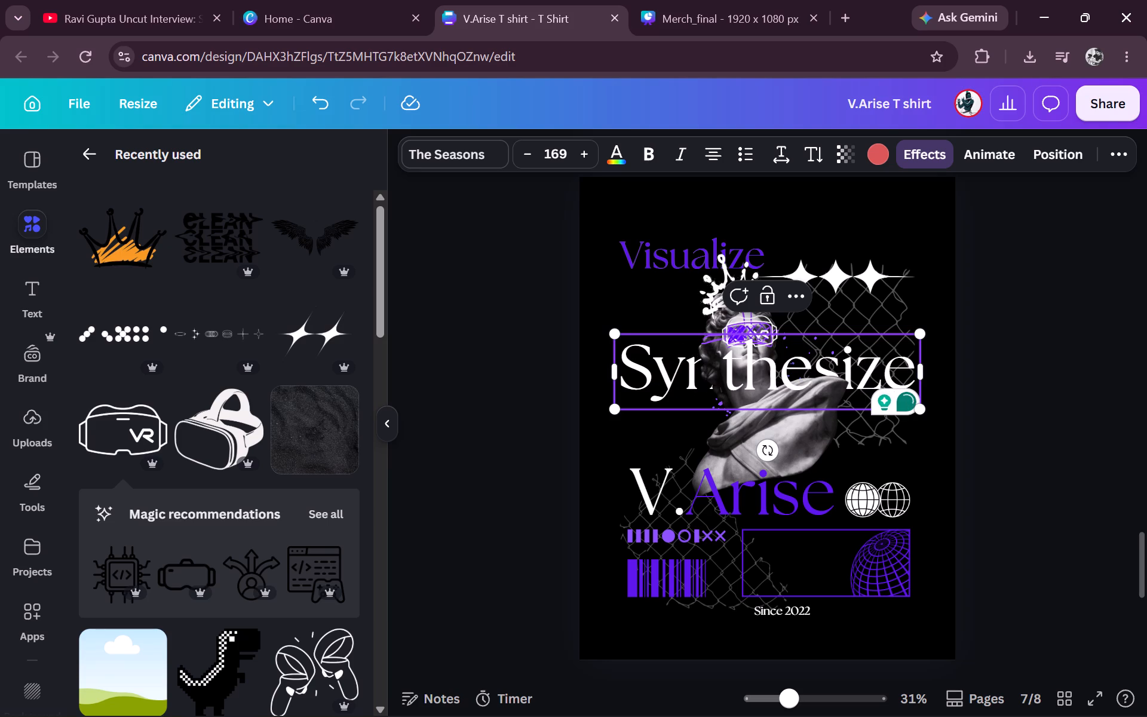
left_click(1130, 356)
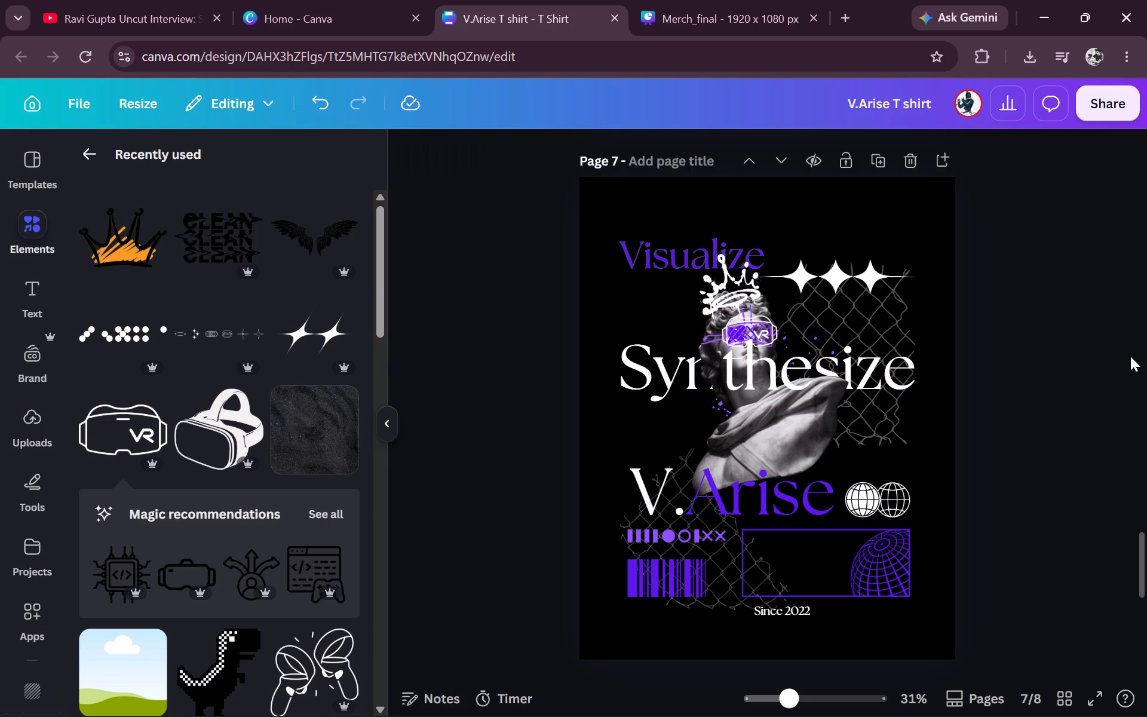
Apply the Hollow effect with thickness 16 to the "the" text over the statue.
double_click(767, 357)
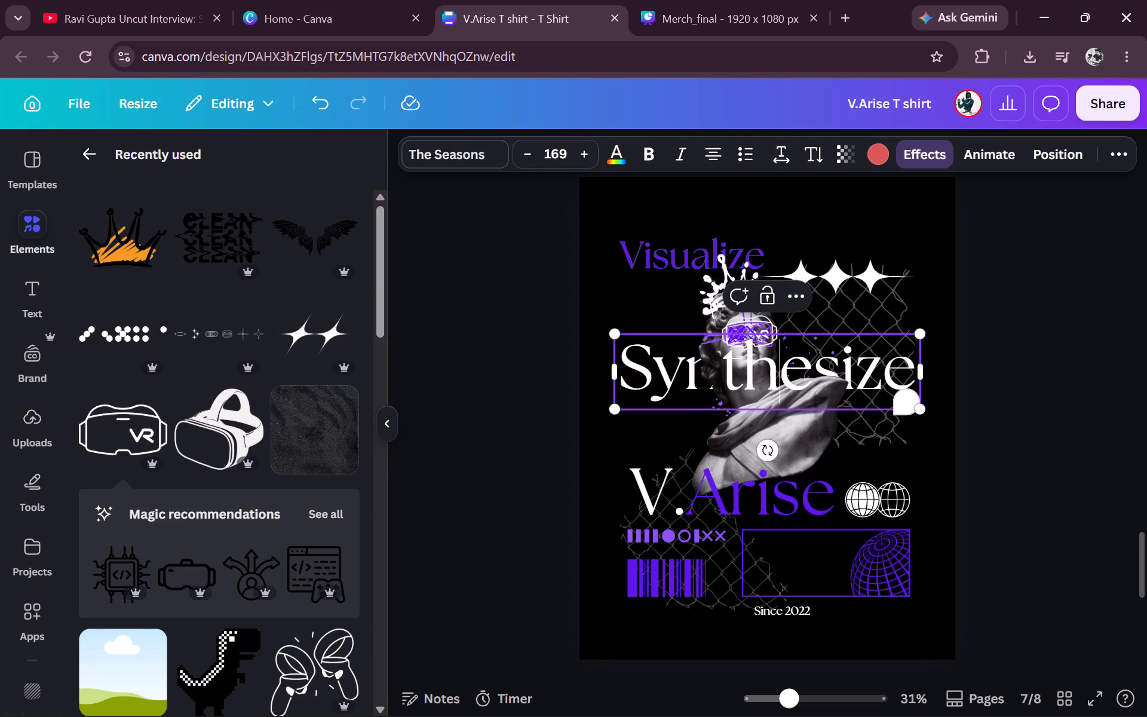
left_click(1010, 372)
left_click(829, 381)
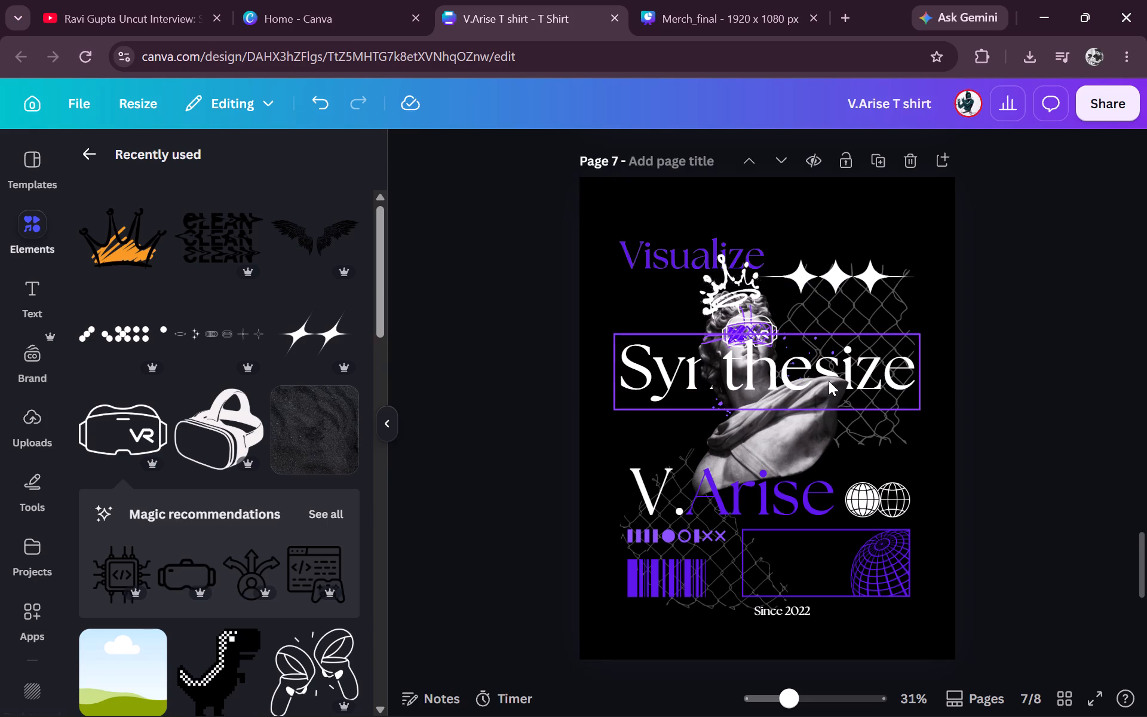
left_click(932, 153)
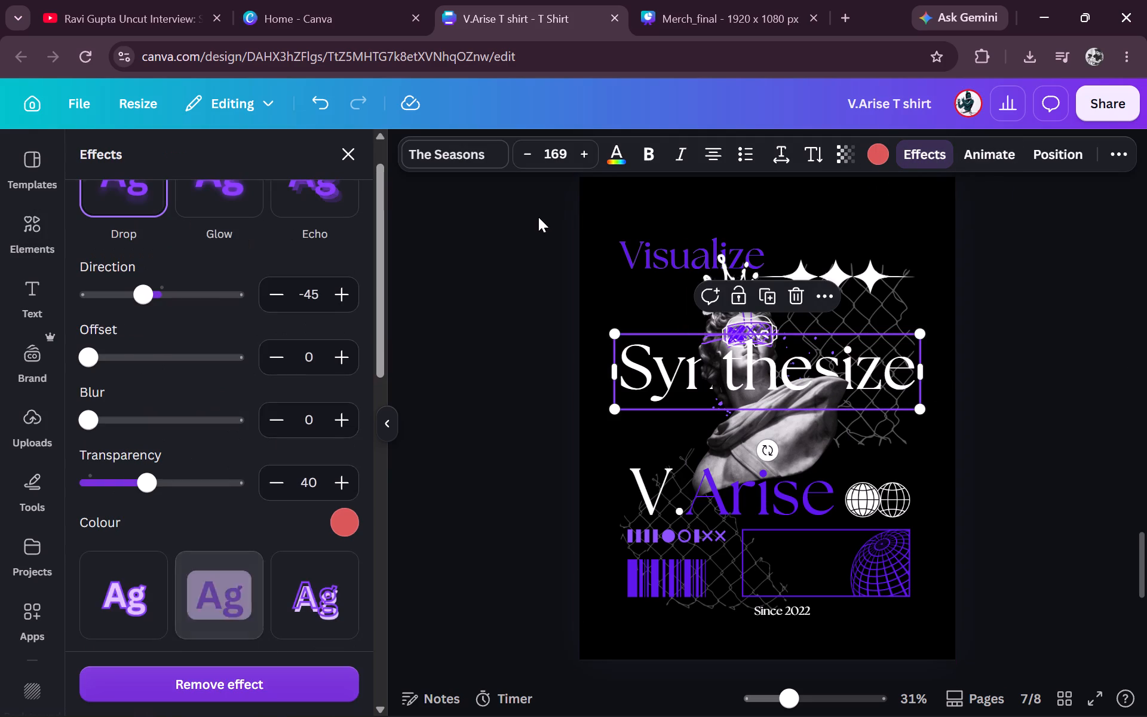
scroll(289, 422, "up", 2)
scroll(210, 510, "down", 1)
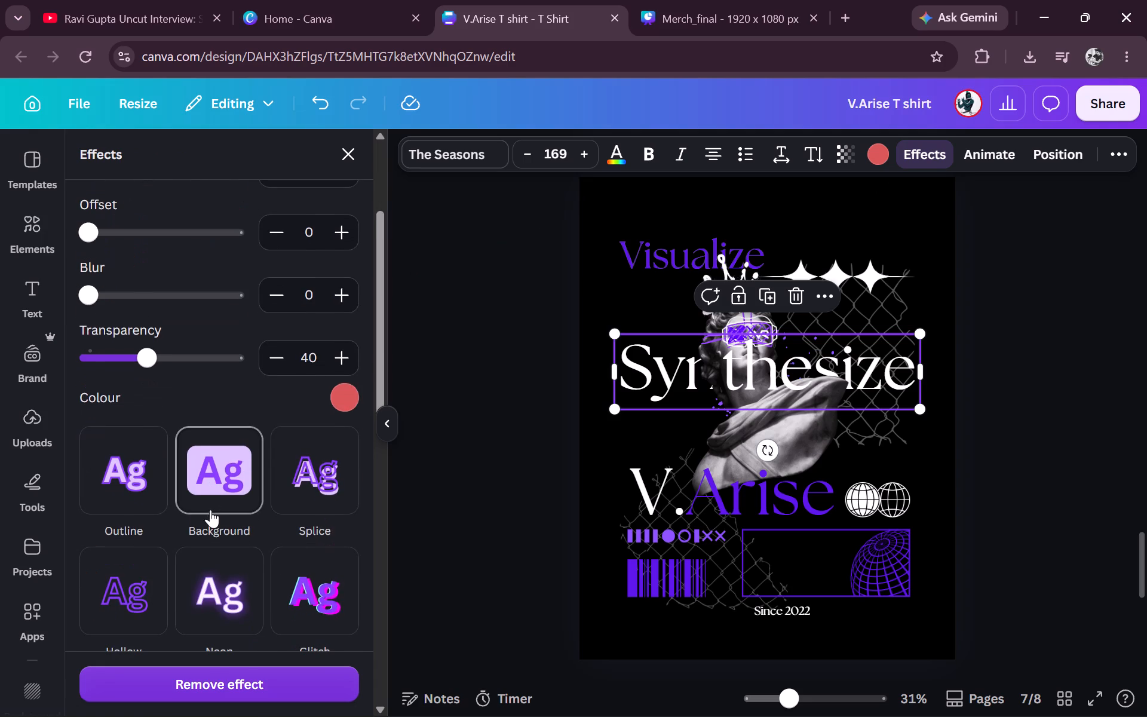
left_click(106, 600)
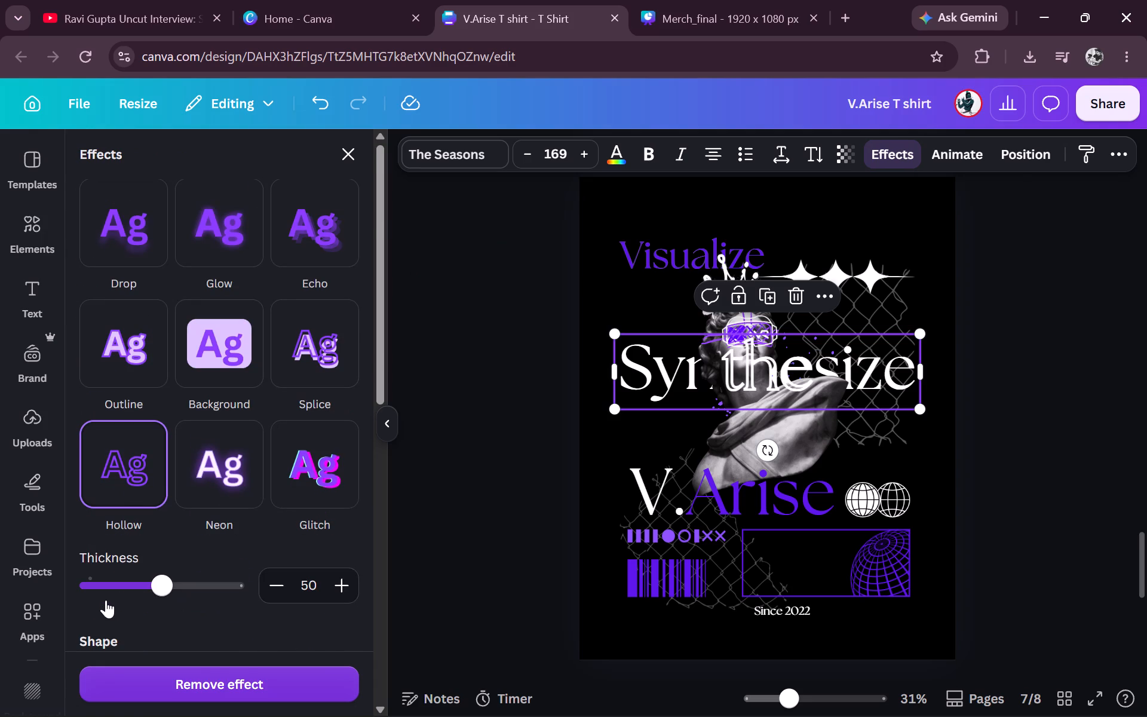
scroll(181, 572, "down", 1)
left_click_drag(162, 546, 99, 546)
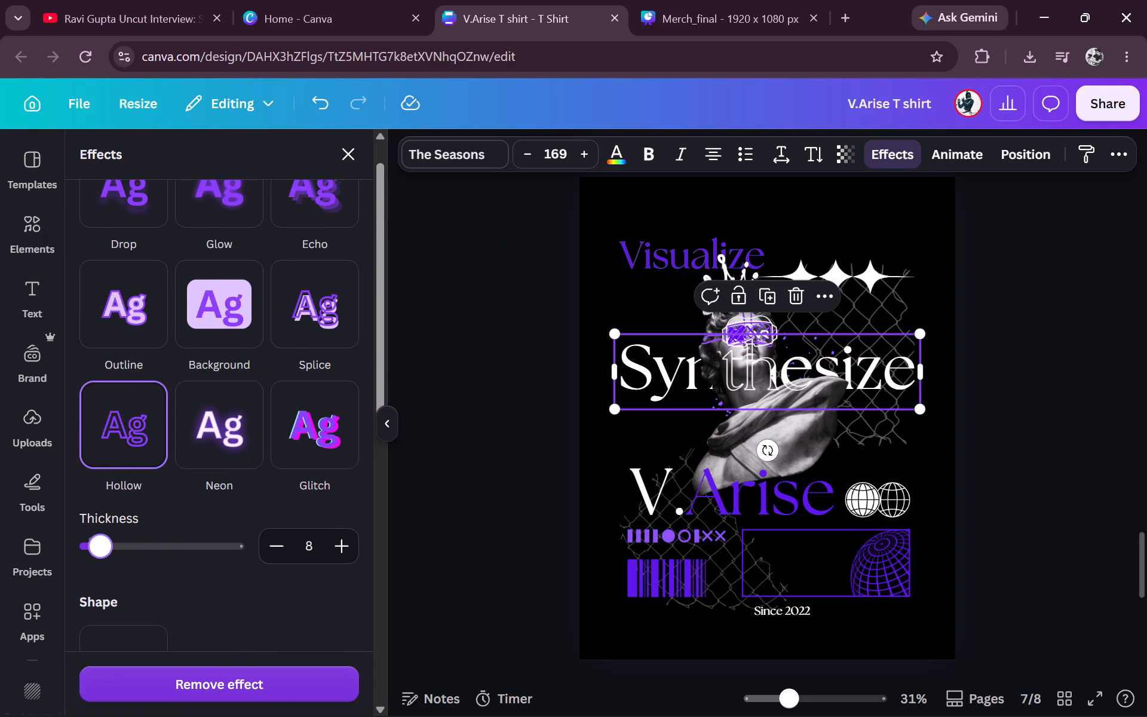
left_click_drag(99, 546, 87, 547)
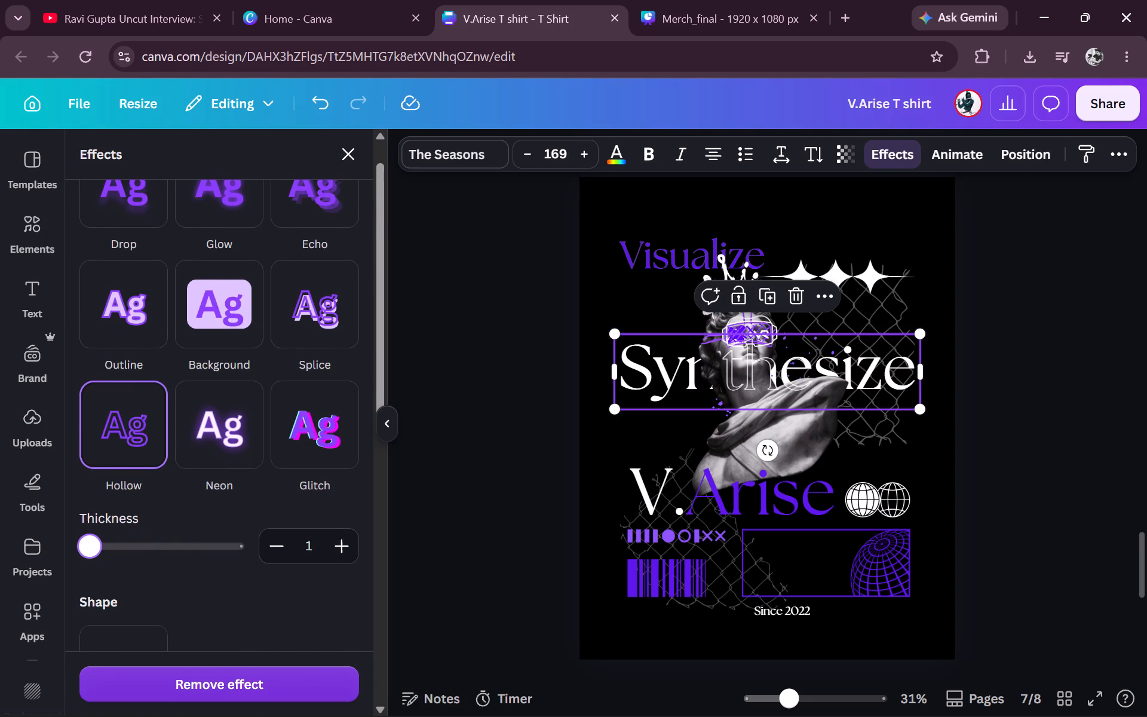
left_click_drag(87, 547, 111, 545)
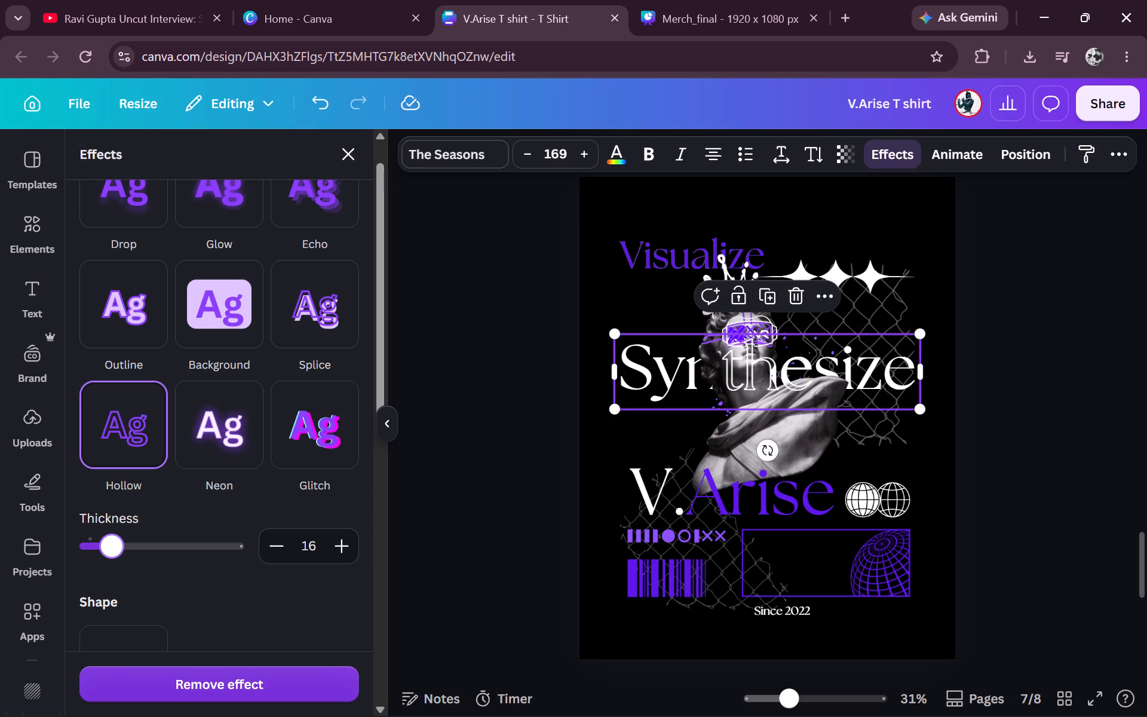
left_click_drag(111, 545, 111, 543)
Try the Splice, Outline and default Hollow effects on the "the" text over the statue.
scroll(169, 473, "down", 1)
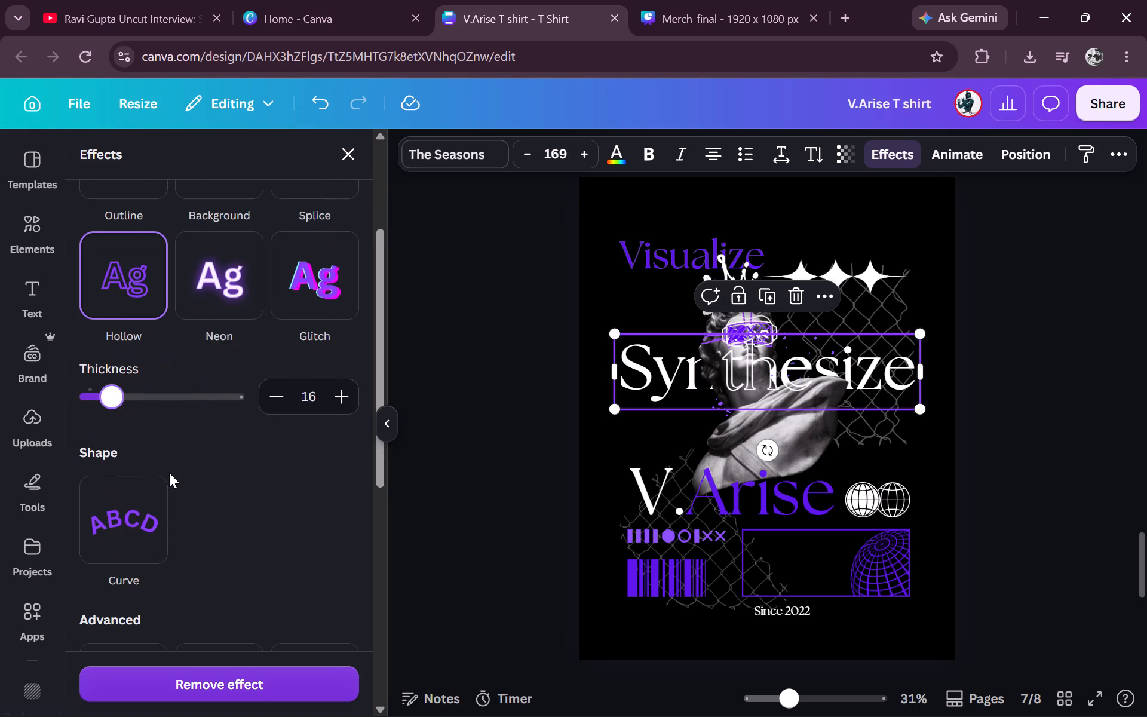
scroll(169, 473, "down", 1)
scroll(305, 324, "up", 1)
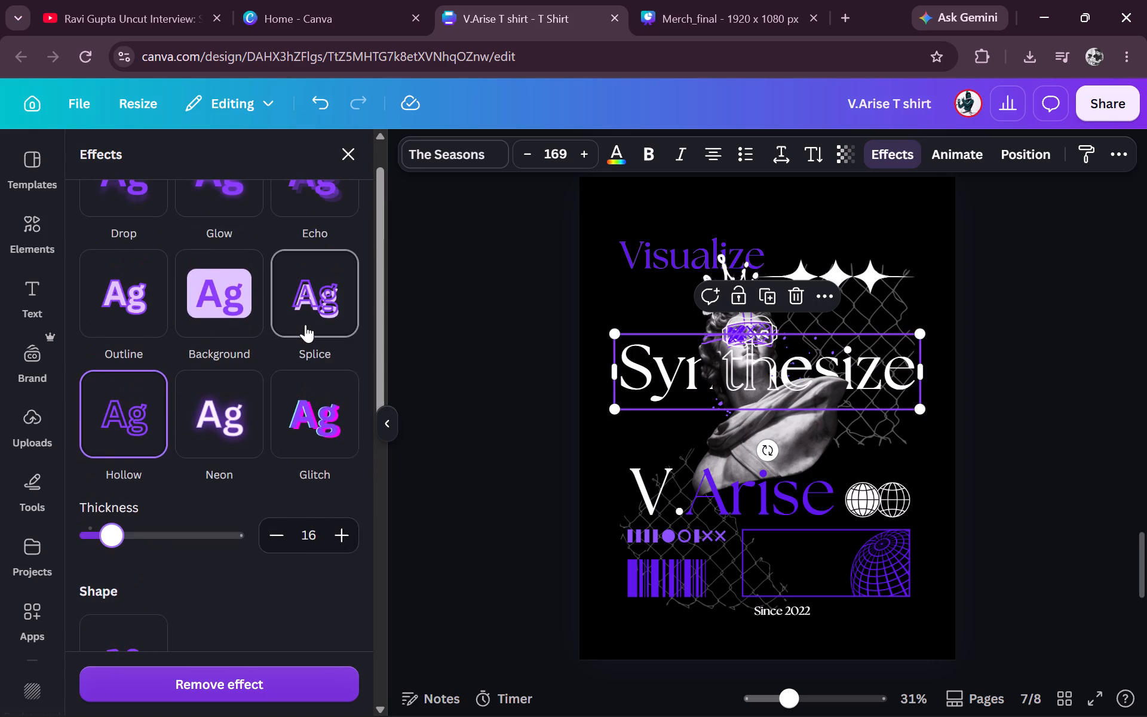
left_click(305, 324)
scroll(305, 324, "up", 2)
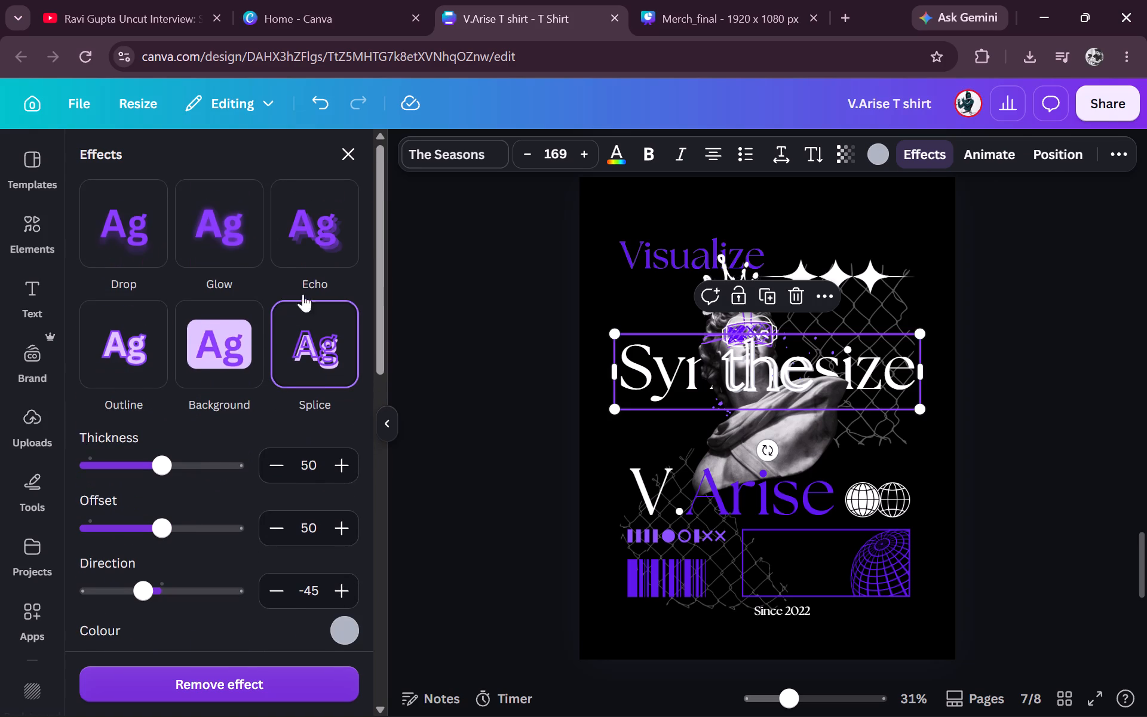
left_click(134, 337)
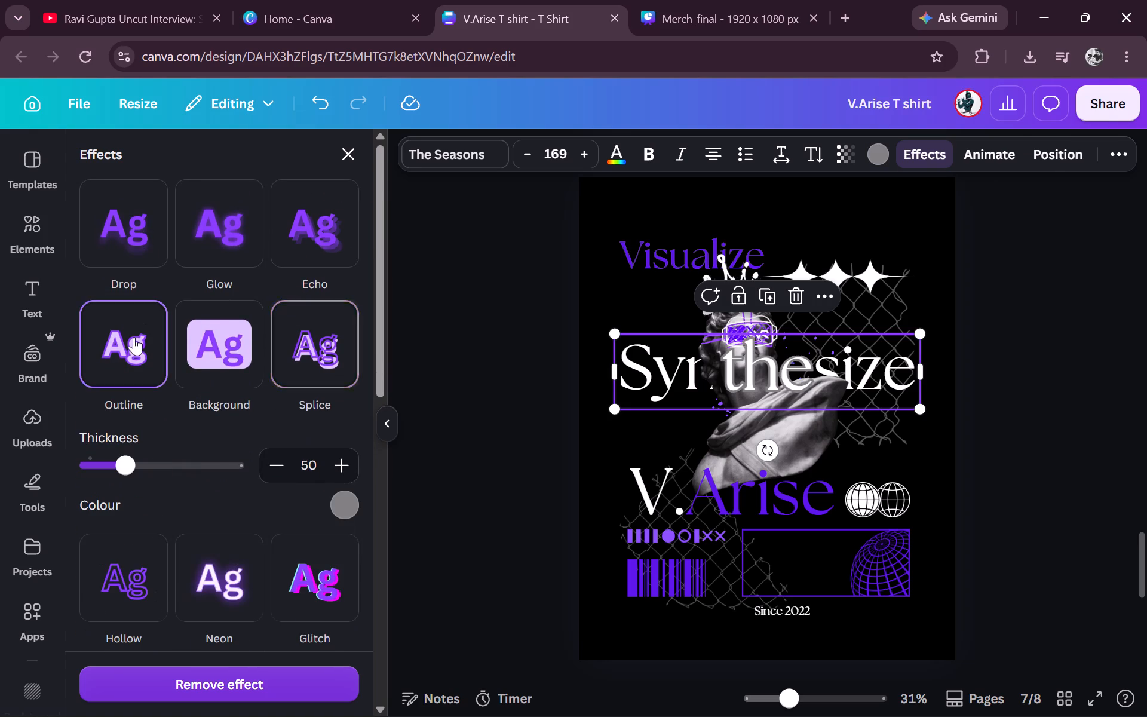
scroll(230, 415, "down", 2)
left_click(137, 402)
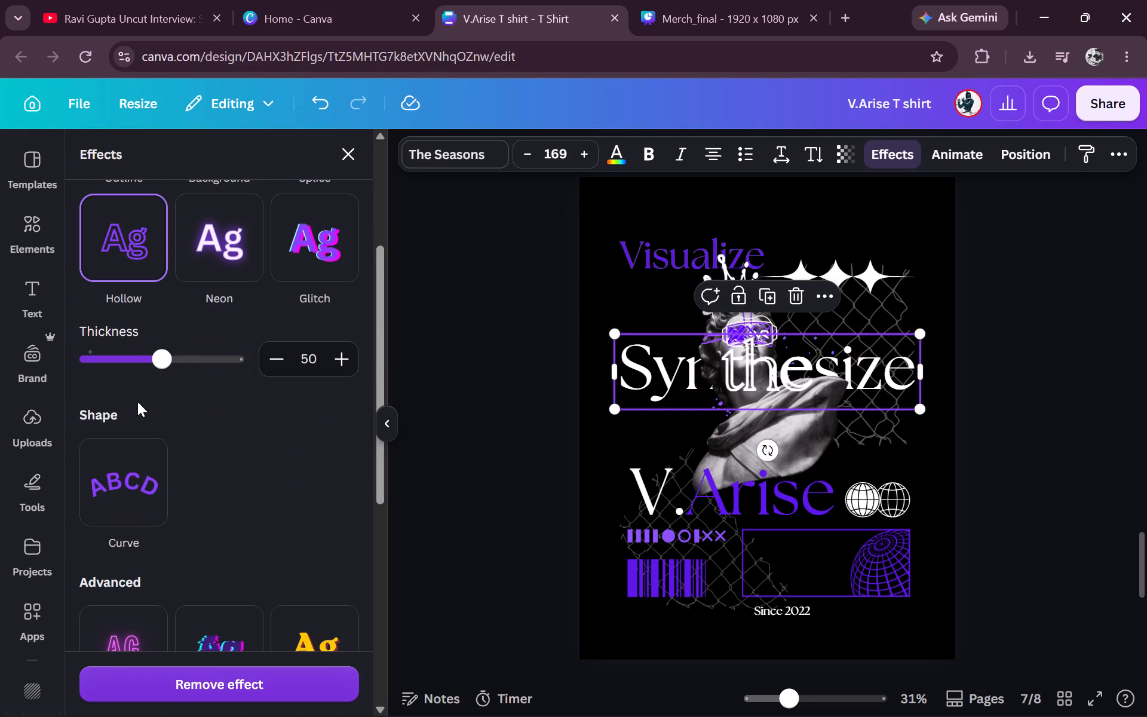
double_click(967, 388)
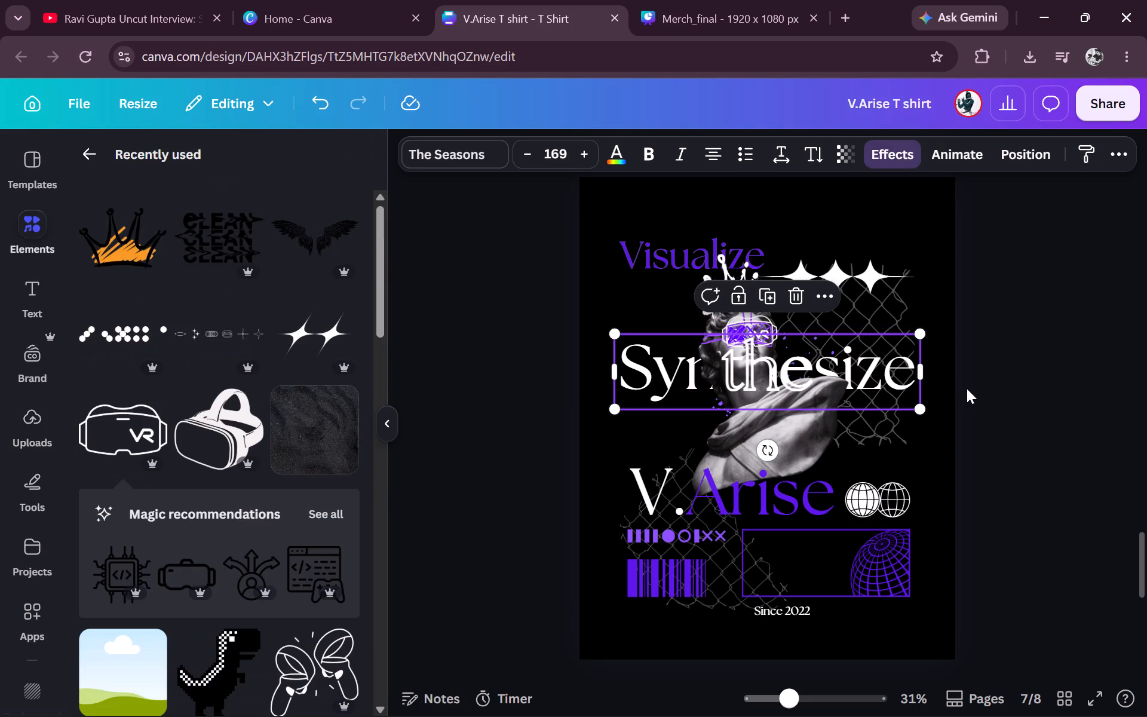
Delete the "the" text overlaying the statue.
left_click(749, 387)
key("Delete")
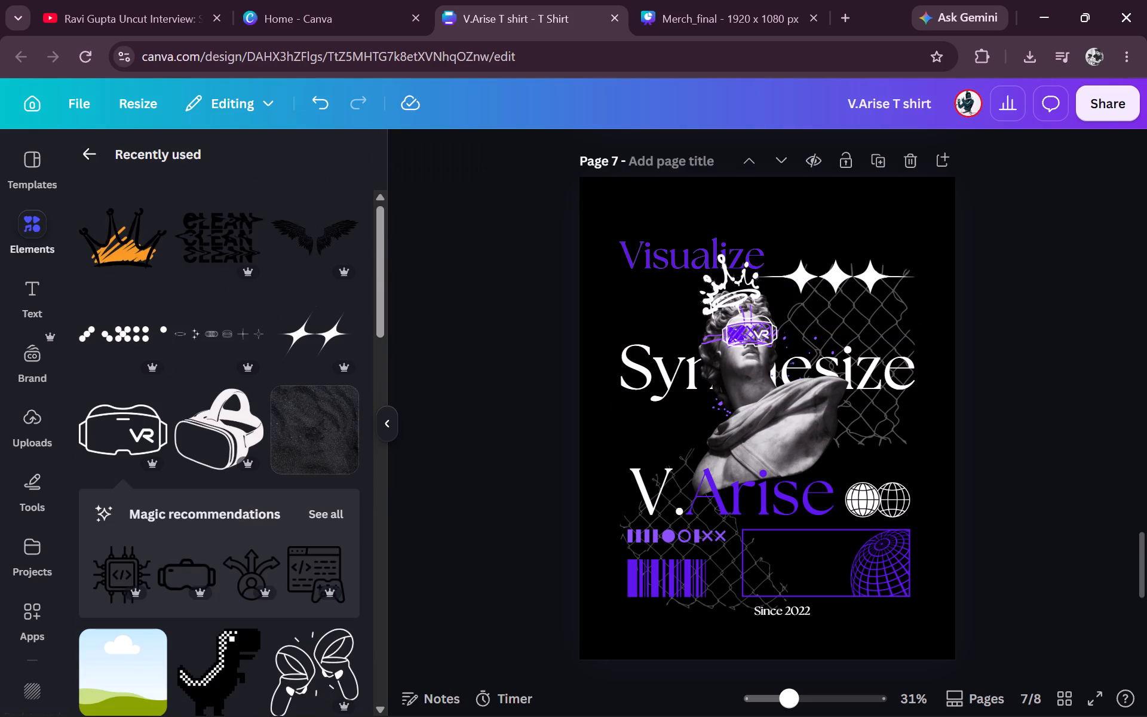
Duplicate the Synthesize text and place the copy just above the original, across the VR headset and horizontally centred.
left_click(678, 357)
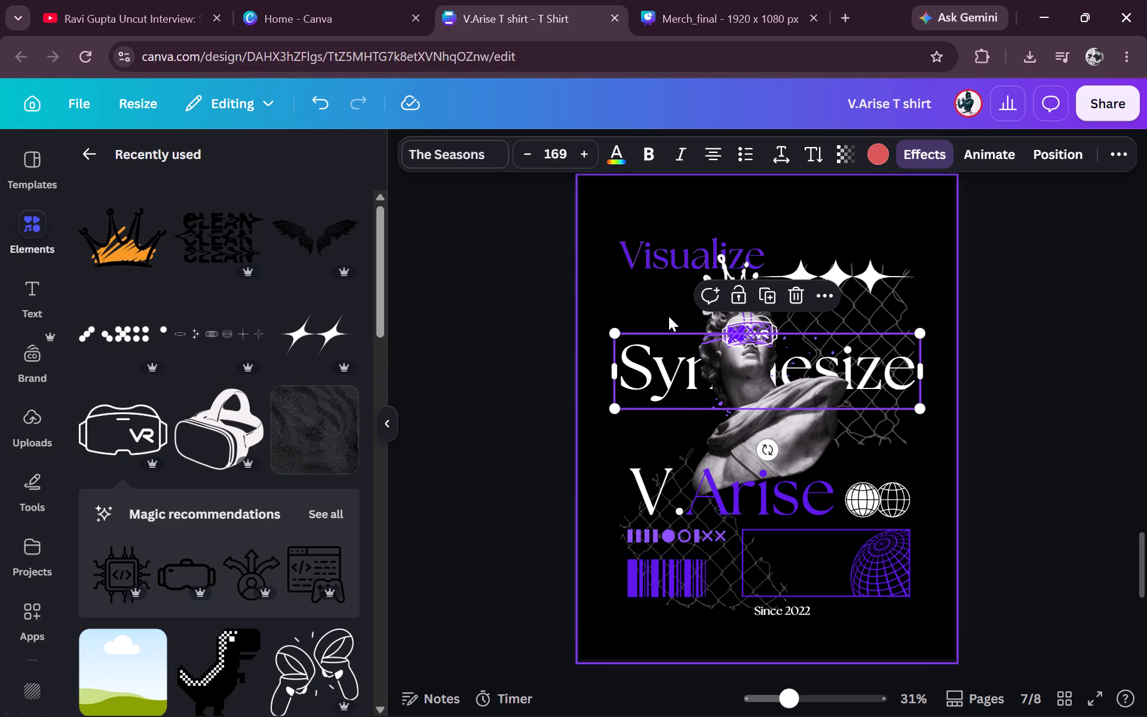
left_click(763, 299)
left_click_drag(702, 375, 694, 332)
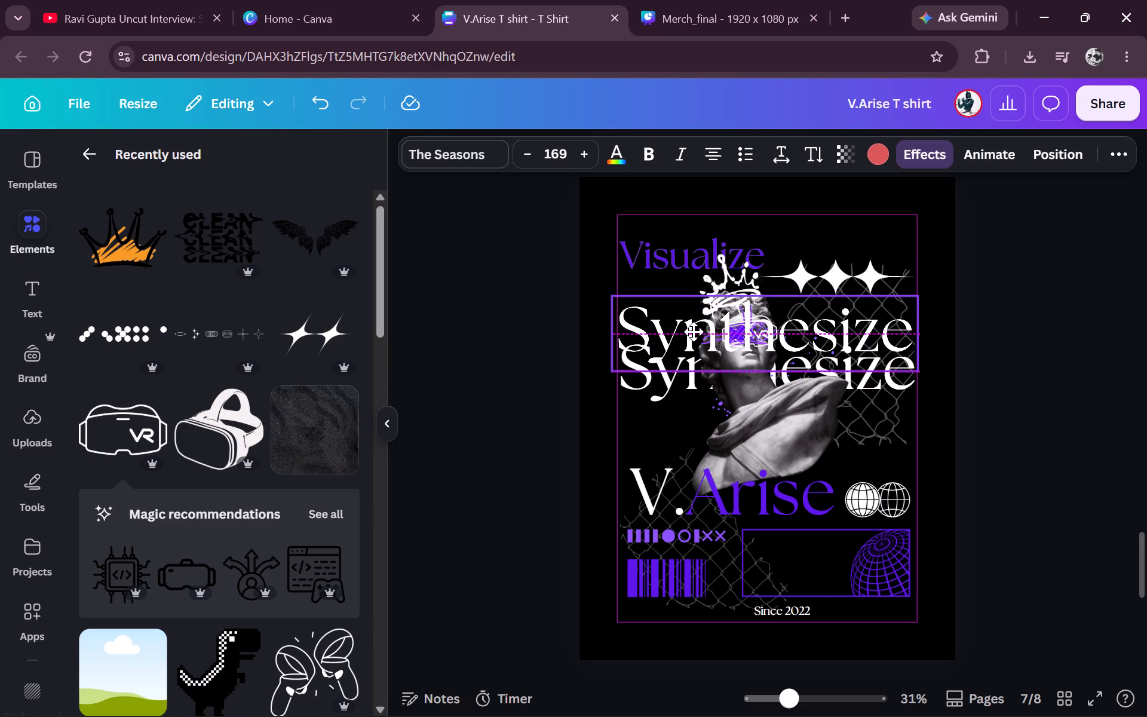
left_click_drag(694, 332, 692, 323)
left_click_drag(692, 323, 697, 322)
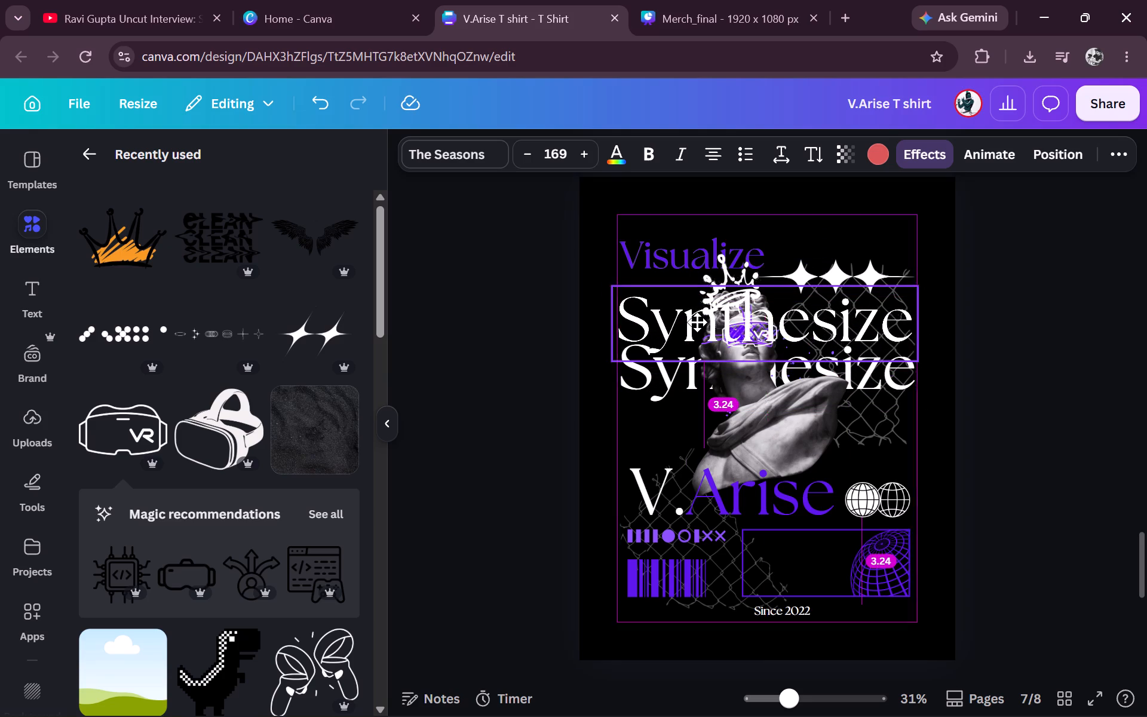
left_click_drag(697, 322, 698, 322)
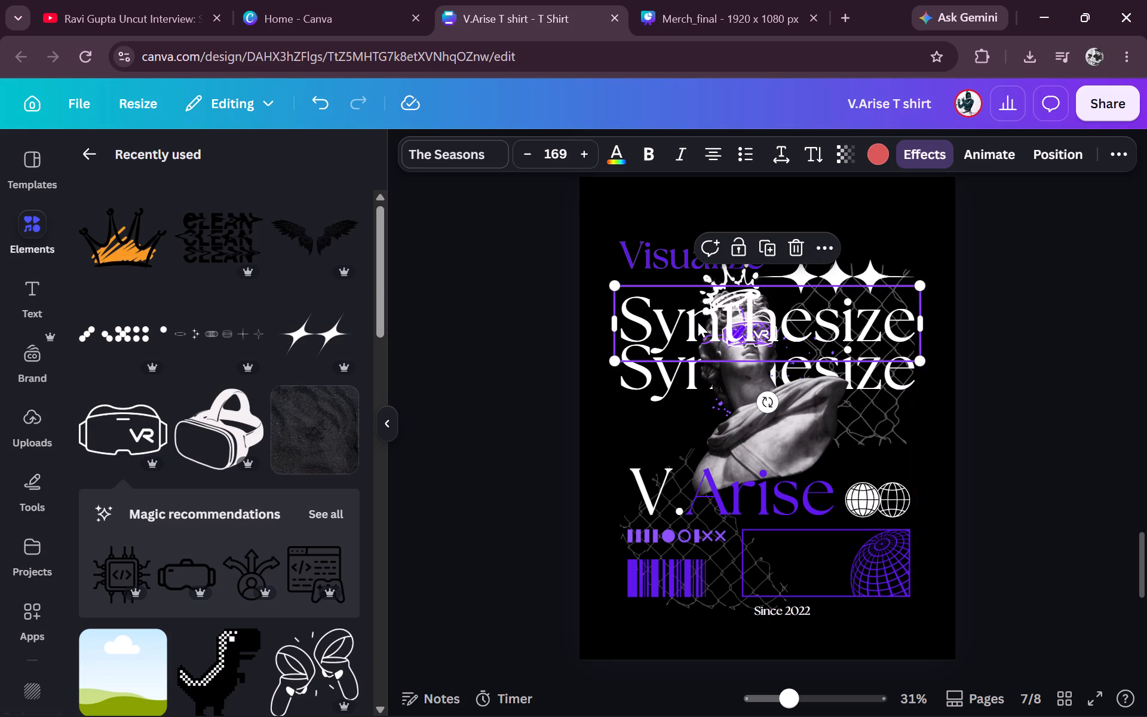
Apply the Hollow effect with thickness 0 to the lower Synthesize text behind the statue.
left_click(937, 152)
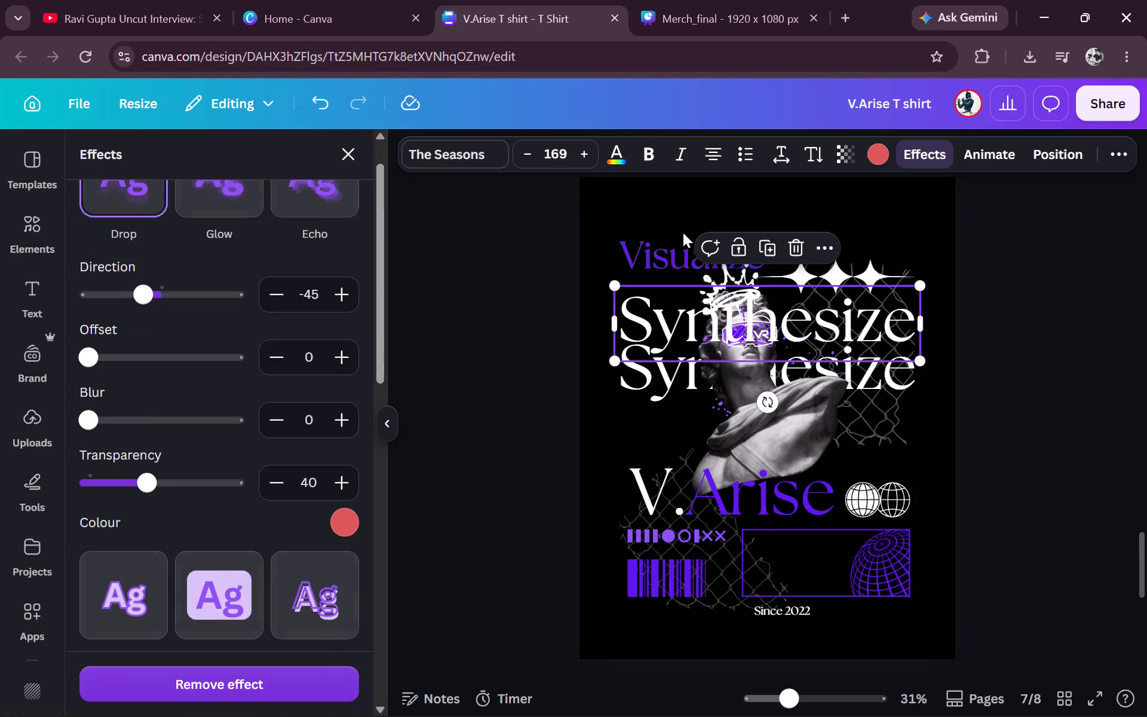
left_click(643, 384)
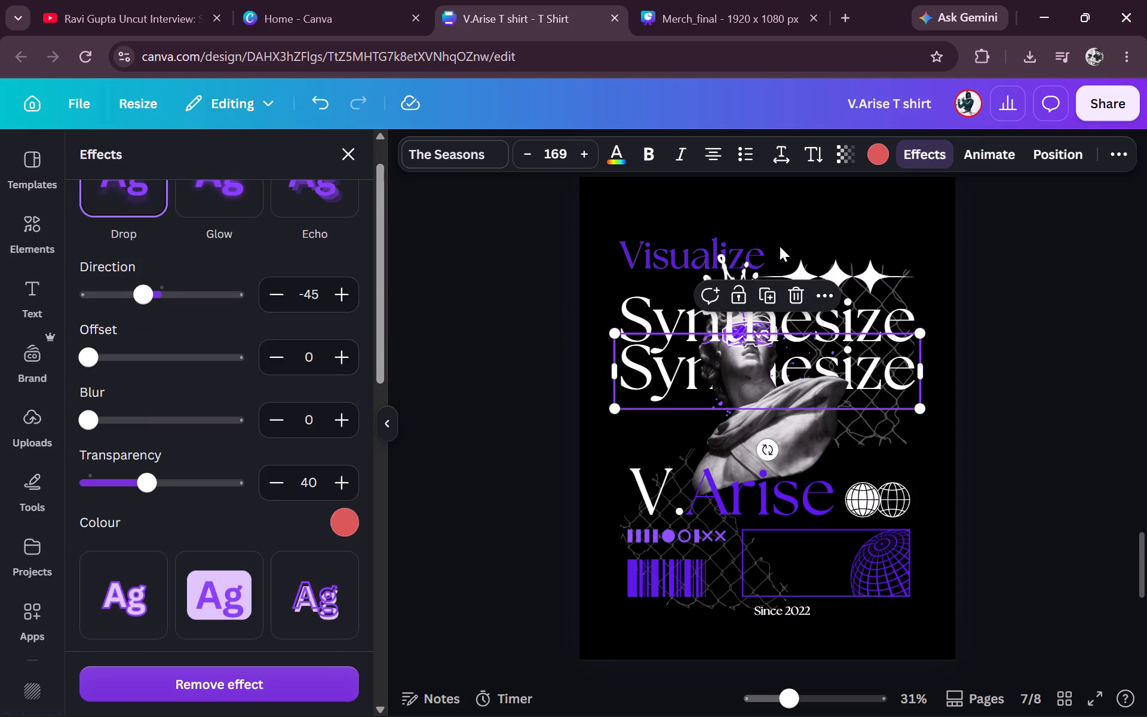
left_click(907, 149)
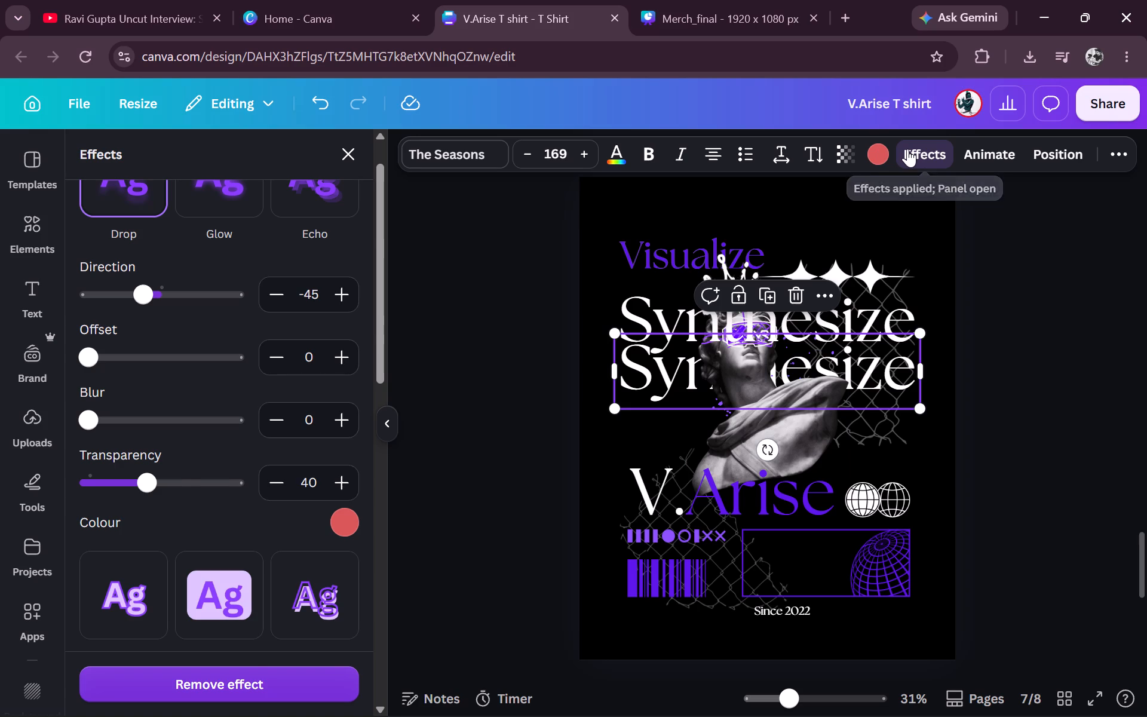
left_click(910, 148)
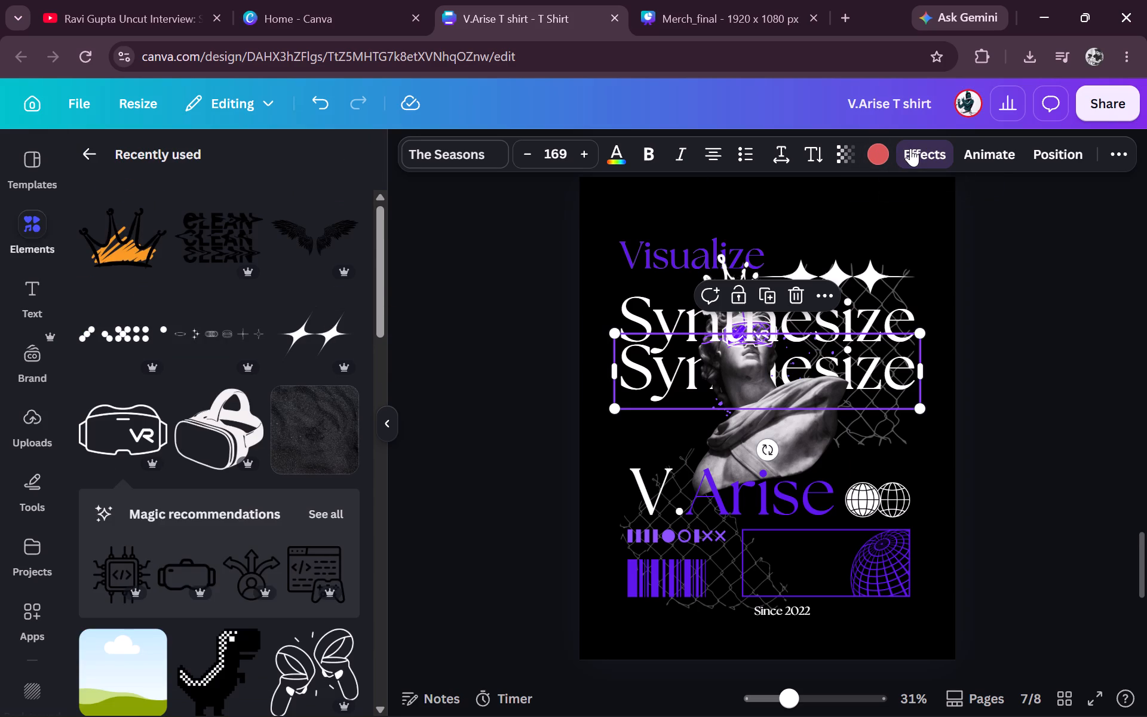
scroll(266, 339, "up", 3)
scroll(176, 461, "down", 1)
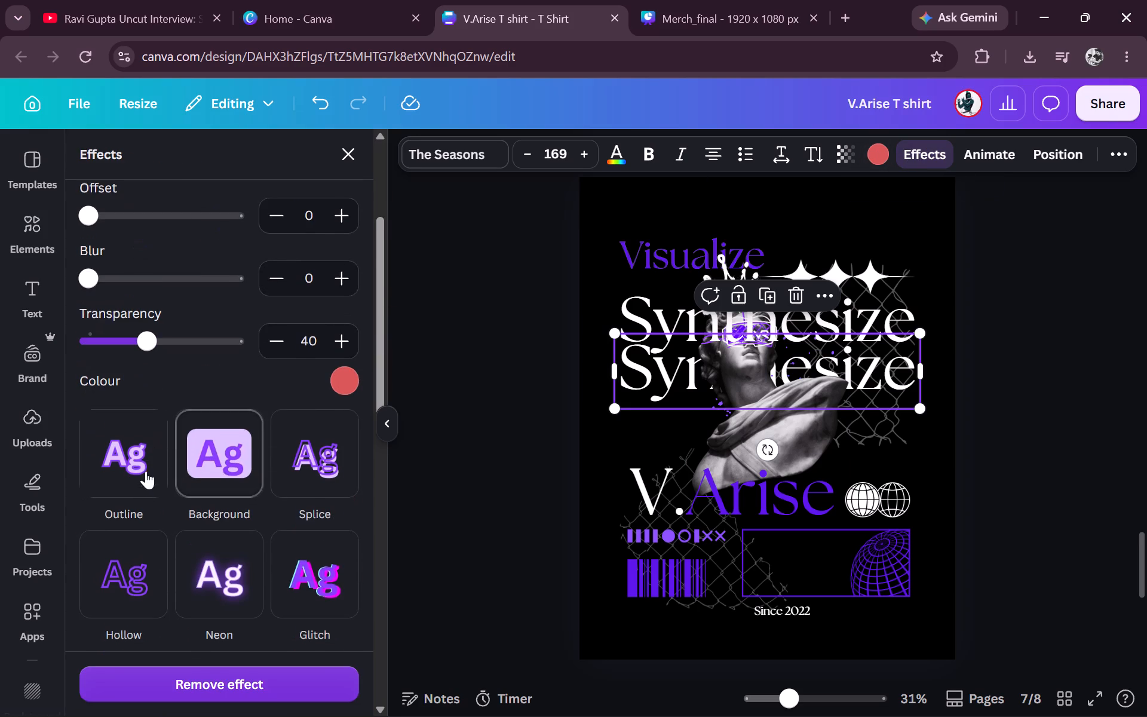
left_click(120, 617)
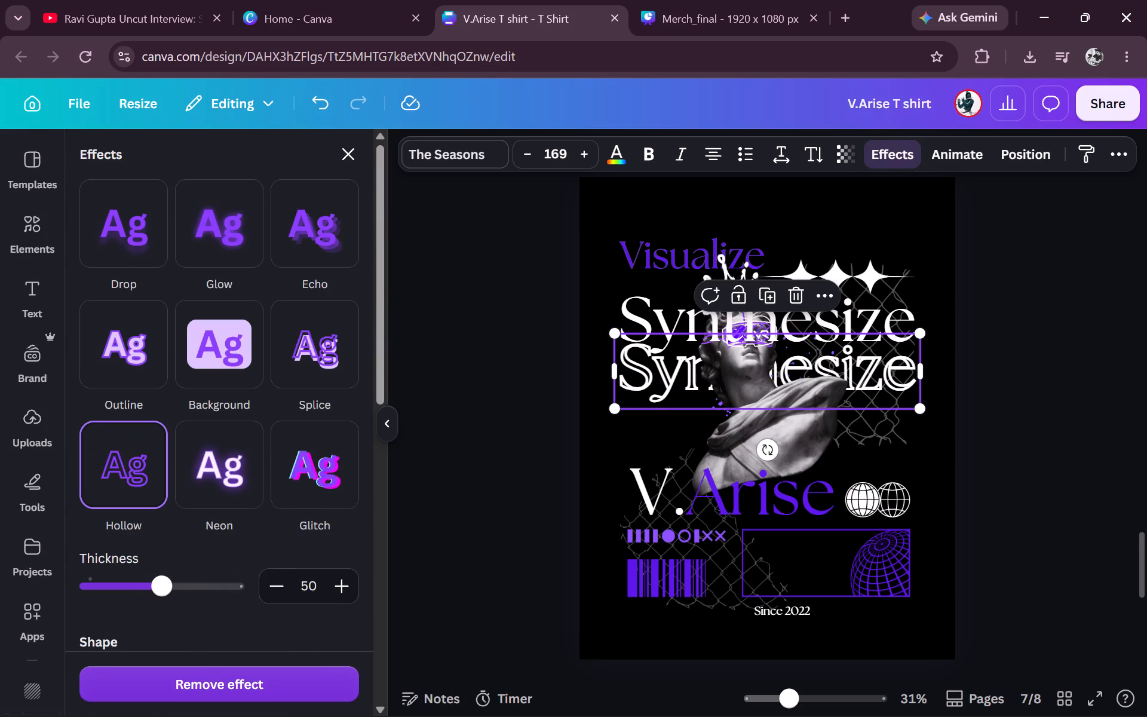
left_click_drag(162, 578, 83, 578)
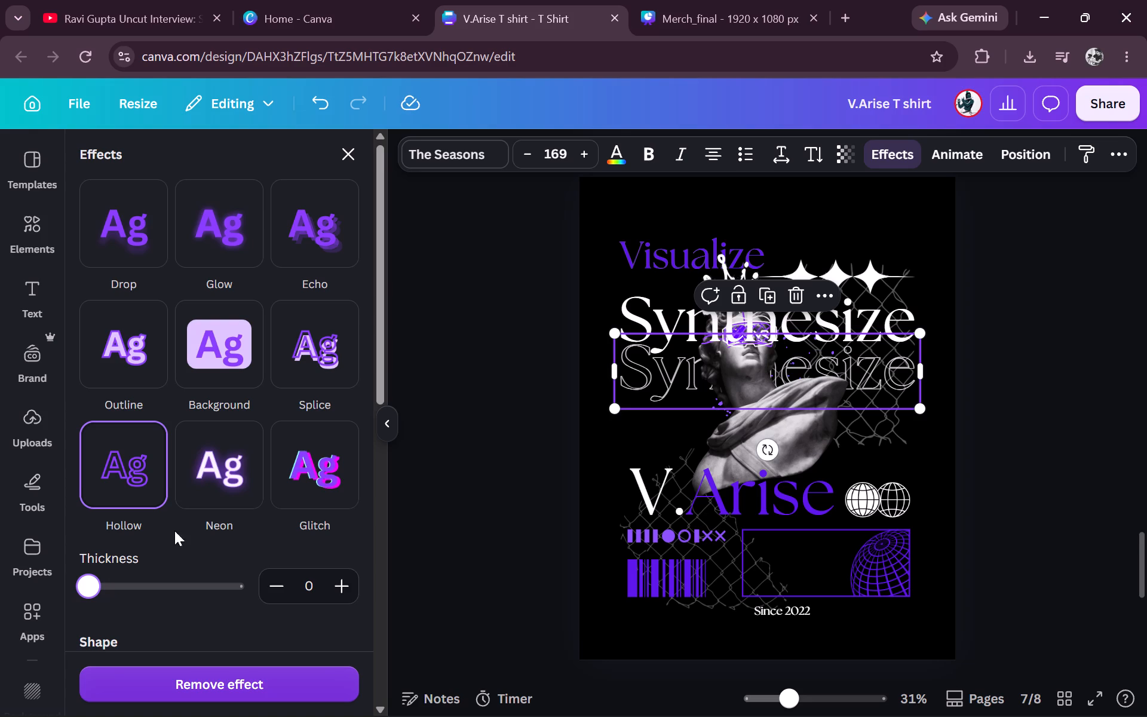
Duplicate the hollow Synthesize text and place the copy directly below it, across the statue's chest above V.Arise.
left_click(765, 299)
left_click_drag(757, 390, 752, 441)
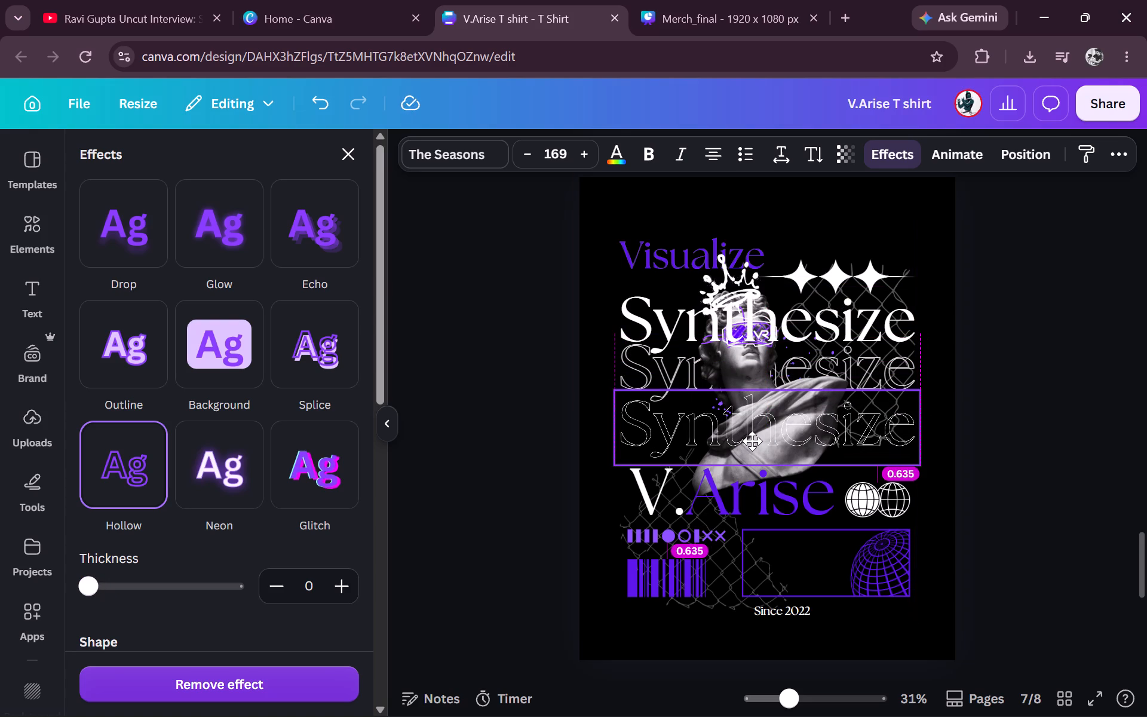
left_click_drag(752, 441, 749, 441)
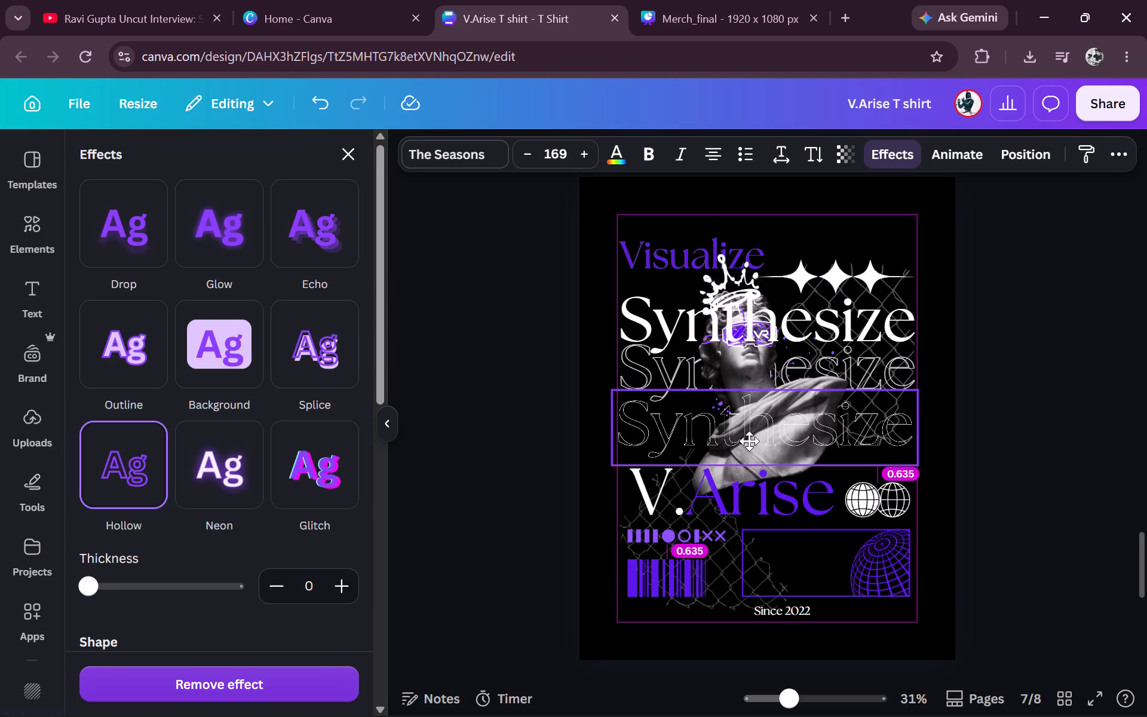
left_click_drag(749, 441, 749, 442)
left_click(1034, 330)
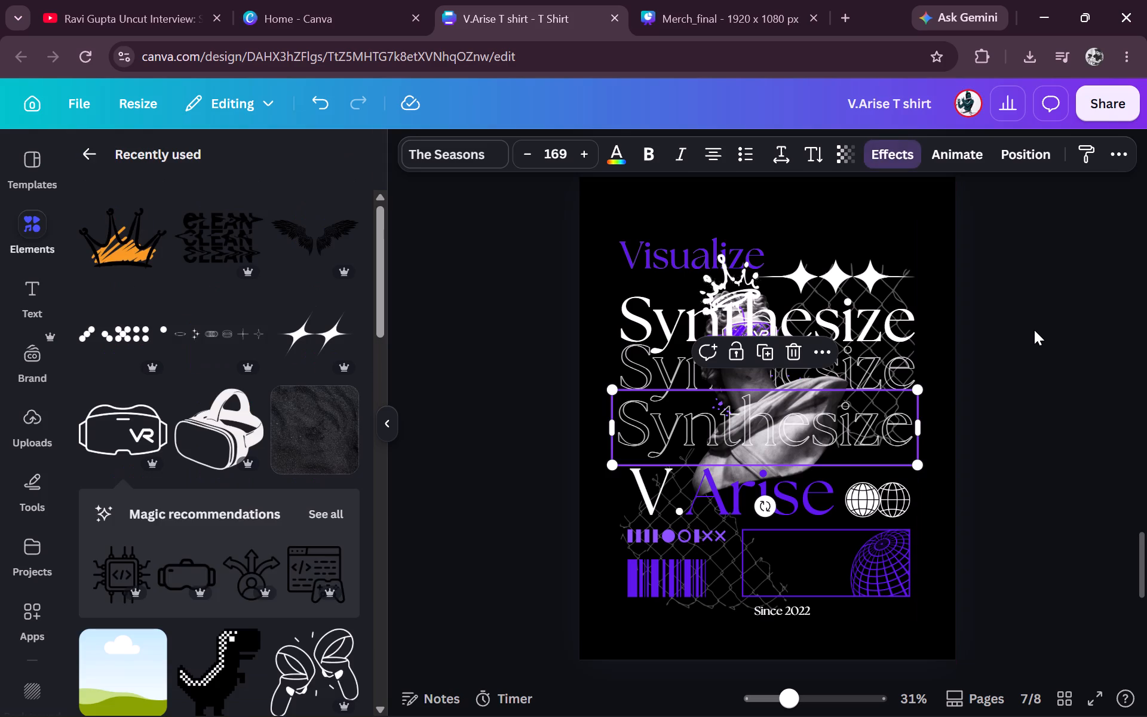
left_click(1034, 330)
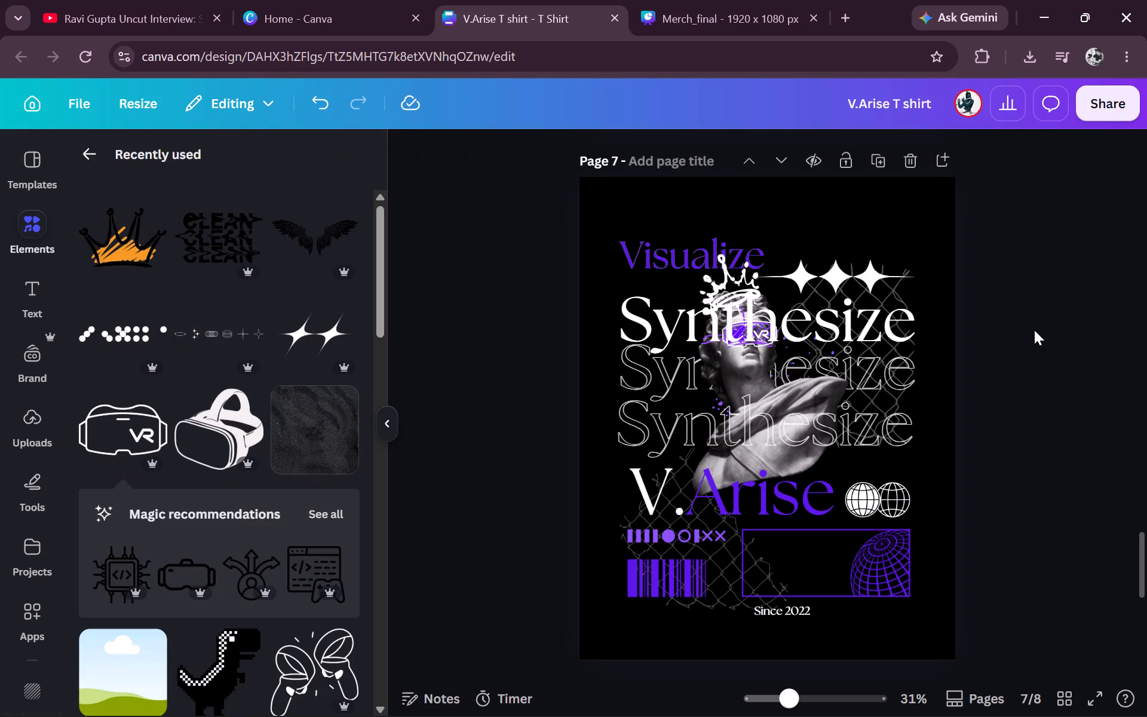
Move the solid white Synthesize text's layer directly beneath the statue group so it sits behind the head and VR headset.
left_click(852, 324)
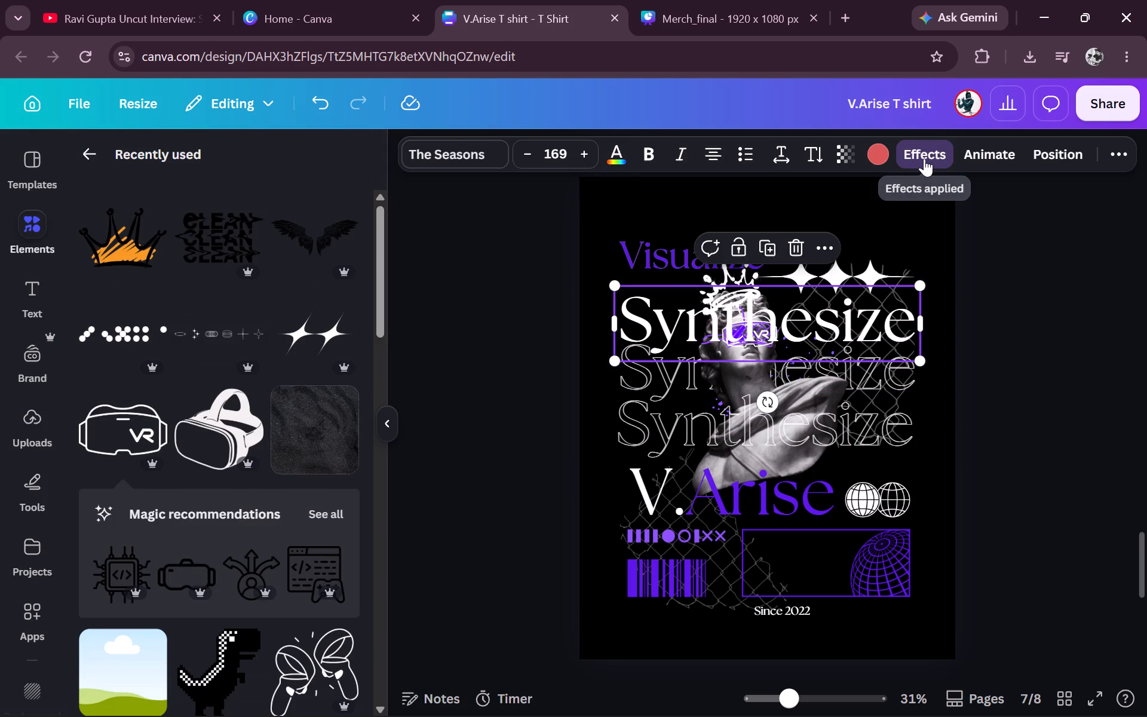
right_click(840, 312)
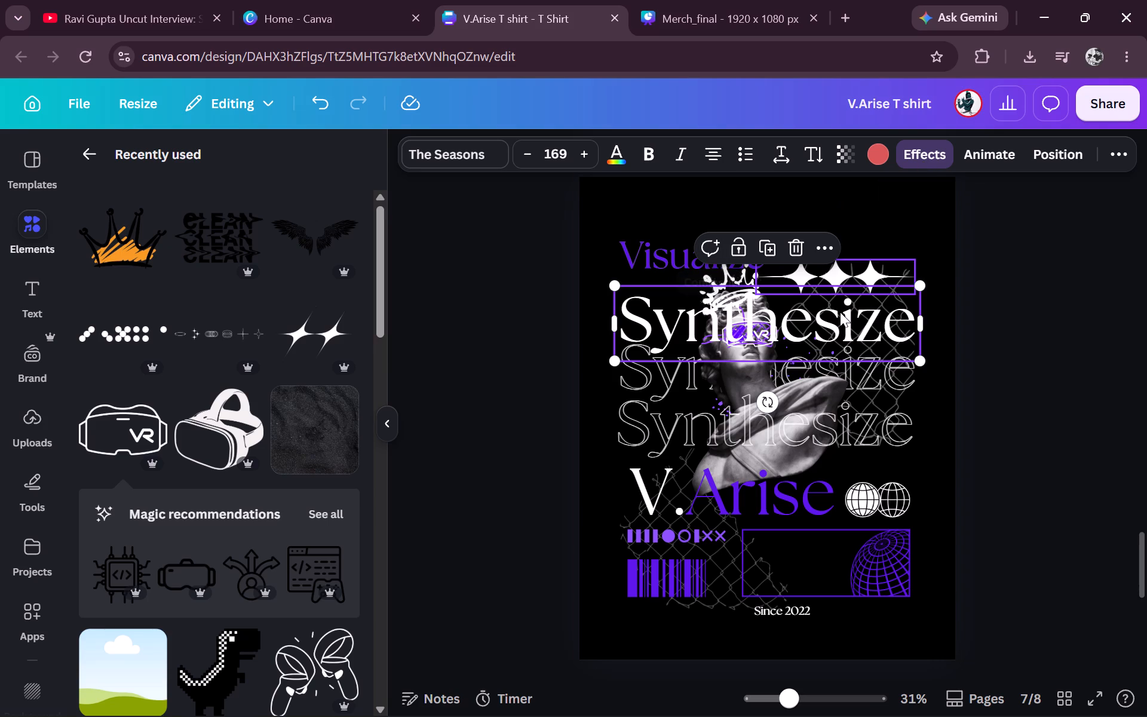
left_click(725, 530)
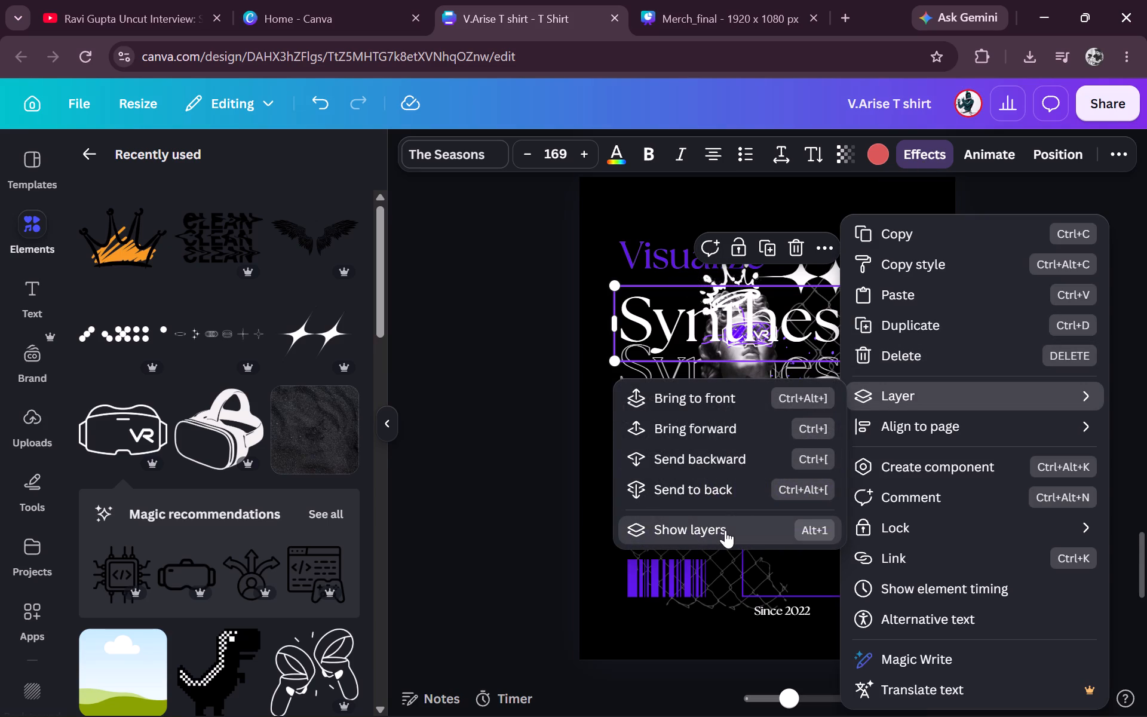
scroll(249, 456, "down", 1)
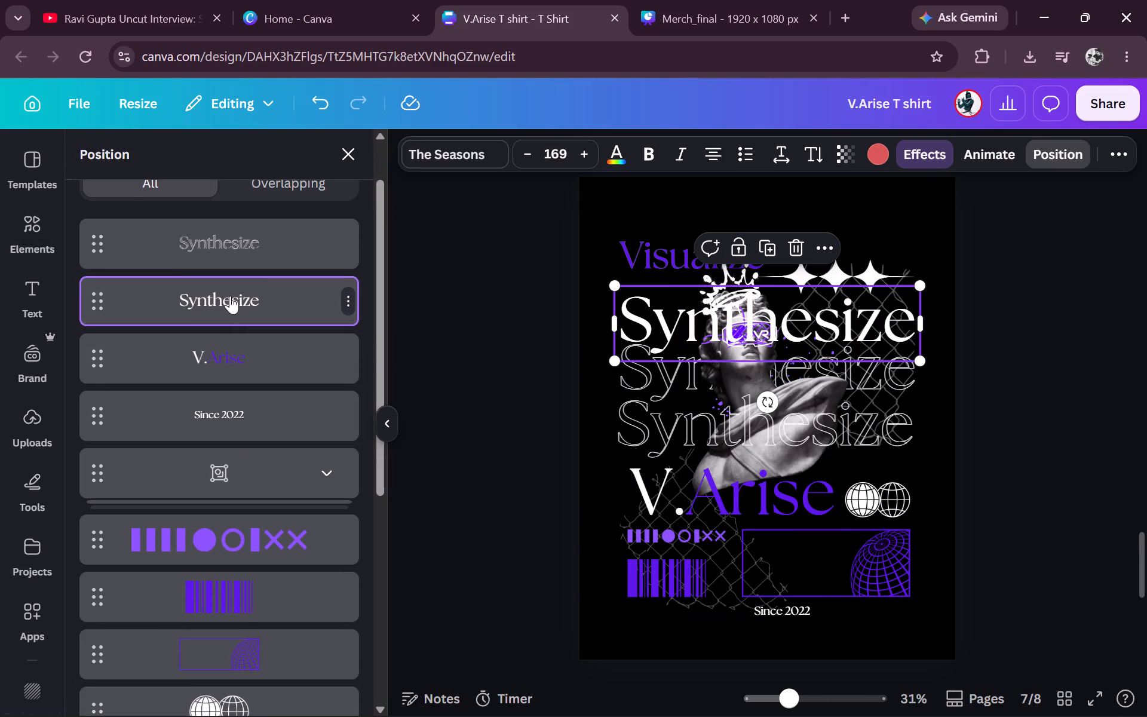
left_click_drag(230, 296, 235, 714)
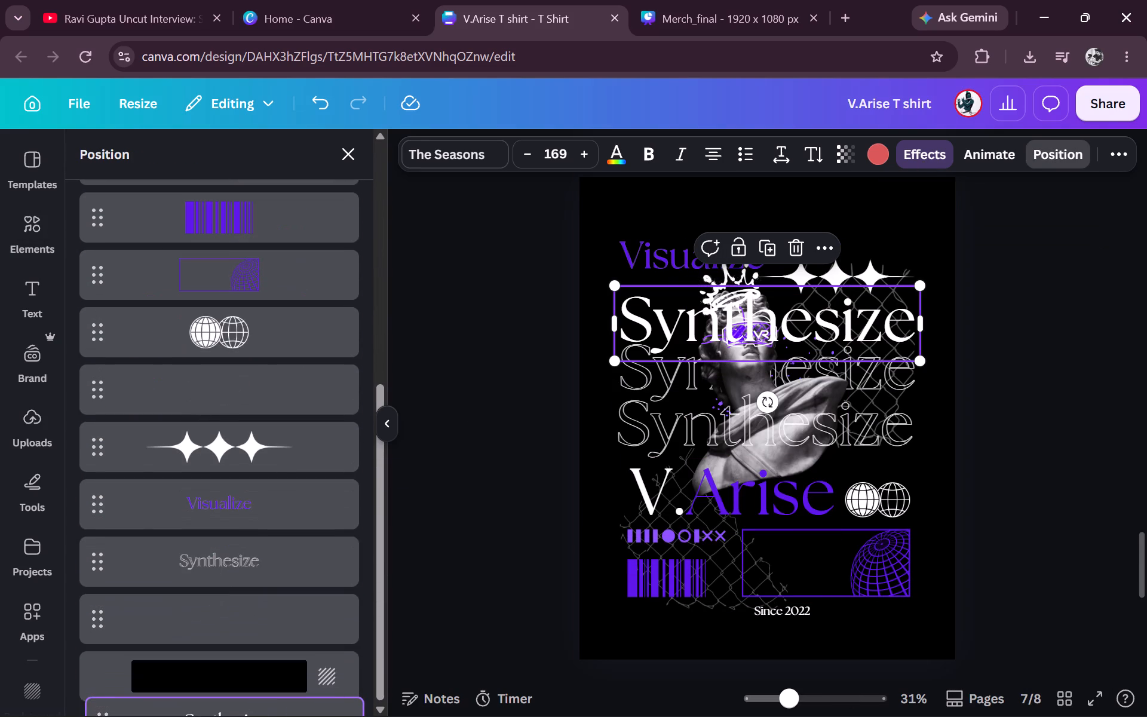
left_click_drag(235, 714, 222, 335)
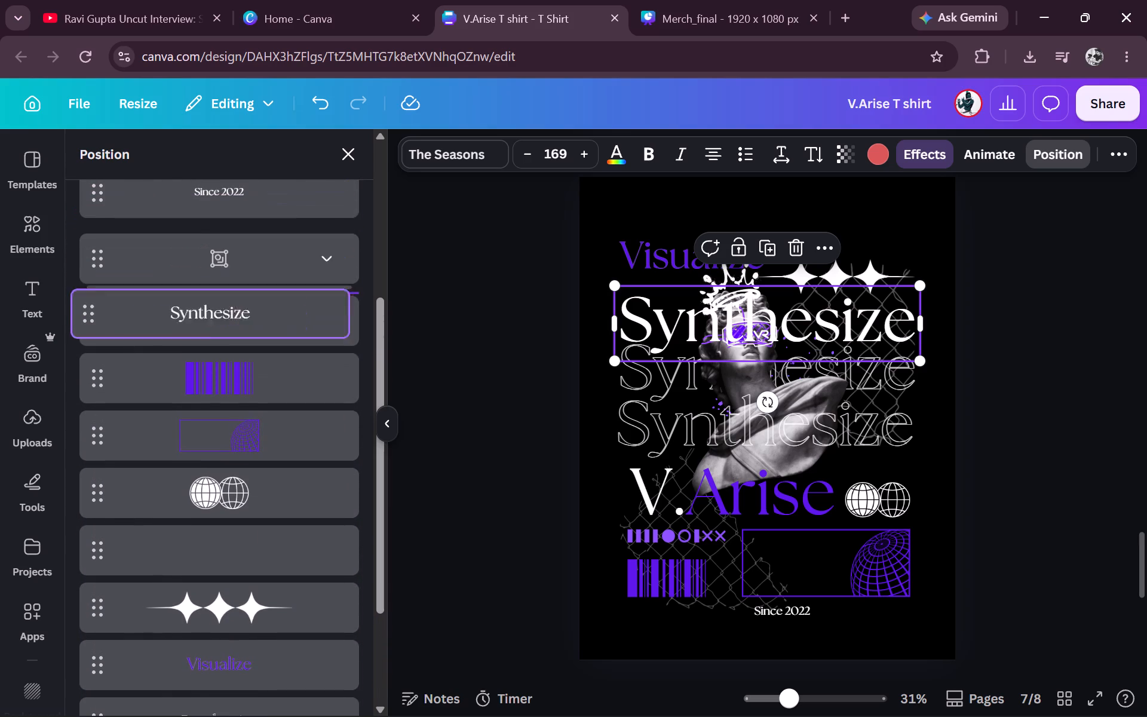
left_click_drag(222, 335, 228, 312)
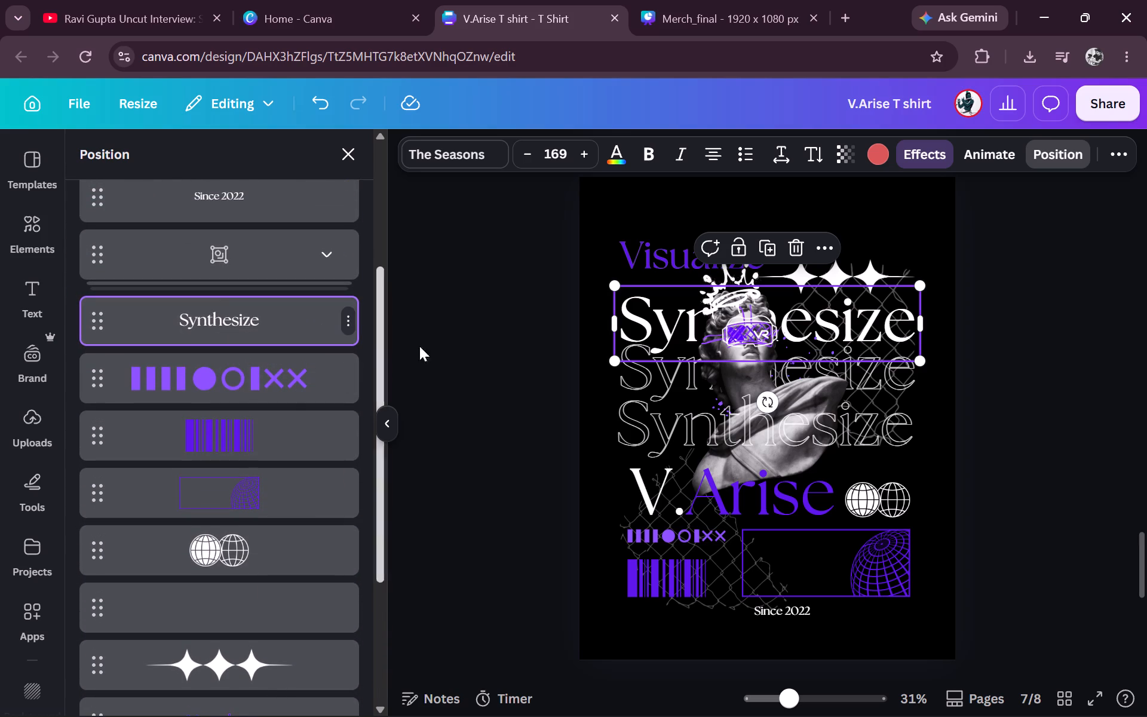
double_click(495, 394)
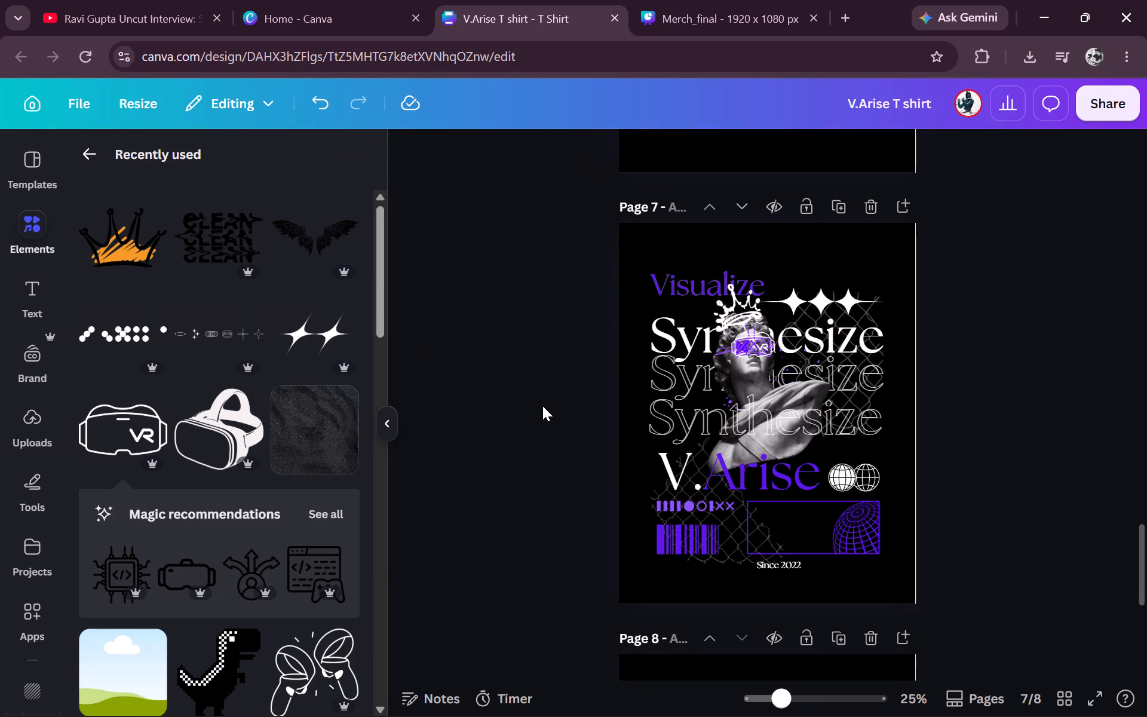
Add the recently used VR controllers graphic and shrink it to fit inside the purple rectangle beside the wireframe globe.
scroll(189, 421, "up", 4)
scroll(189, 421, "down", 1)
left_click(324, 520)
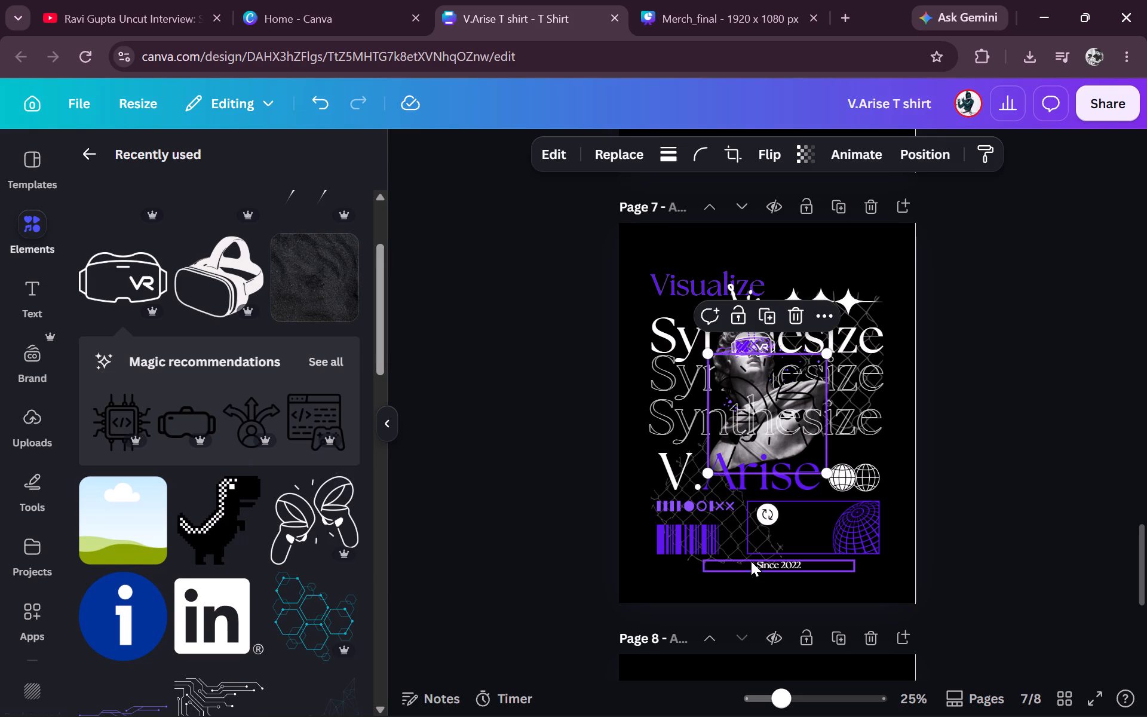
left_click_drag(788, 366, 835, 485)
left_click_drag(756, 592, 819, 544)
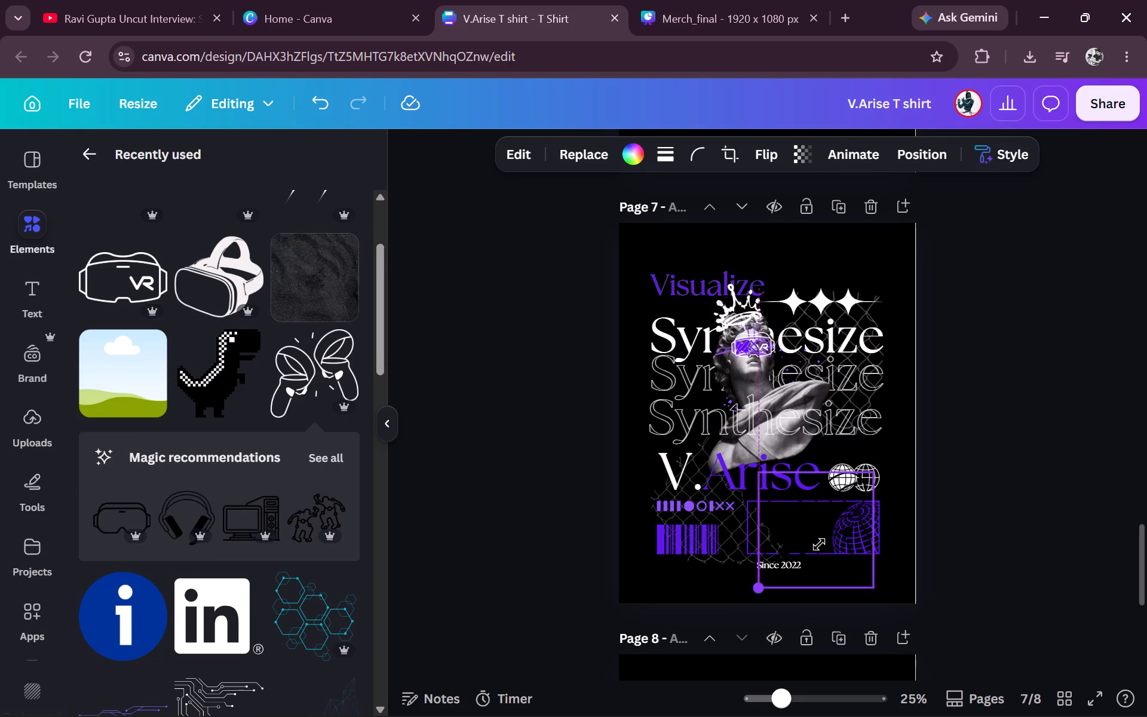
left_click_drag(819, 544, 827, 544)
left_click_drag(851, 491, 809, 509)
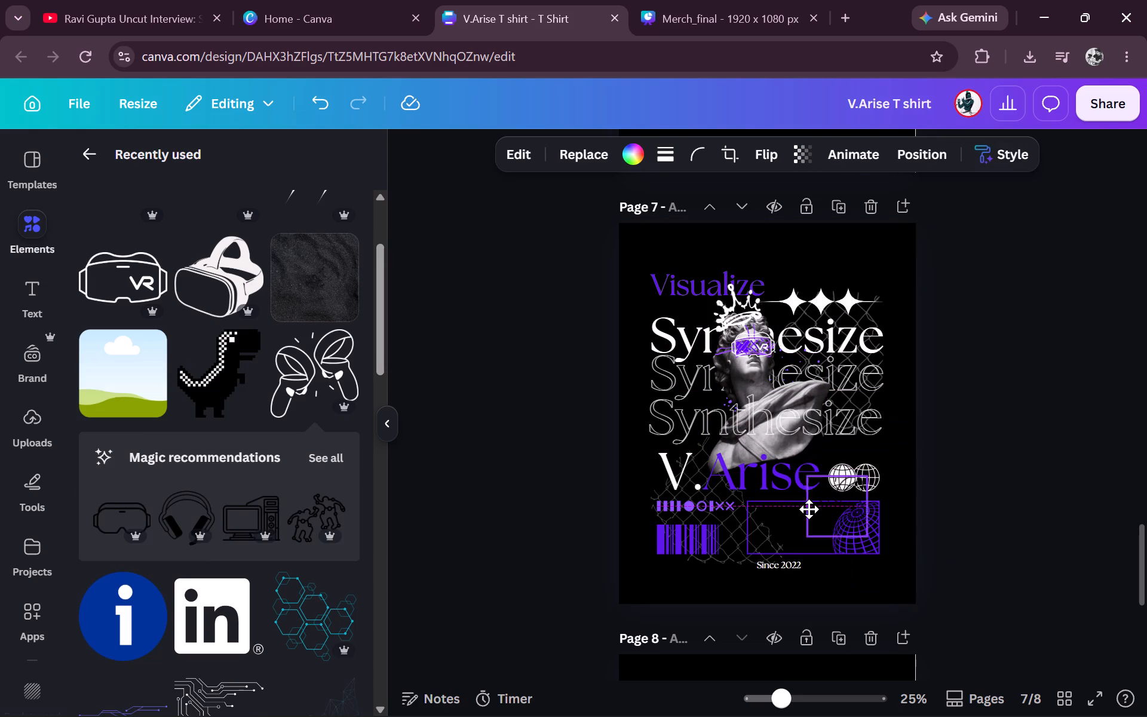
left_click_drag(809, 509, 787, 517)
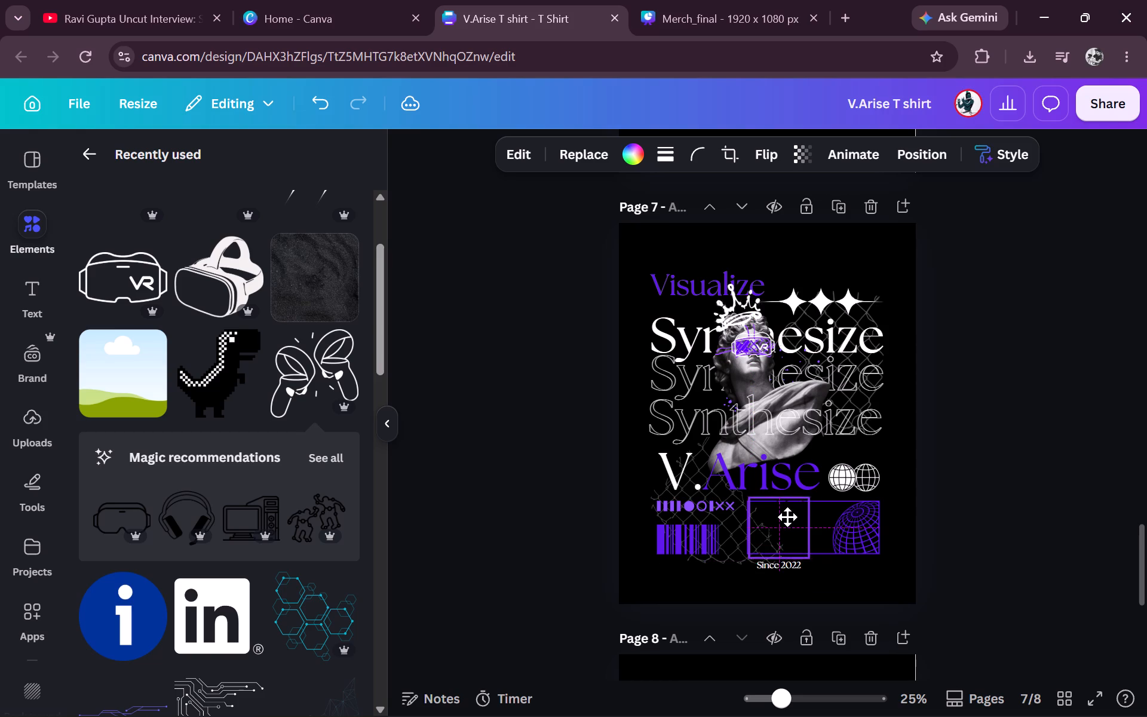
left_click_drag(787, 517, 787, 520)
left_click_drag(751, 562, 756, 555)
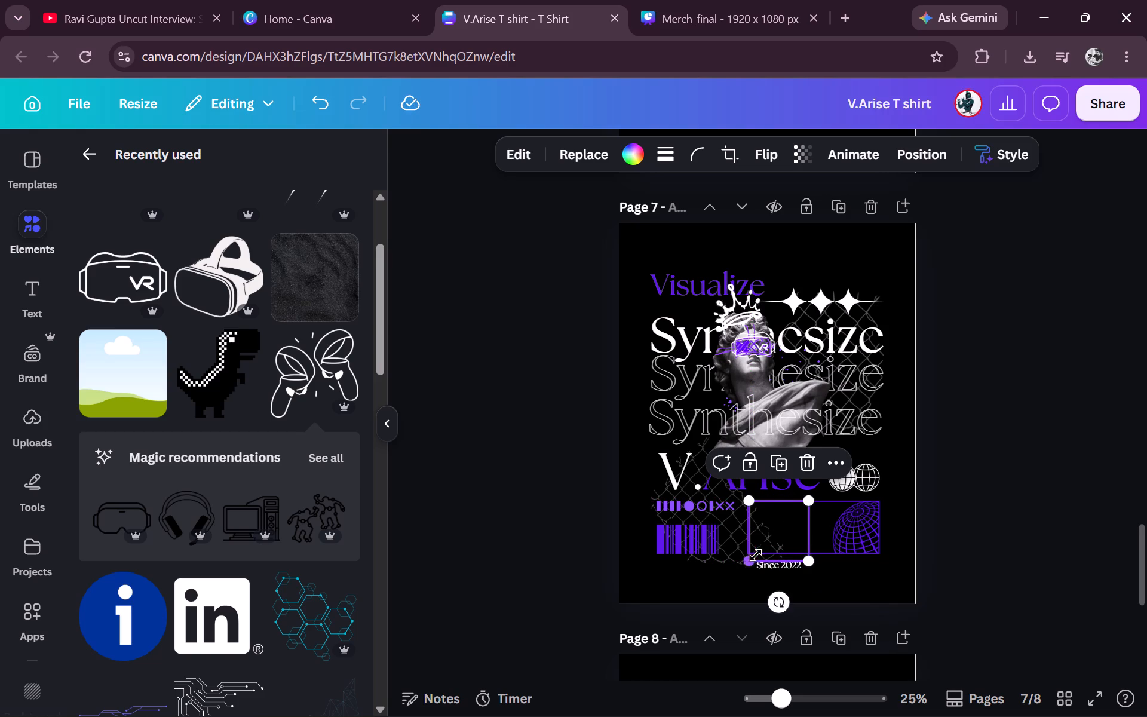
left_click_drag(756, 555, 756, 554)
left_click_drag(786, 523, 796, 523)
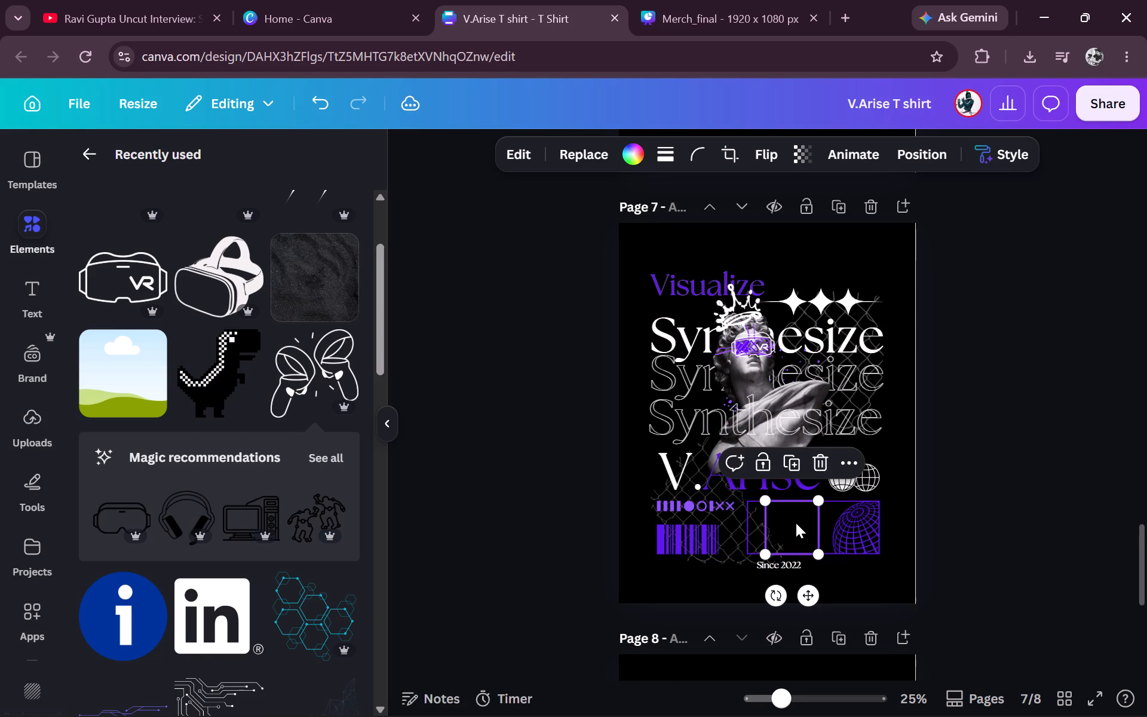
Recolour the VR controllers graphic white.
left_click(626, 151)
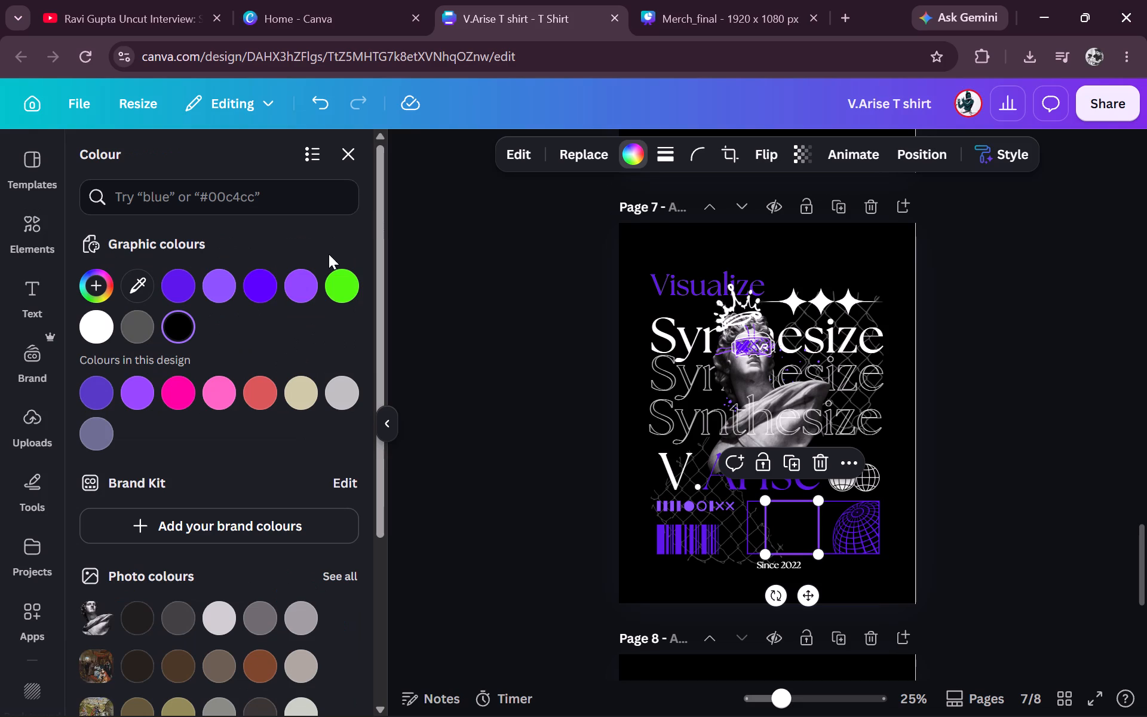
left_click(111, 325)
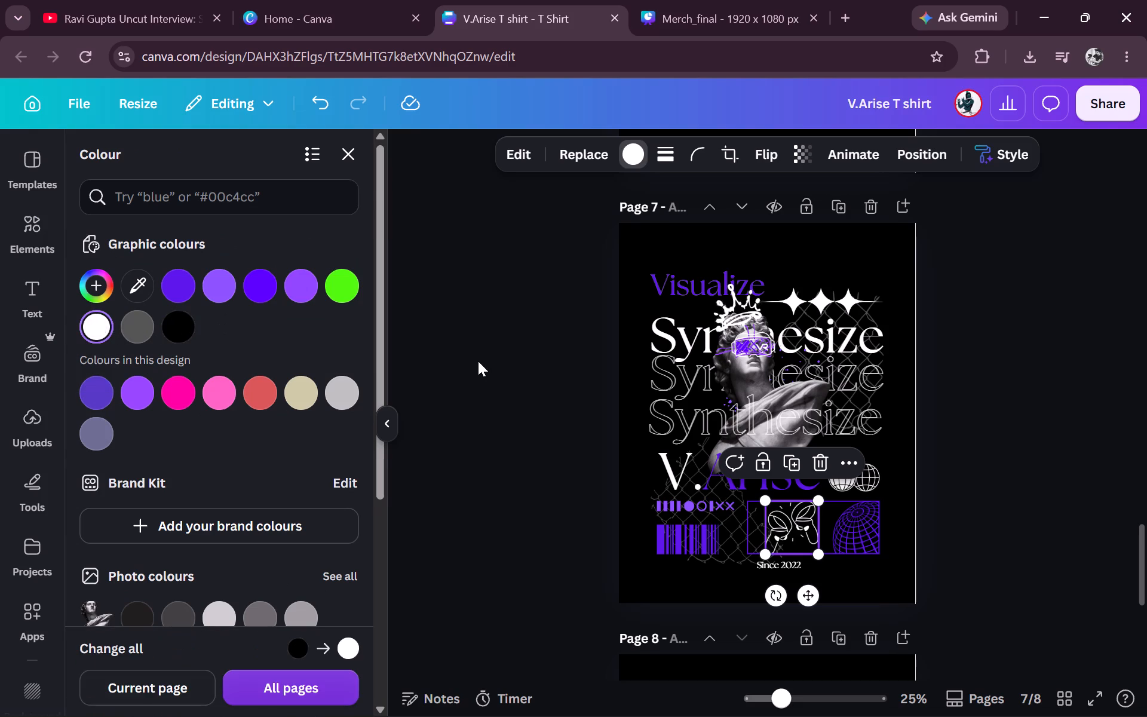
double_click(478, 361)
Shrink the VR controllers graphic slightly and position it at the left end of the globe rectangle.
left_click(803, 529)
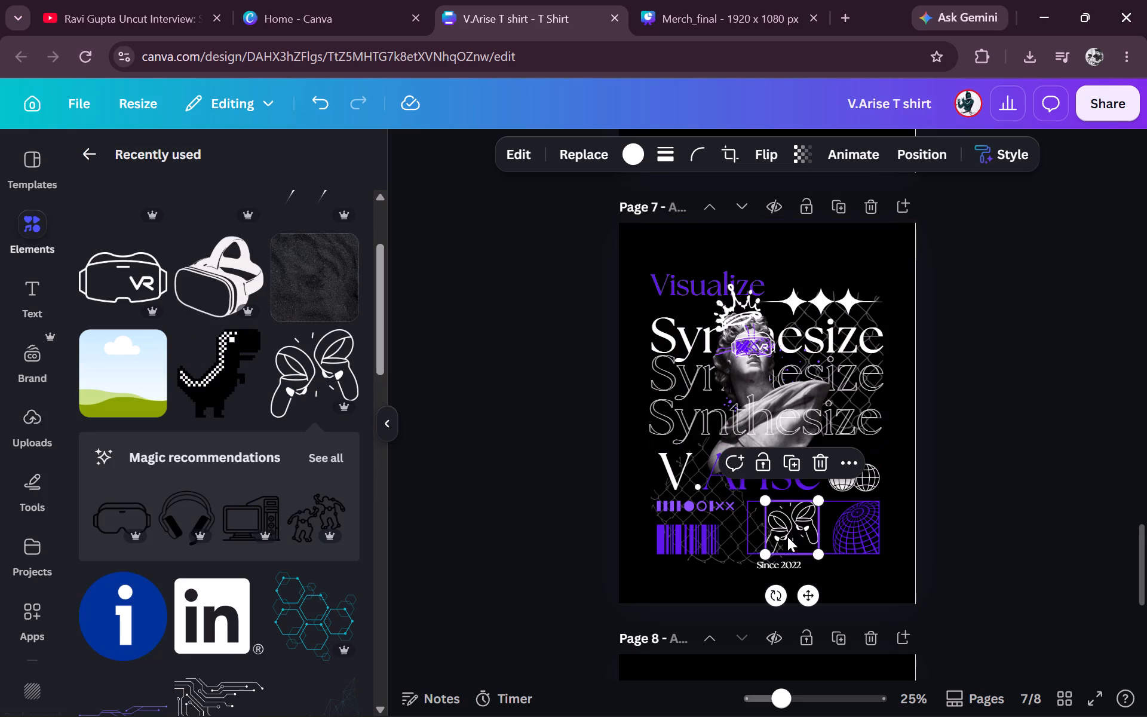
left_click_drag(765, 556, 774, 549)
left_click_drag(795, 522, 789, 527)
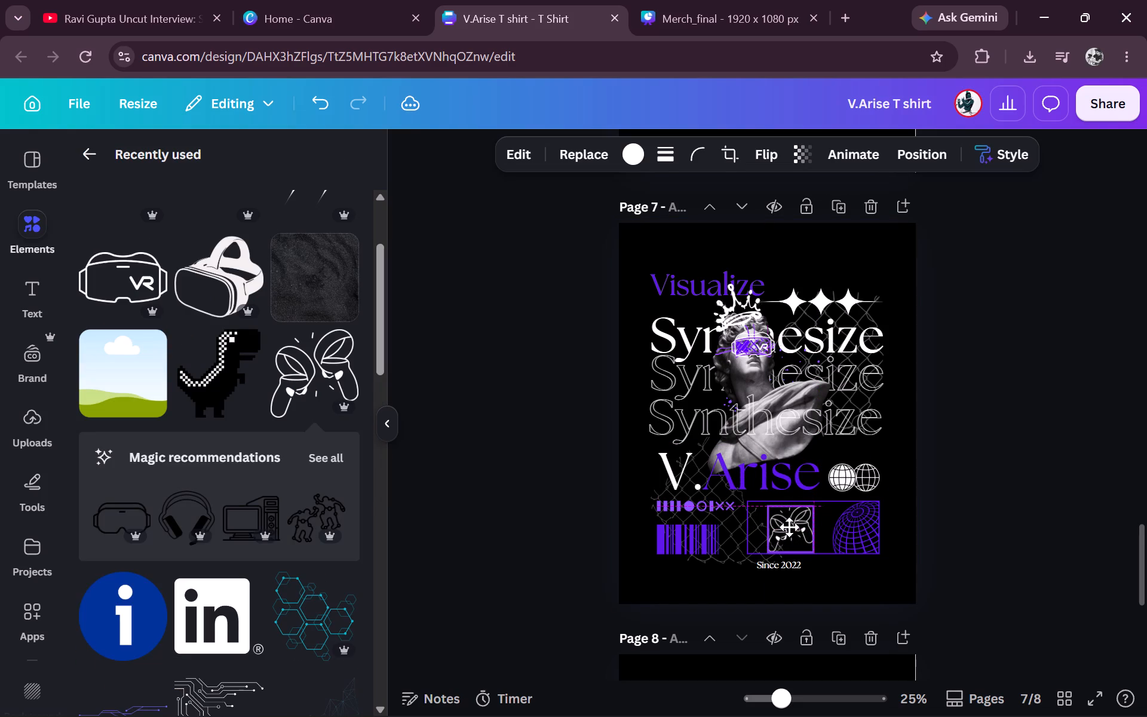
left_click_drag(789, 527, 783, 525)
left_click(1018, 495)
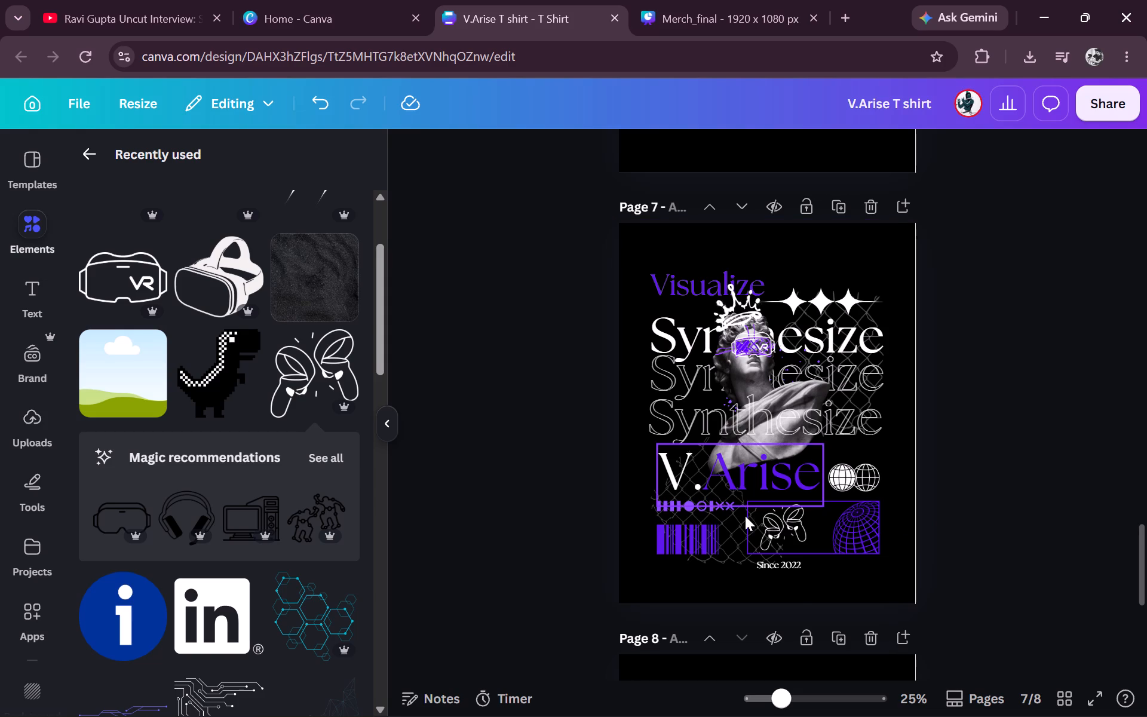
left_click_drag(777, 525, 768, 525)
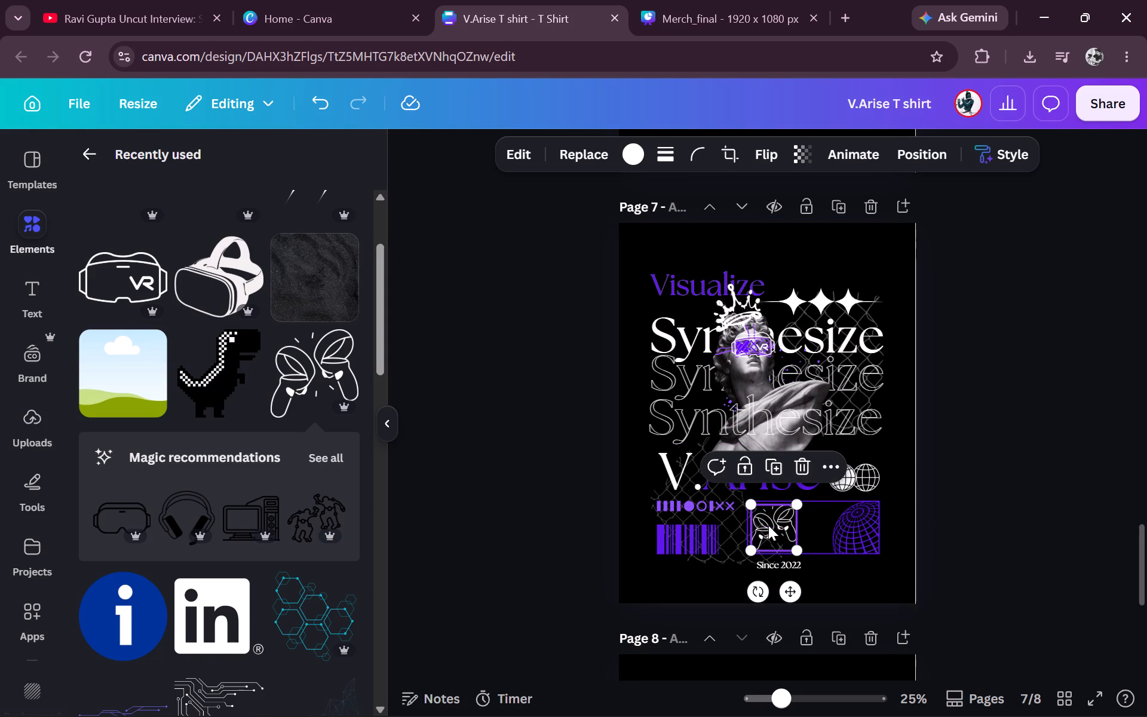
Recolour the purple rectangle with the wireframe globe white.
scroll(300, 451, "up", 2)
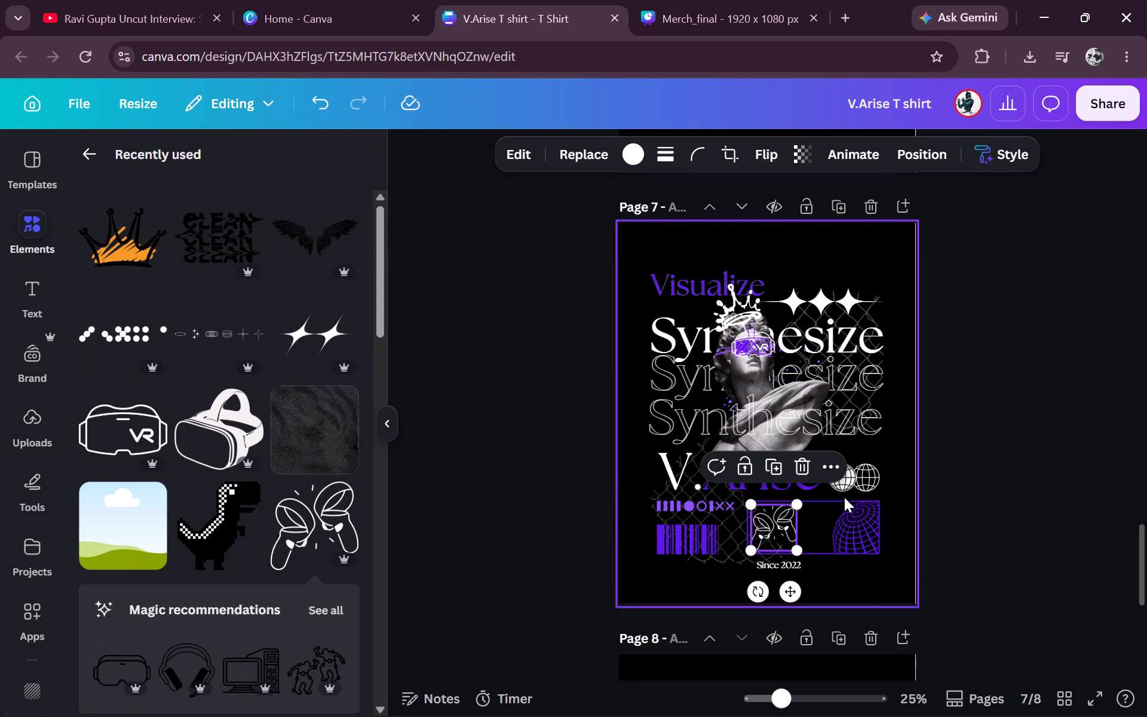
left_click(835, 504)
left_click(628, 155)
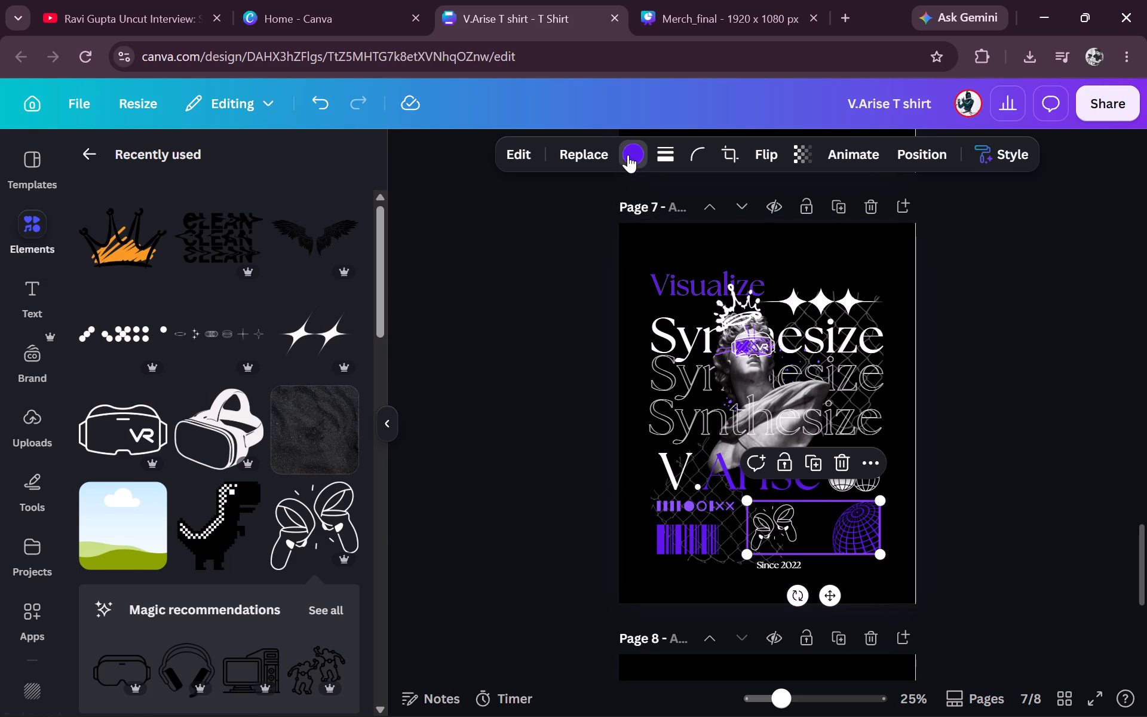
scroll(286, 391, "down", 2)
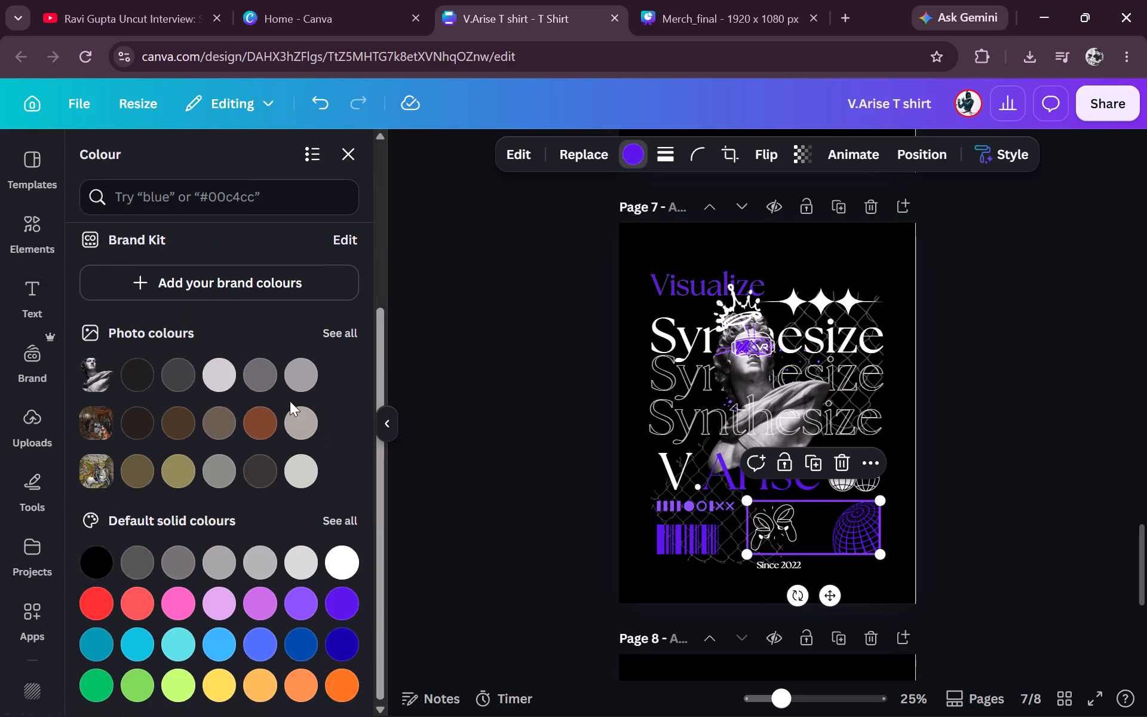
left_click(342, 553)
double_click(465, 516)
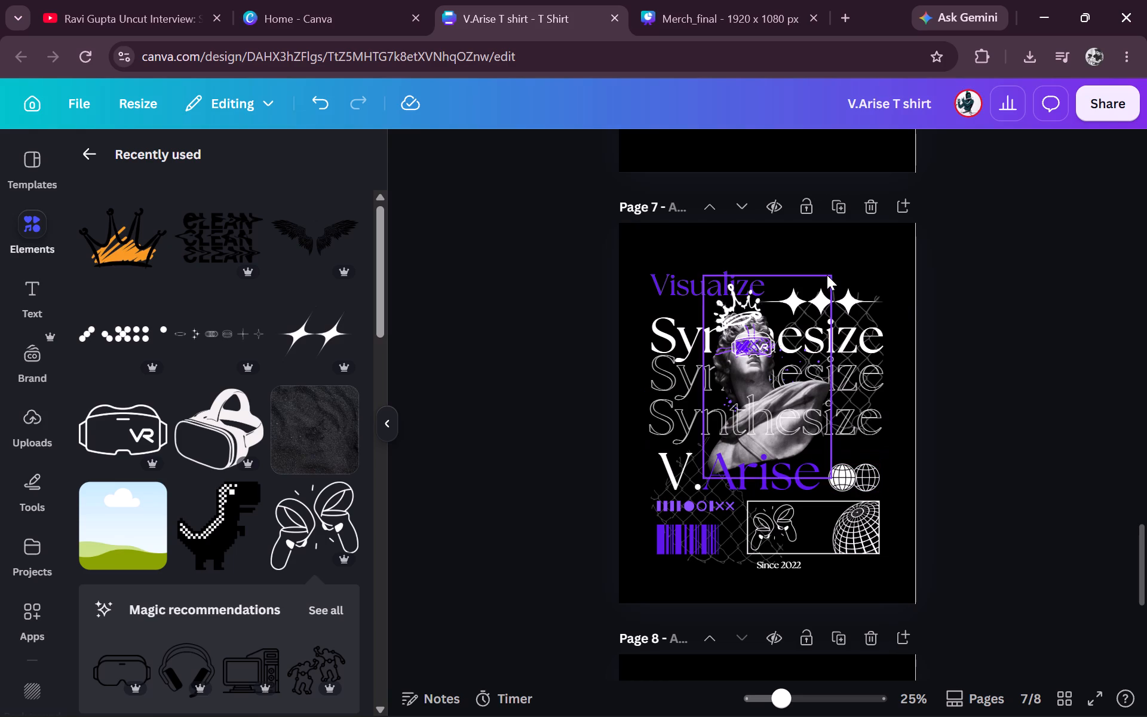
Recolour the white rectangle with the wireframe globe purple #8c52ff.
left_click(856, 528)
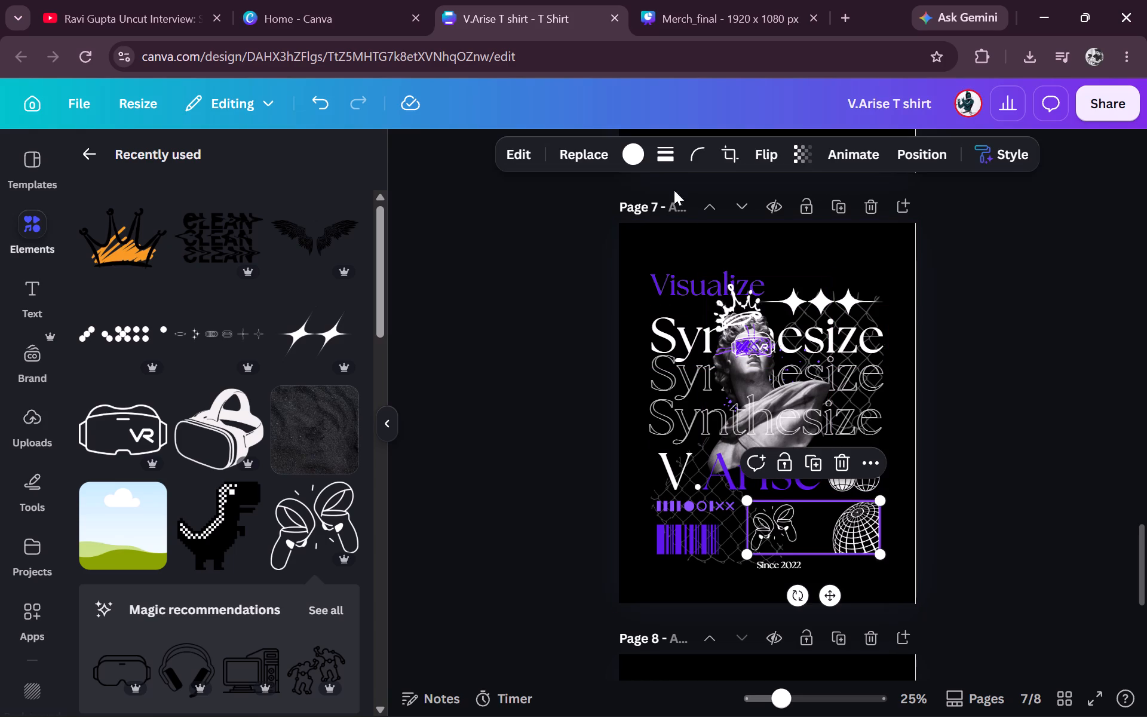
left_click(628, 160)
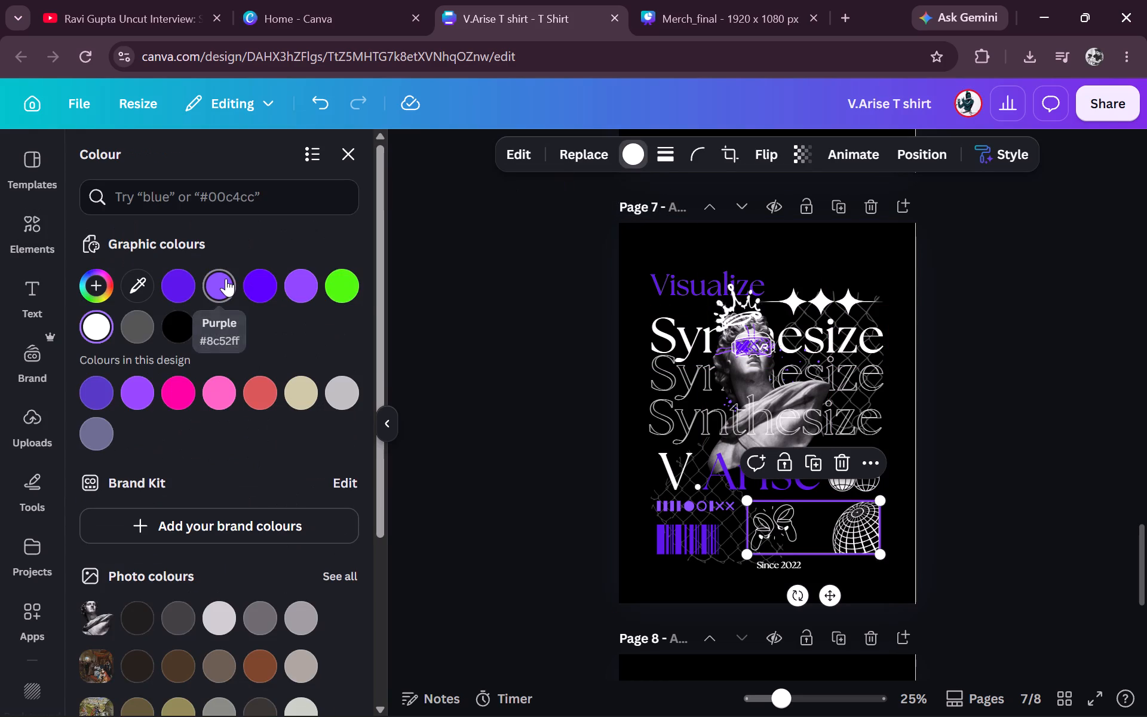
scroll(226, 278, "down", 4)
left_click(298, 614)
double_click(486, 538)
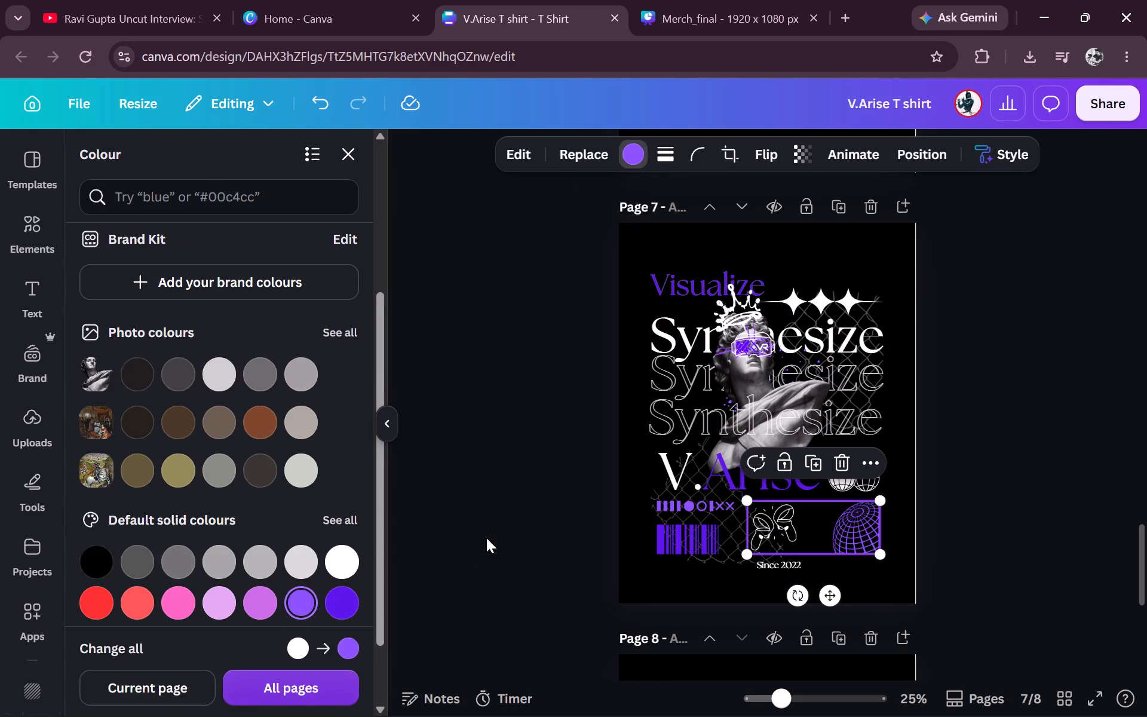
scroll(227, 482, "up", 2)
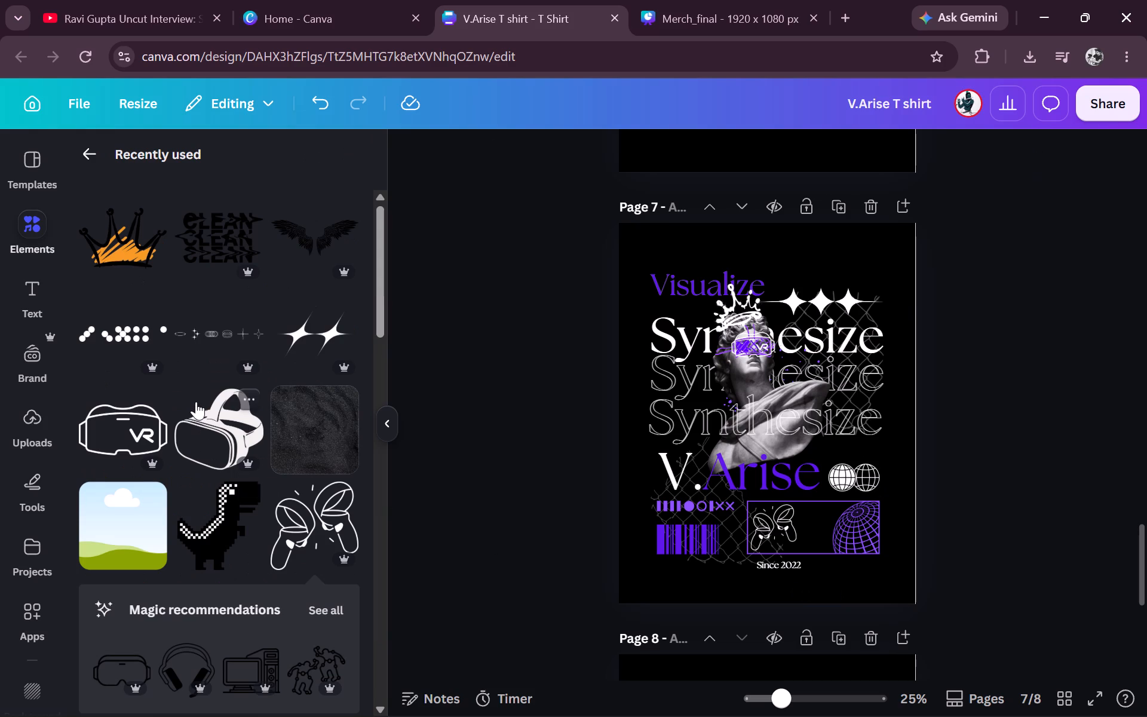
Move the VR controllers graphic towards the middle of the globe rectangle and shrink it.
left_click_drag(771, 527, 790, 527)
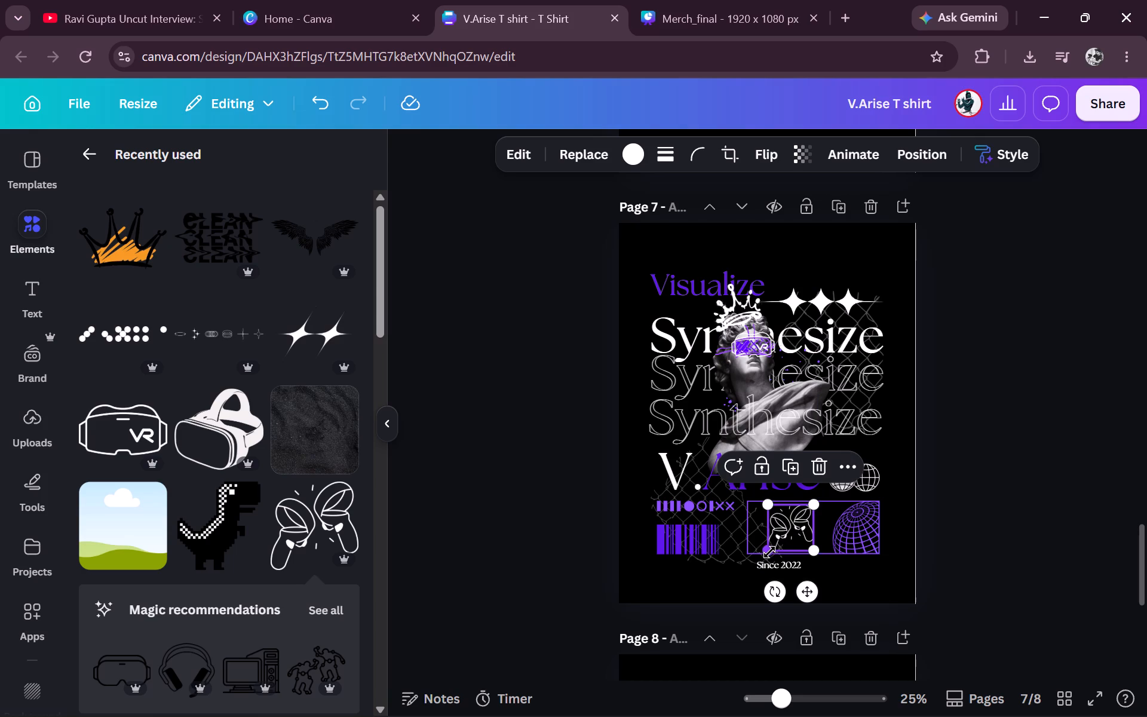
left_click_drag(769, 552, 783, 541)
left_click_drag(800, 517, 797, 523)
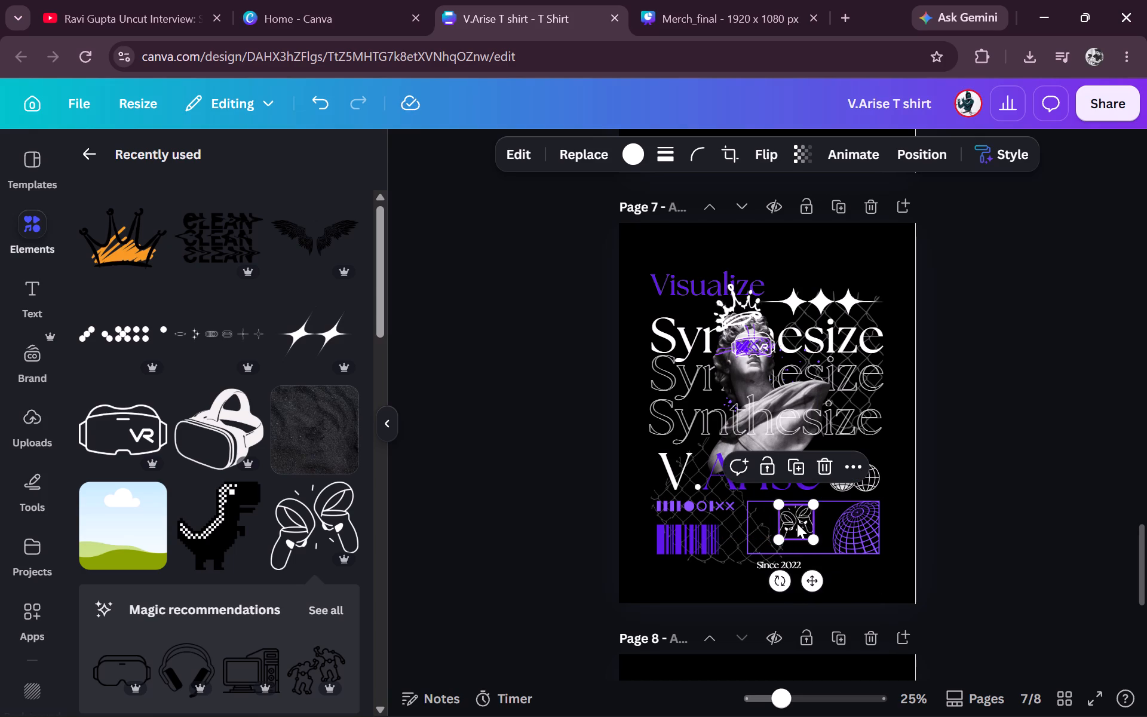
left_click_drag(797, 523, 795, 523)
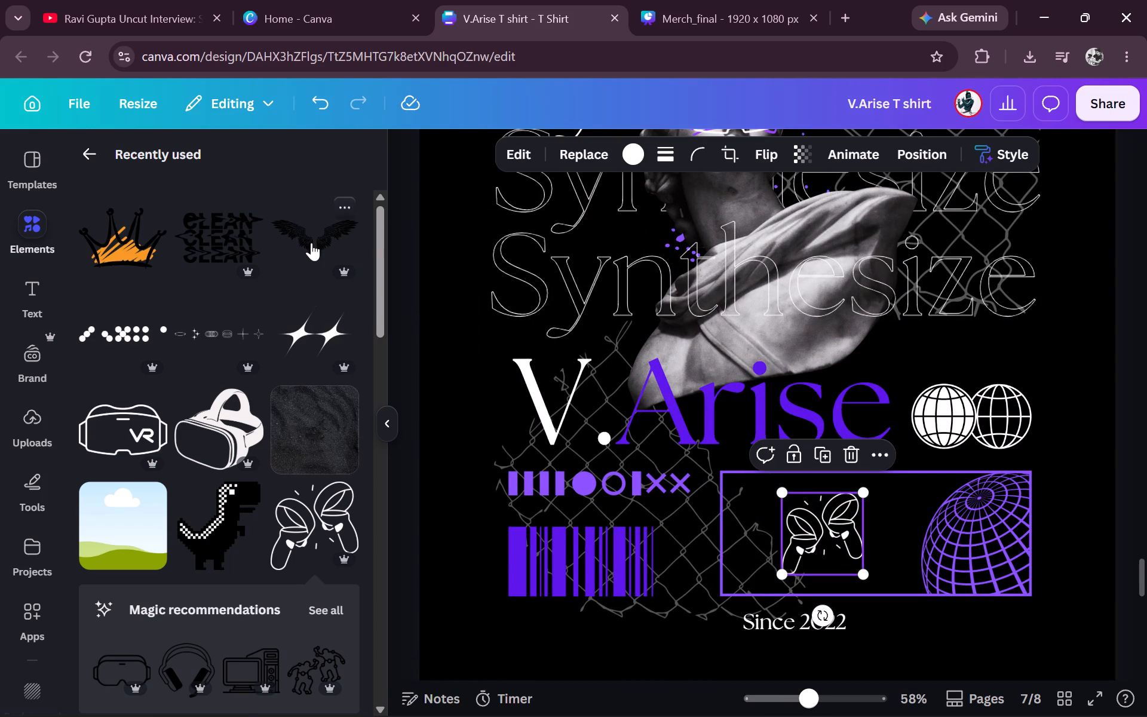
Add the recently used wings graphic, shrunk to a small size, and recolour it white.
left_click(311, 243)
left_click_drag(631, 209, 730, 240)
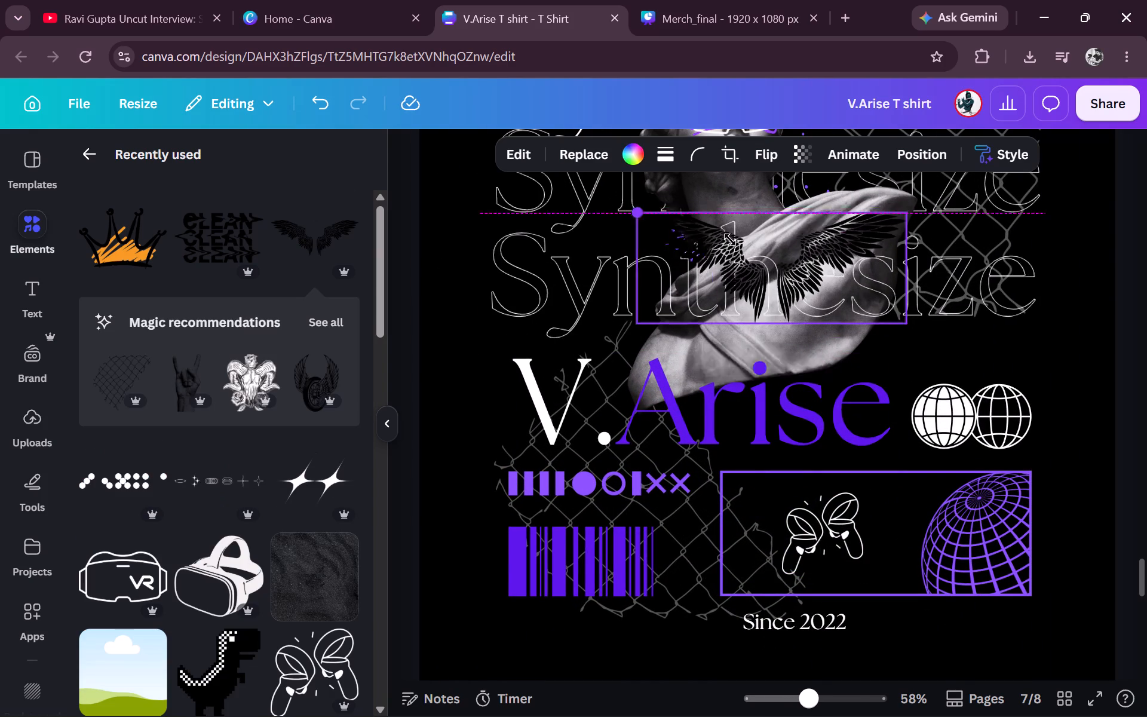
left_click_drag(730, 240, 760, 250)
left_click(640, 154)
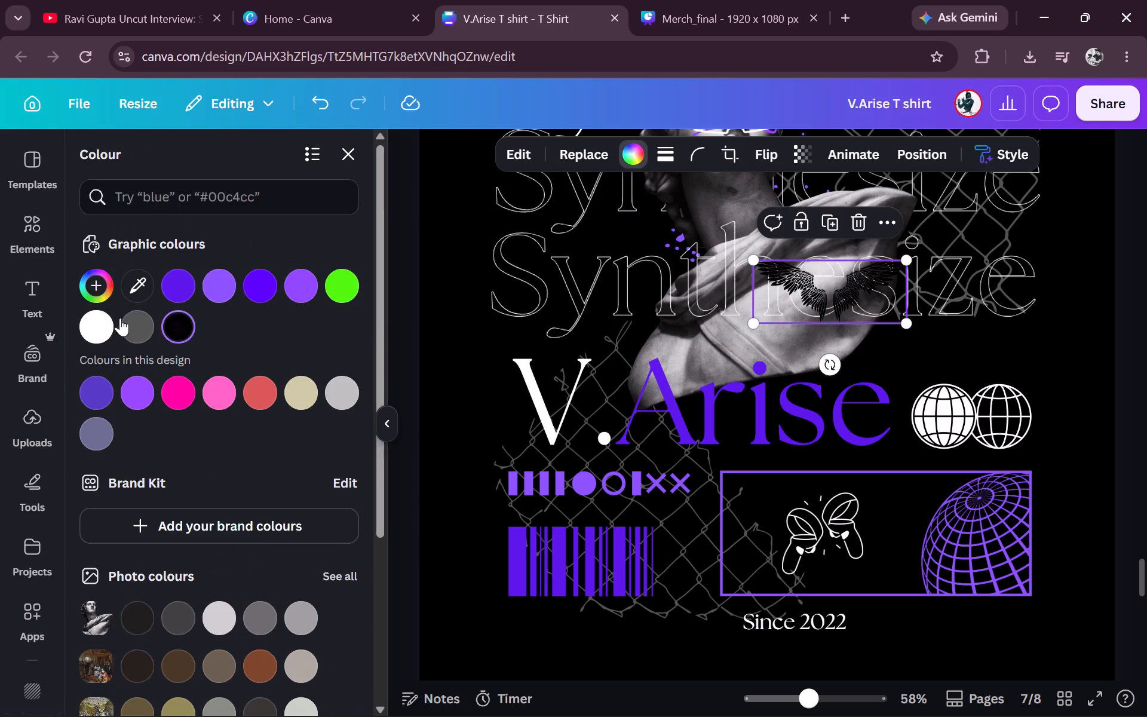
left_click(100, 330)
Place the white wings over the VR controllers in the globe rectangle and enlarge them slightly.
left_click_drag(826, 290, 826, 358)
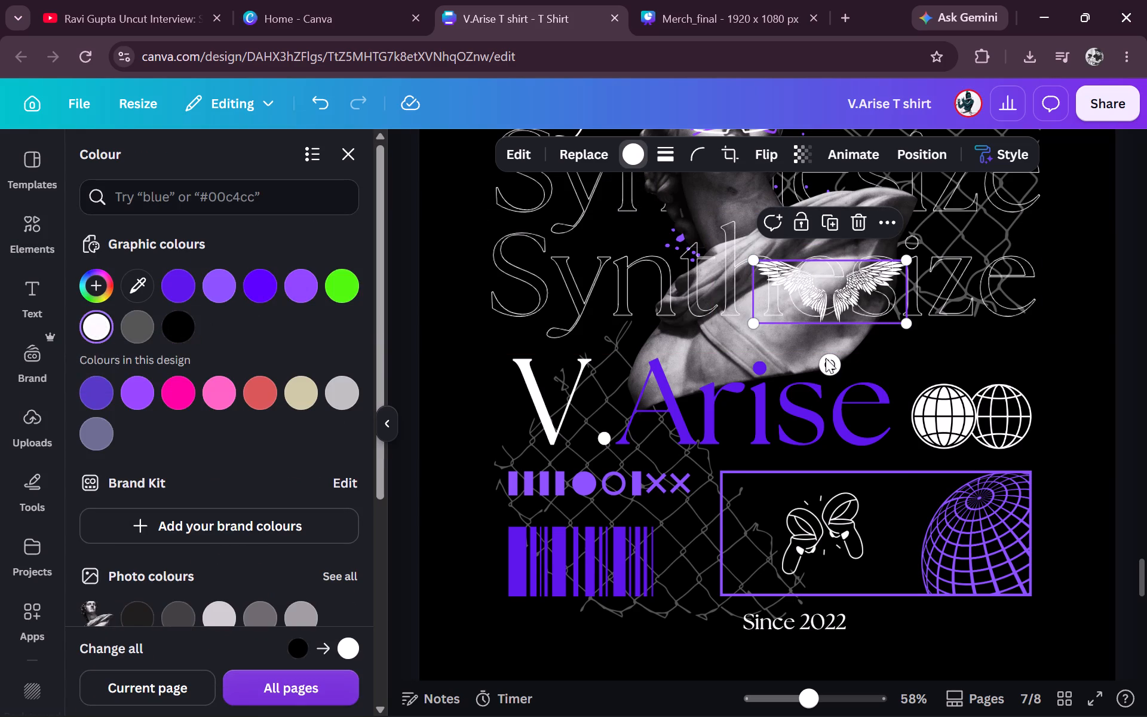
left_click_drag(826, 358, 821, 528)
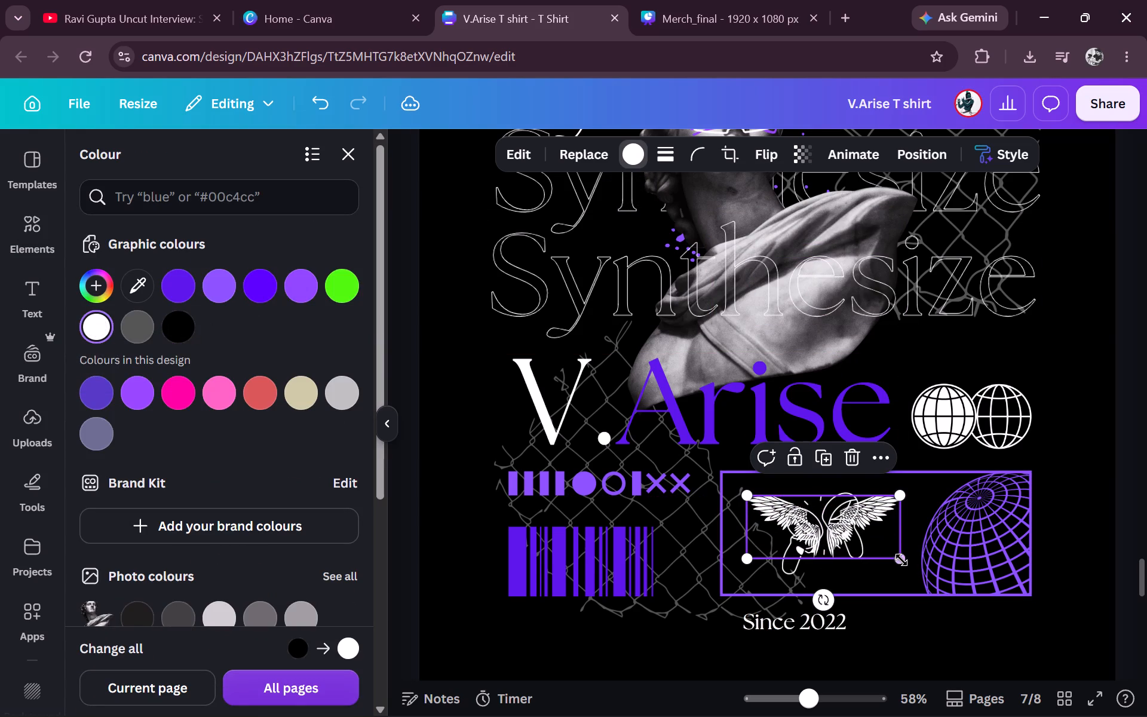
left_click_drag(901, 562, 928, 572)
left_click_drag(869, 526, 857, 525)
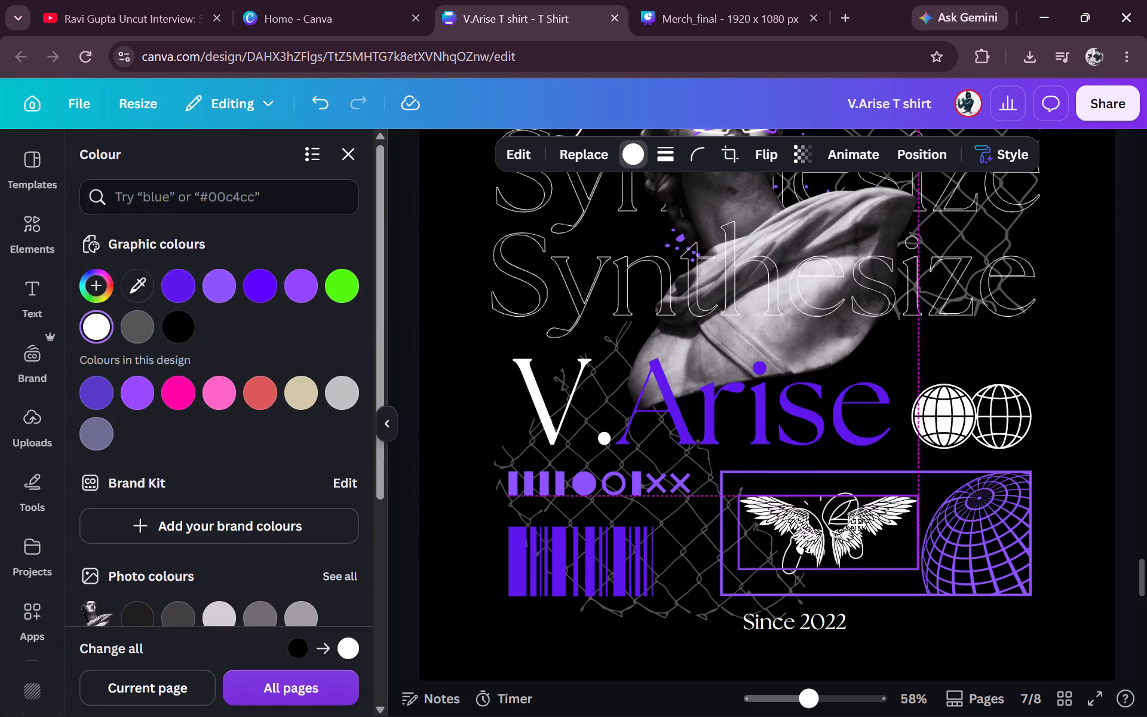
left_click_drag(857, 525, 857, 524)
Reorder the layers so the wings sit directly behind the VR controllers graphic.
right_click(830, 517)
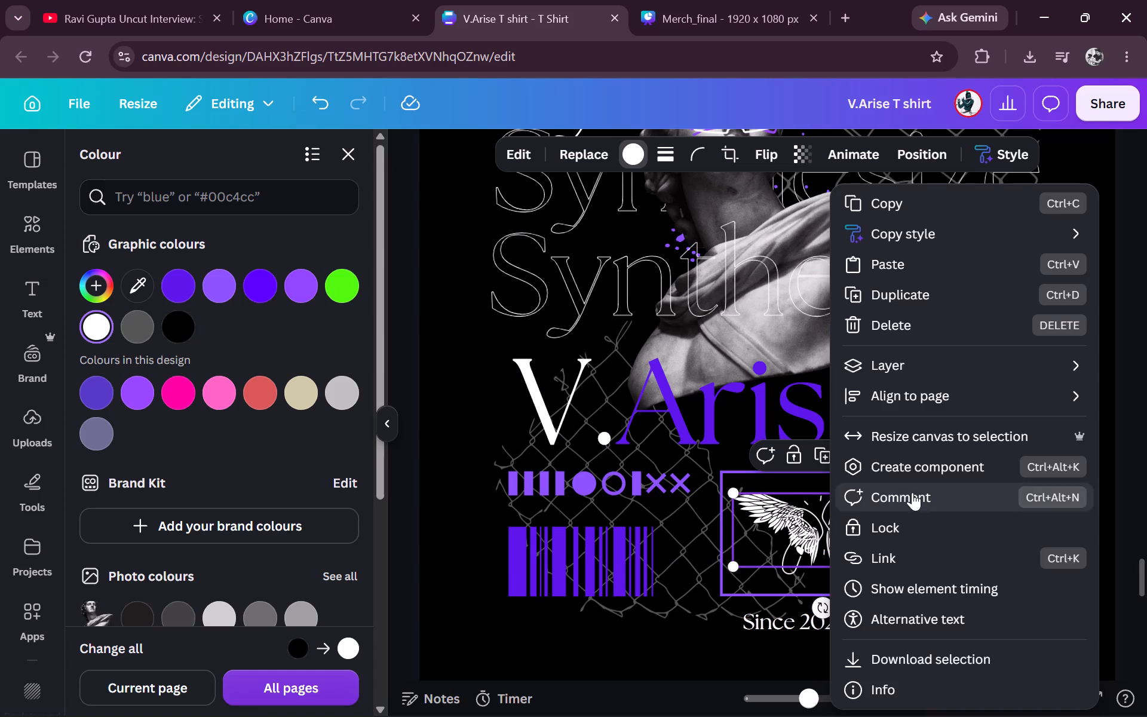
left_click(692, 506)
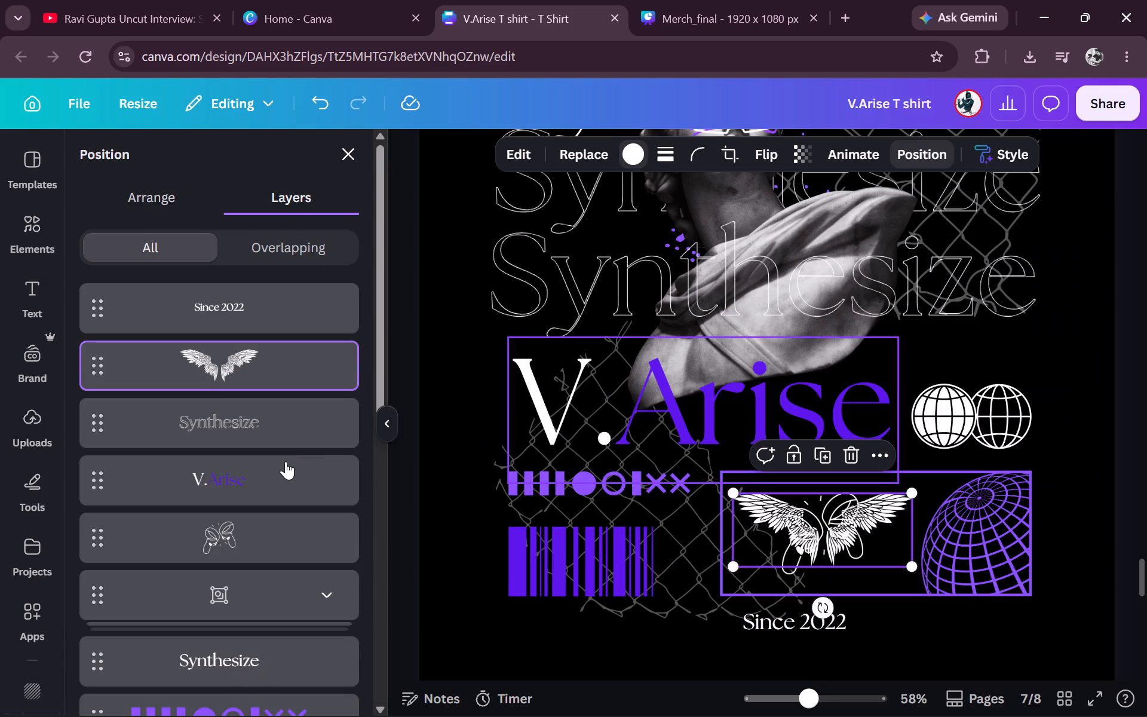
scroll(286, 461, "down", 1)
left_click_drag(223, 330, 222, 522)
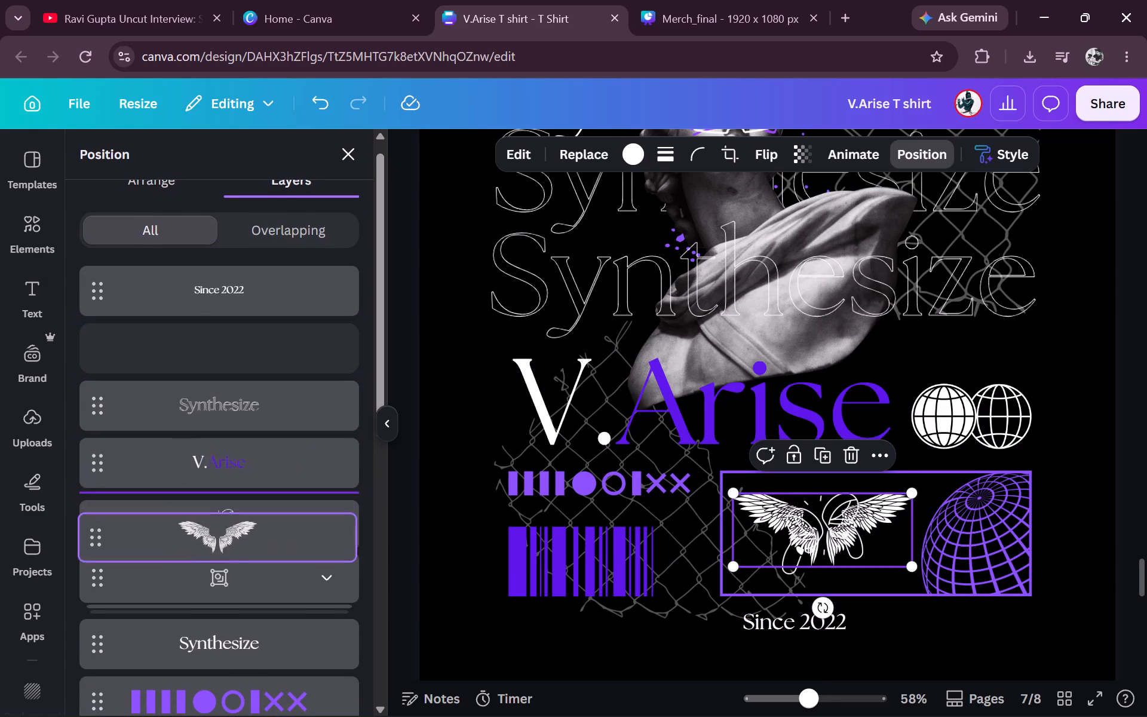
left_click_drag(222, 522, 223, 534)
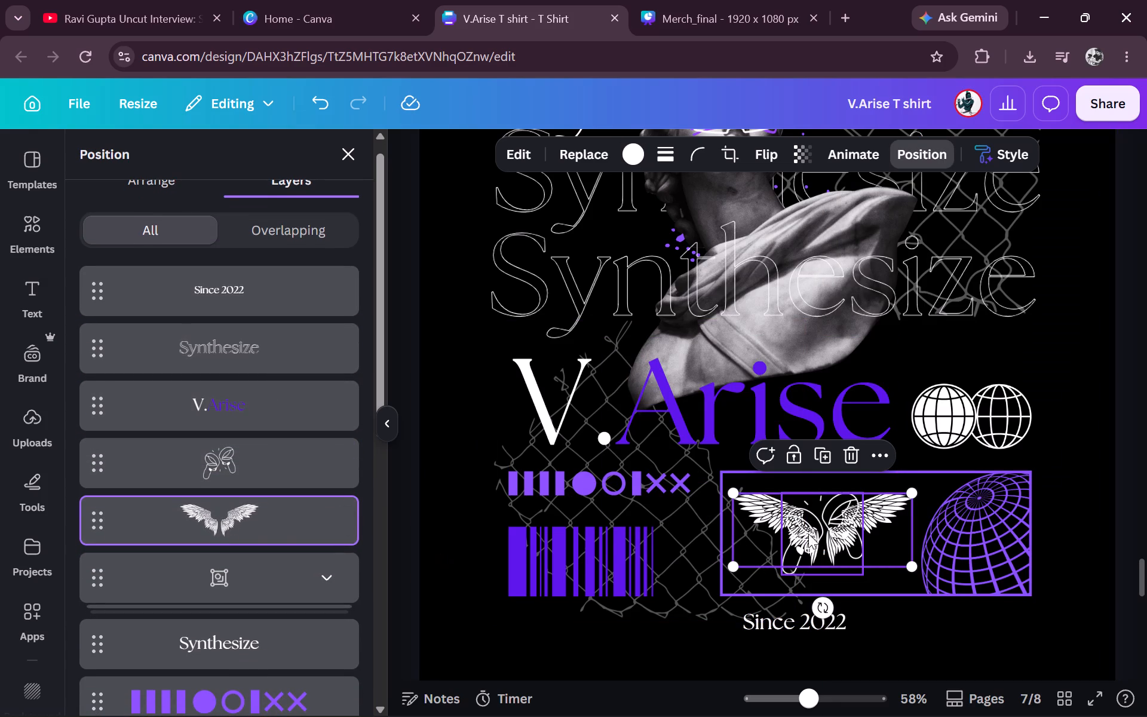
Nudge the wings upwards inside the rectangle and enlarge the VR controllers graphic over them.
left_click_drag(811, 534, 817, 519)
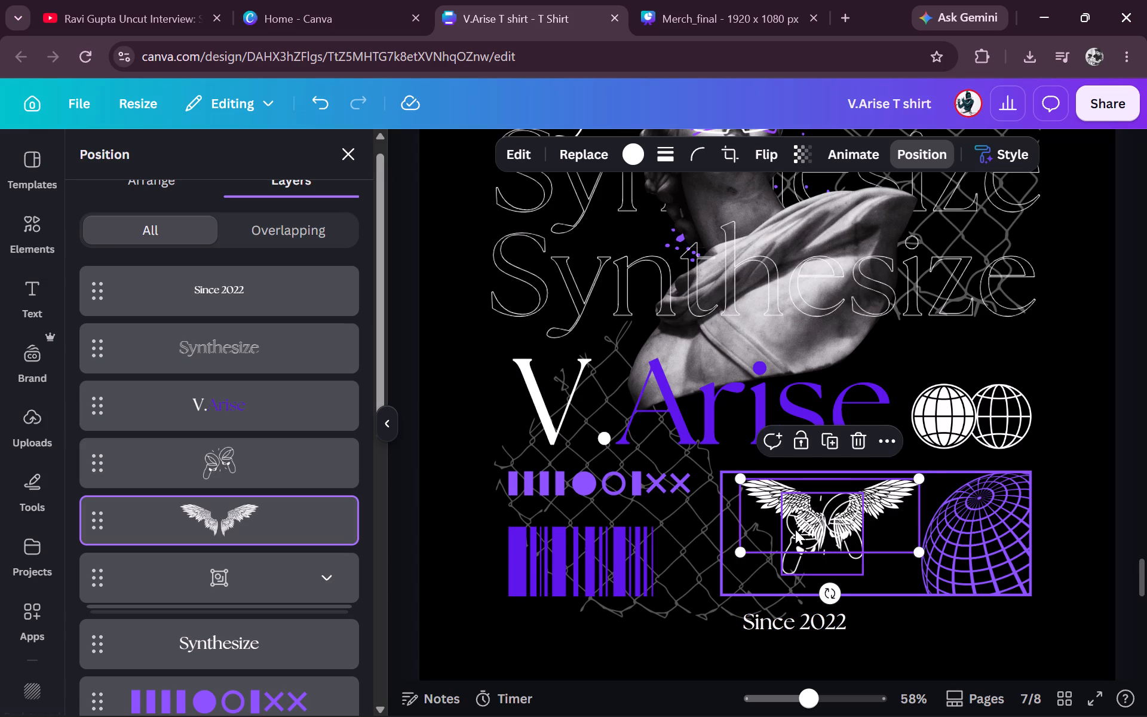
left_click(795, 529)
left_click_drag(795, 529, 813, 514)
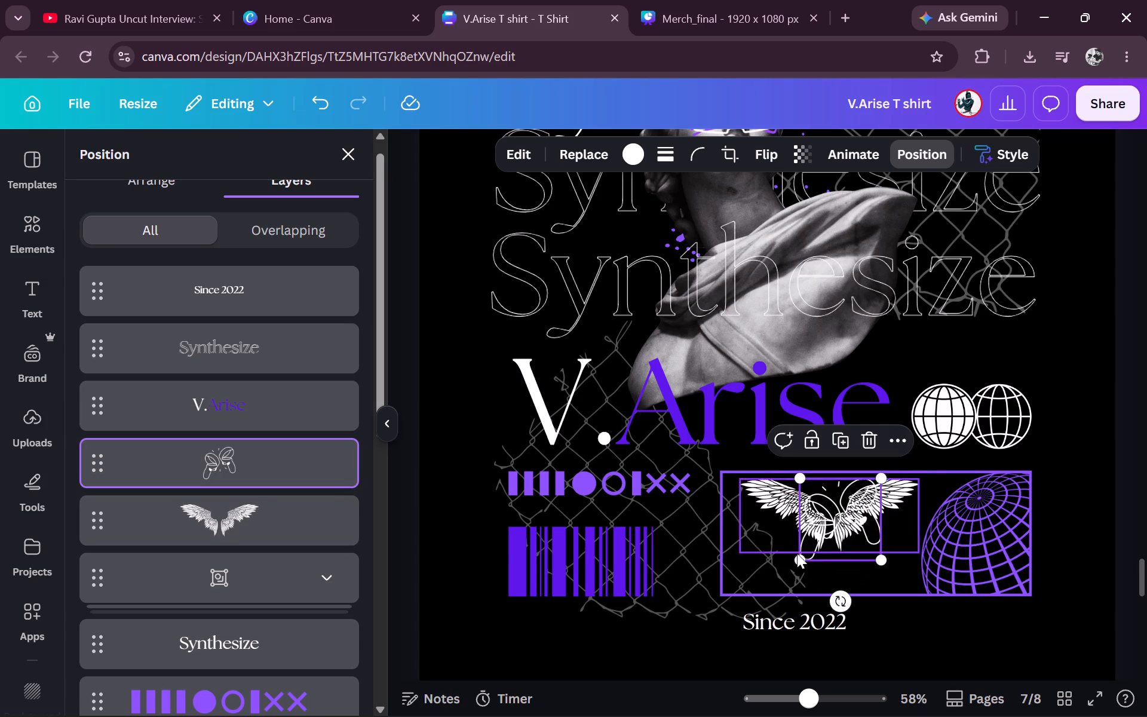
left_click_drag(796, 558, 776, 576)
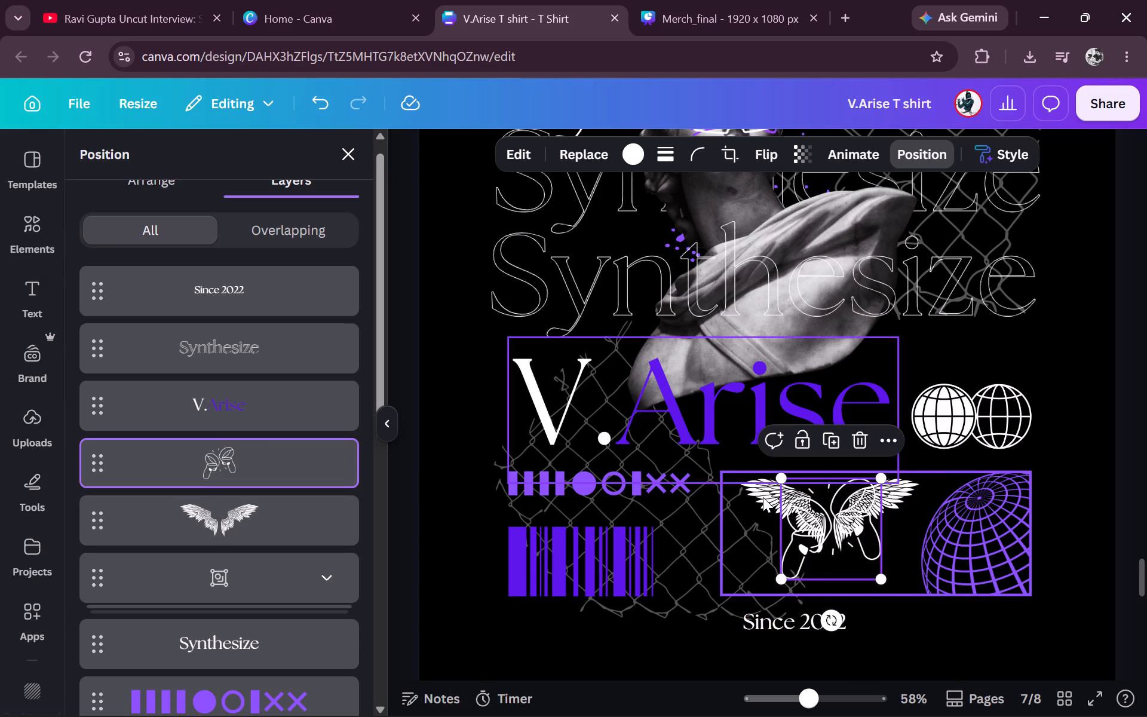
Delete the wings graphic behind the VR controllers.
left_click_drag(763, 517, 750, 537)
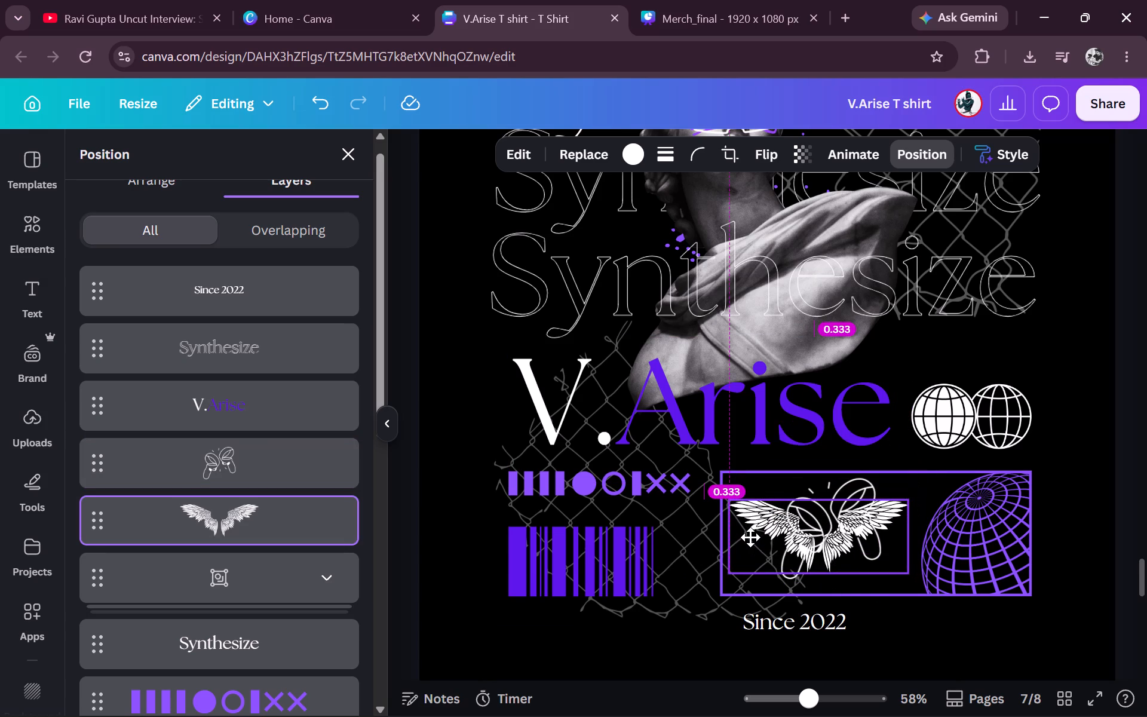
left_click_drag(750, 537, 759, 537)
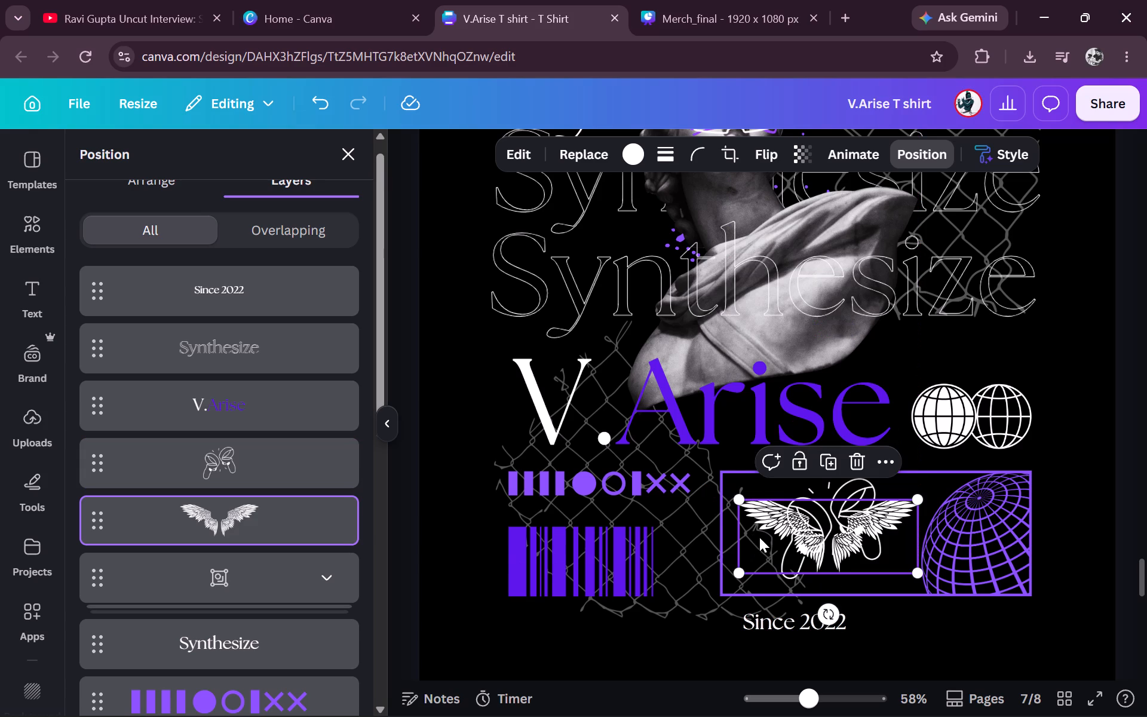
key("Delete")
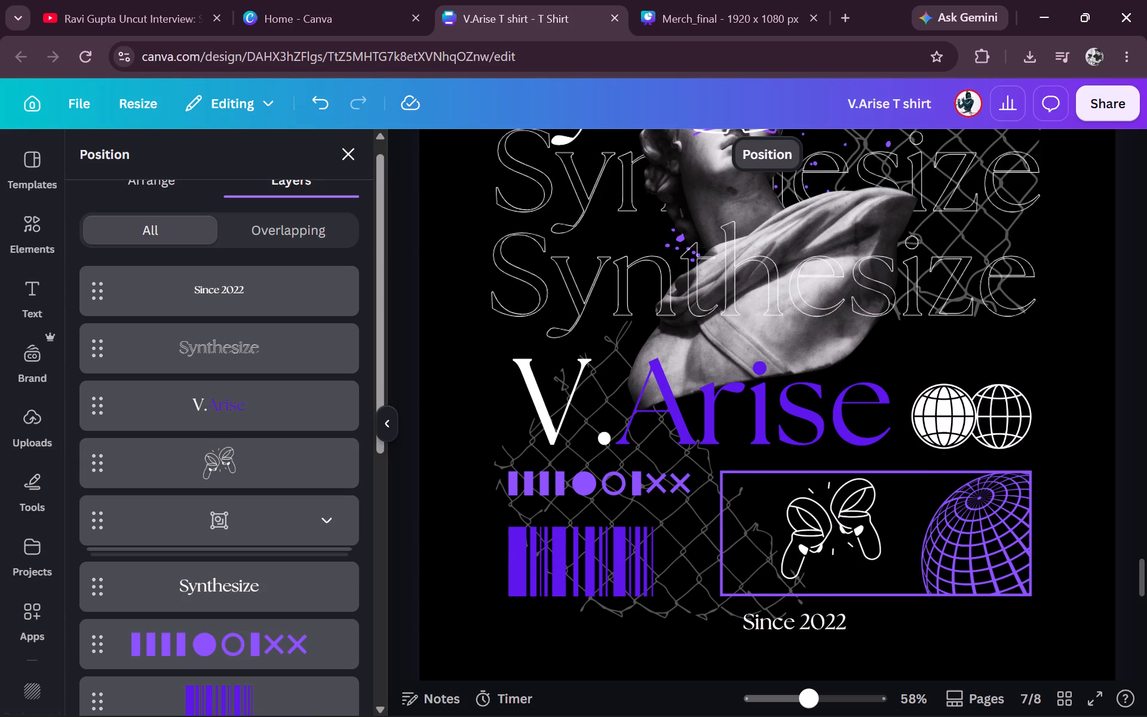
Move the enlarged VR controllers graphic to the left end of the globe rectangle.
left_click_drag(827, 523, 823, 526)
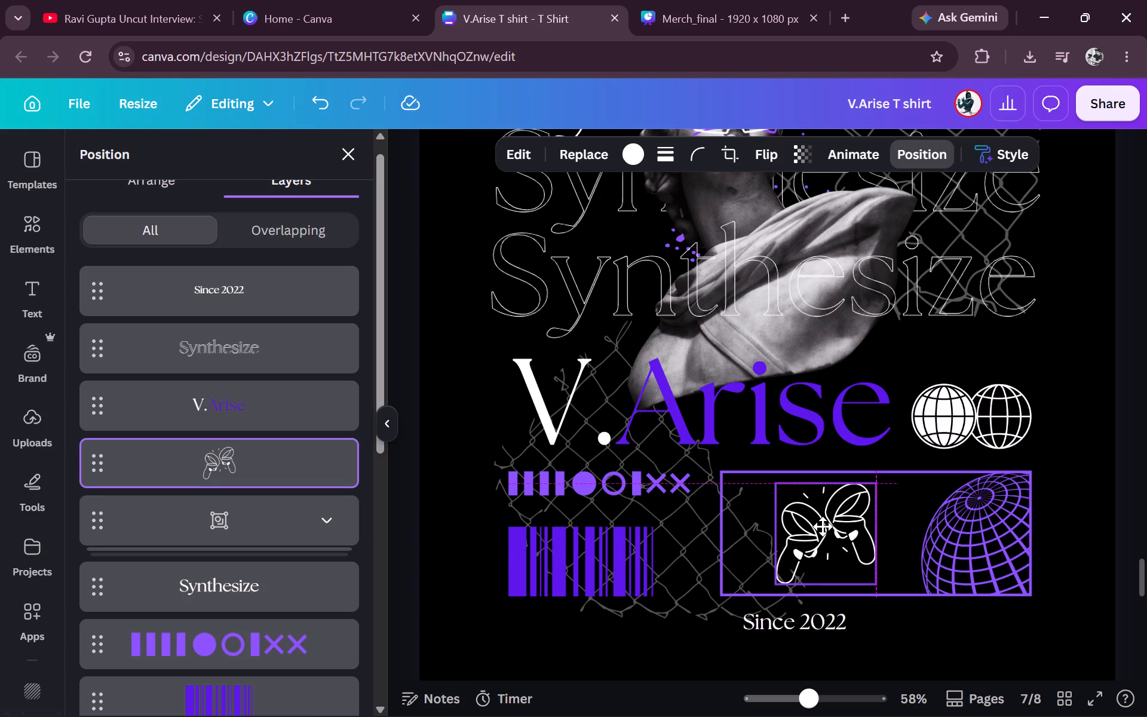
left_click_drag(823, 526, 789, 526)
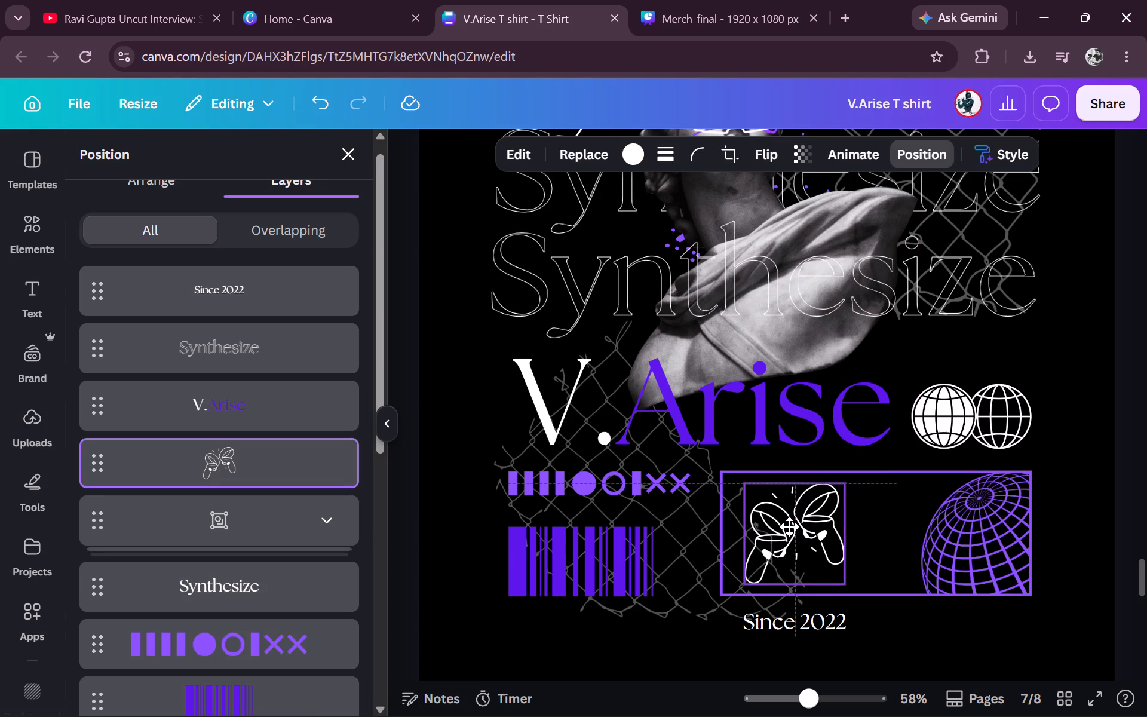
left_click_drag(789, 526, 781, 528)
left_click(451, 502)
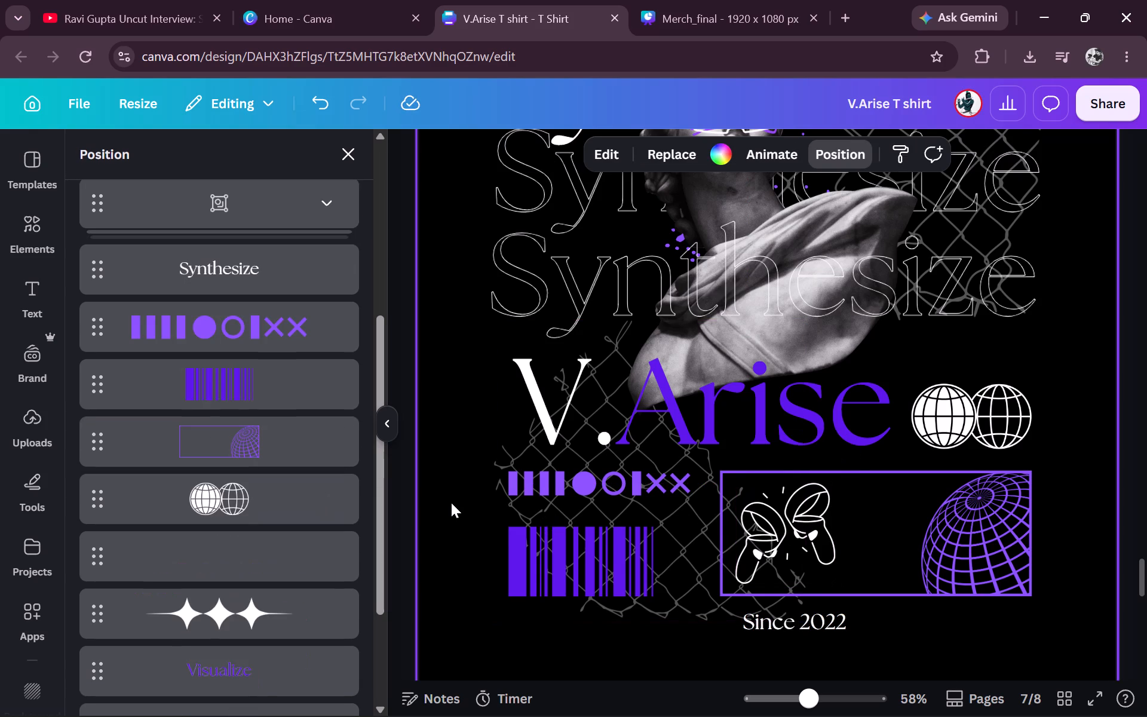
Look through the full layer stack of page 7.
scroll(298, 518, "down", 2)
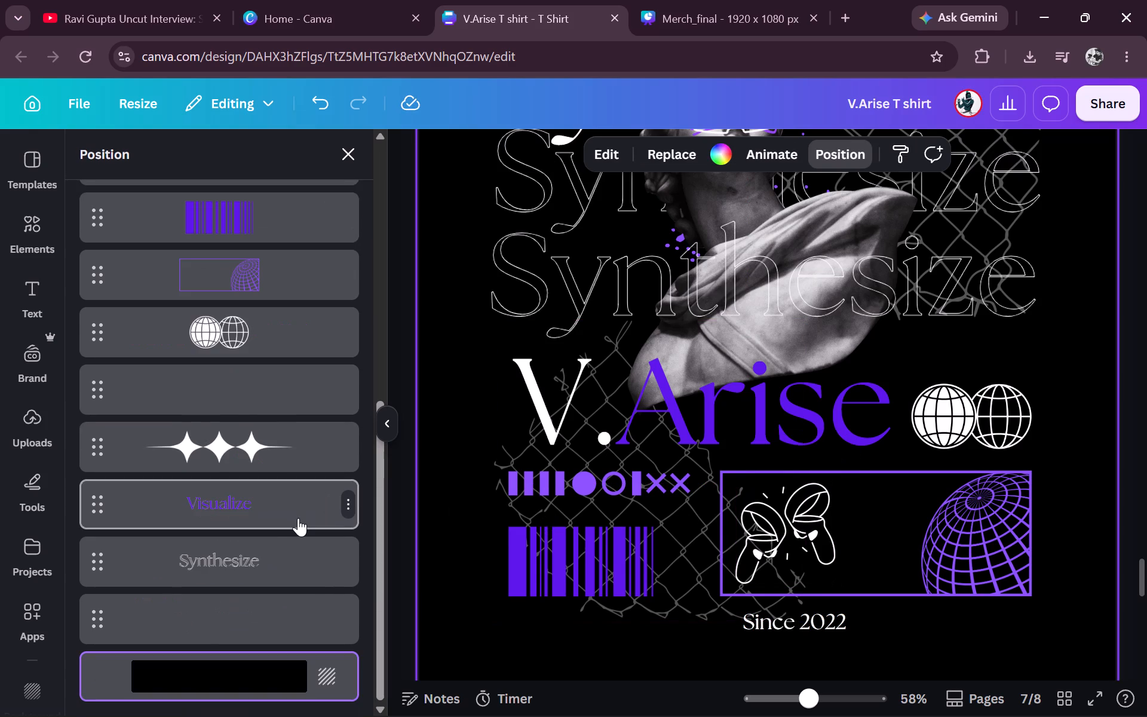
scroll(298, 518, "up", 4)
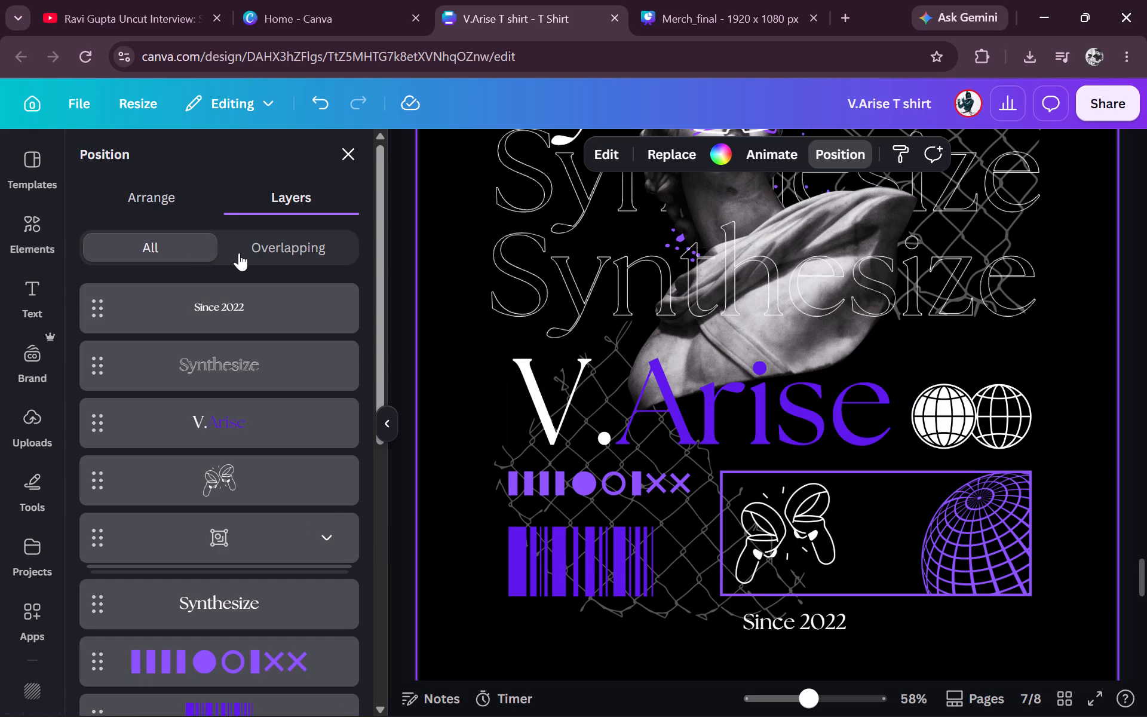
left_click(248, 253)
scroll(267, 441, "down", 2)
scroll(267, 441, "up", 4)
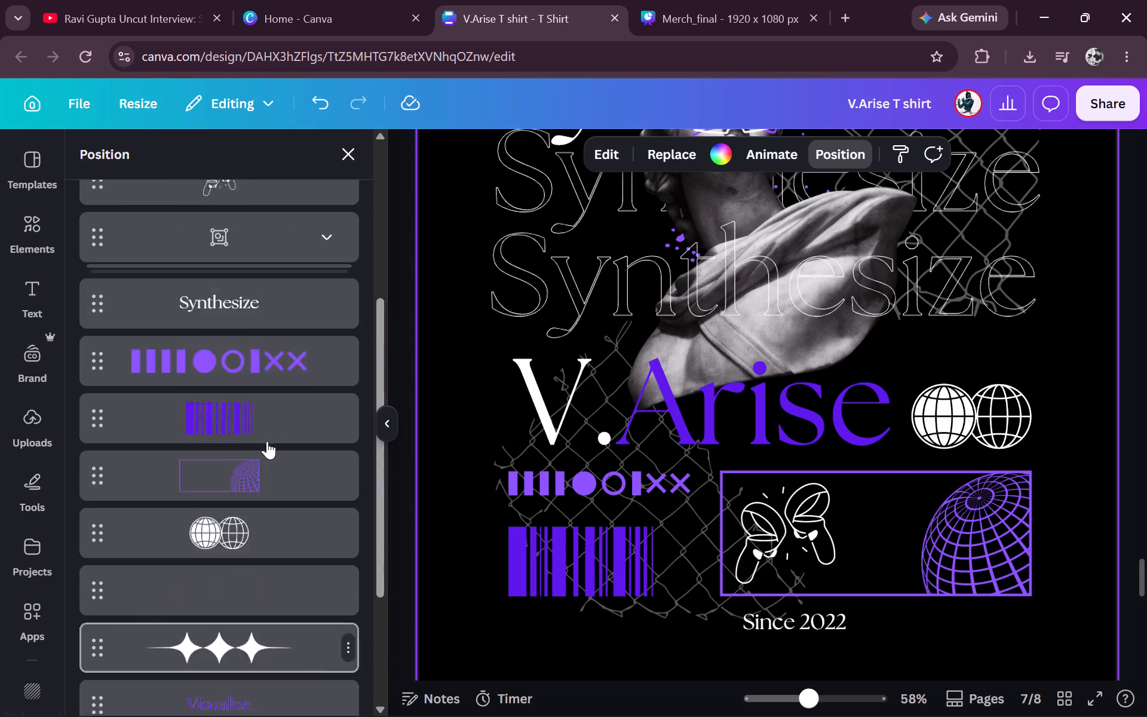
scroll(267, 441, "up", 1)
left_click(354, 137)
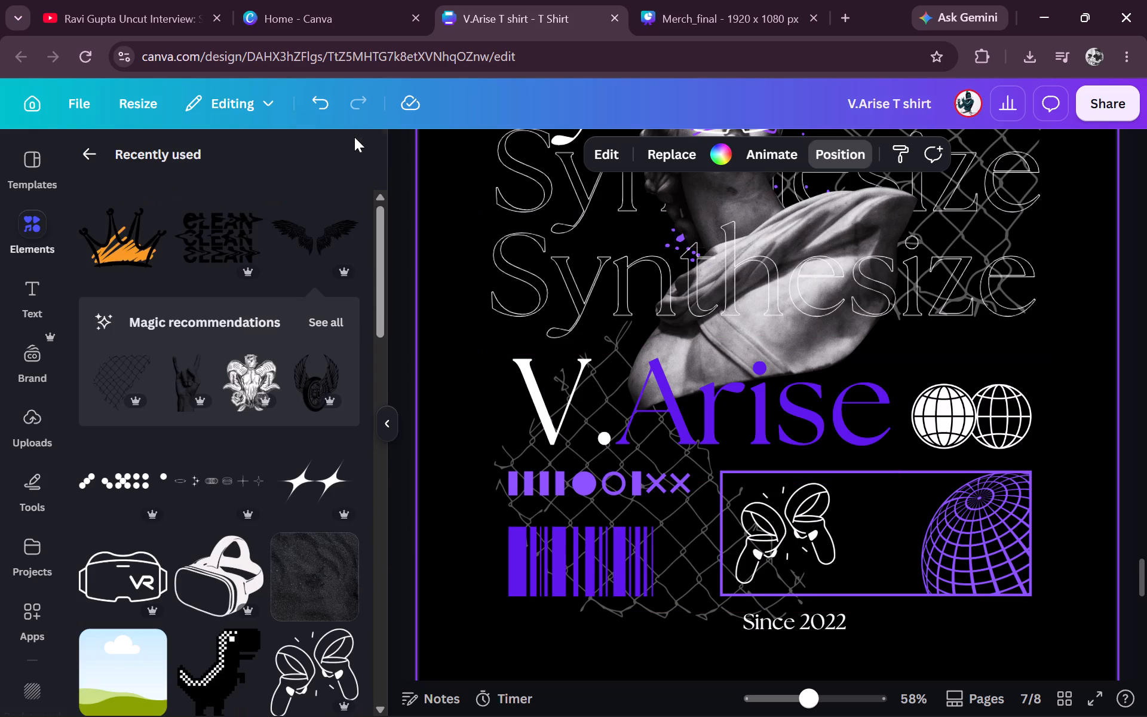
Add the recently used double-sparkle graphic, rotate it to stand vertically, and fit it between the VR controllers and the wireframe globe.
scroll(290, 380, "down", 2)
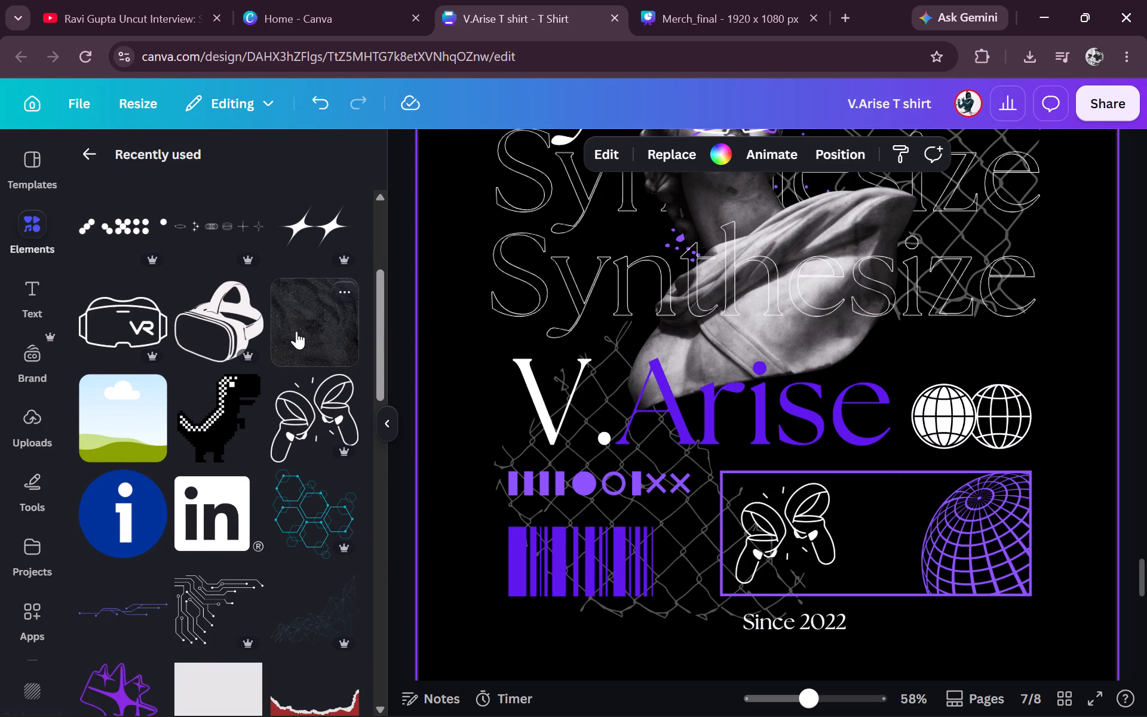
scroll(284, 485, "down", 2)
scroll(284, 485, "up", 6)
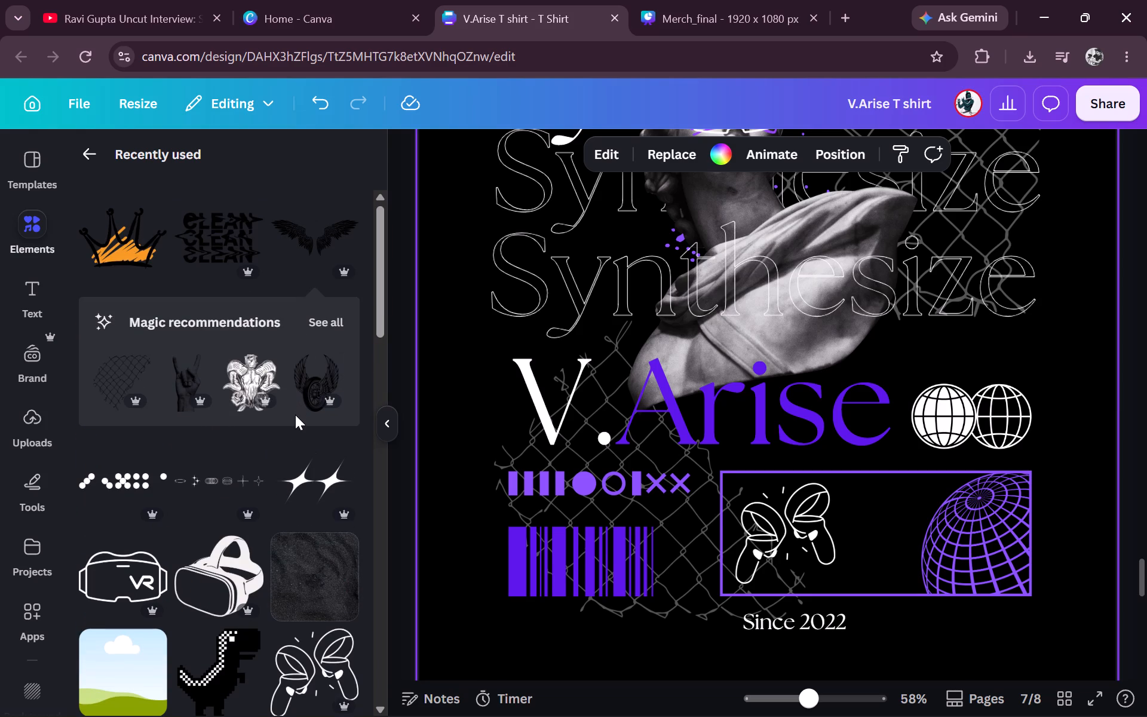
left_click(308, 479)
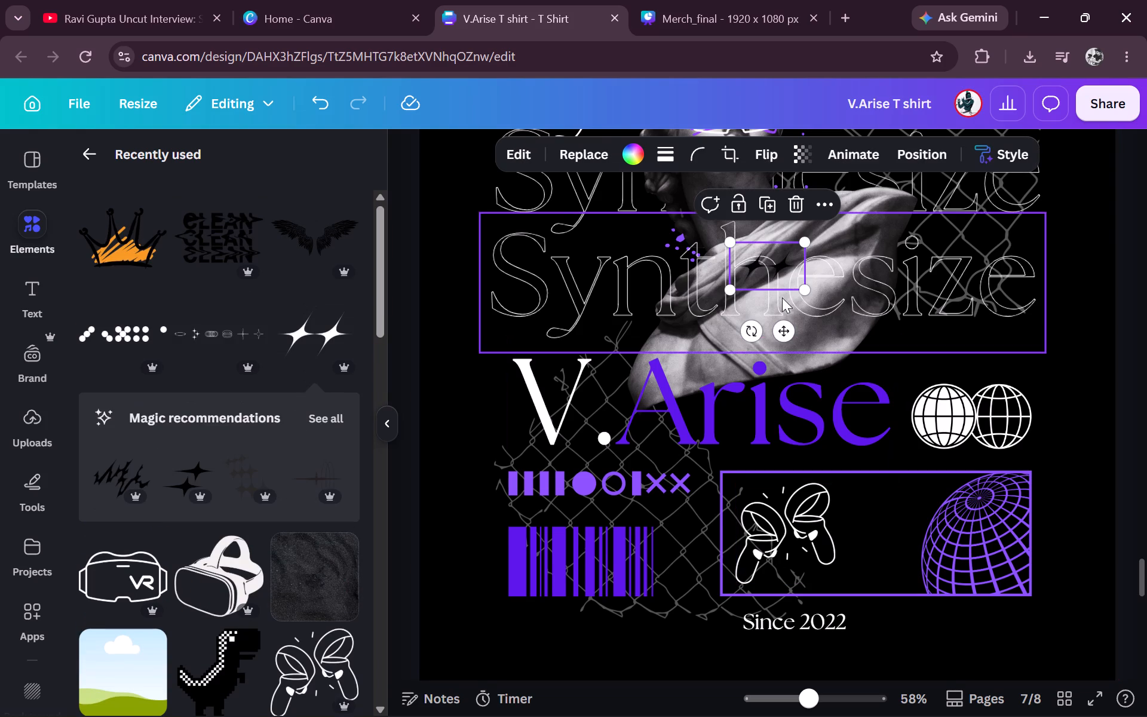
left_click_drag(755, 328, 877, 273)
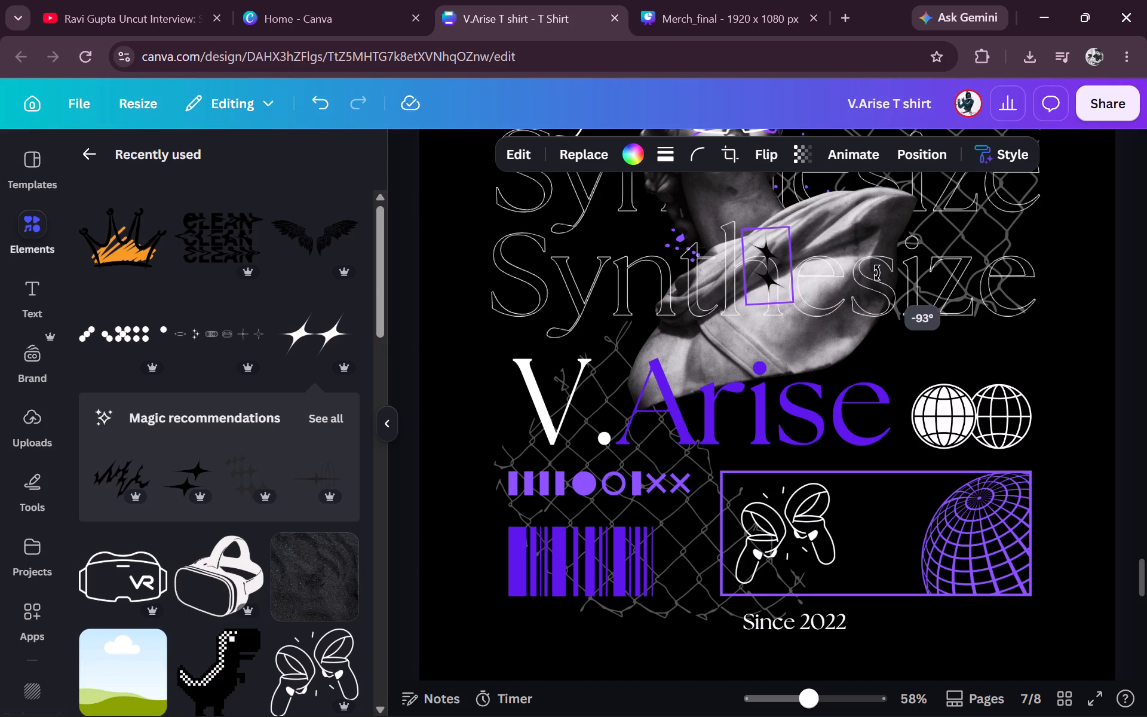
left_click_drag(877, 273, 880, 280)
left_click_drag(767, 265, 883, 533)
left_click_drag(863, 500, 852, 491)
left_click_drag(872, 516, 872, 521)
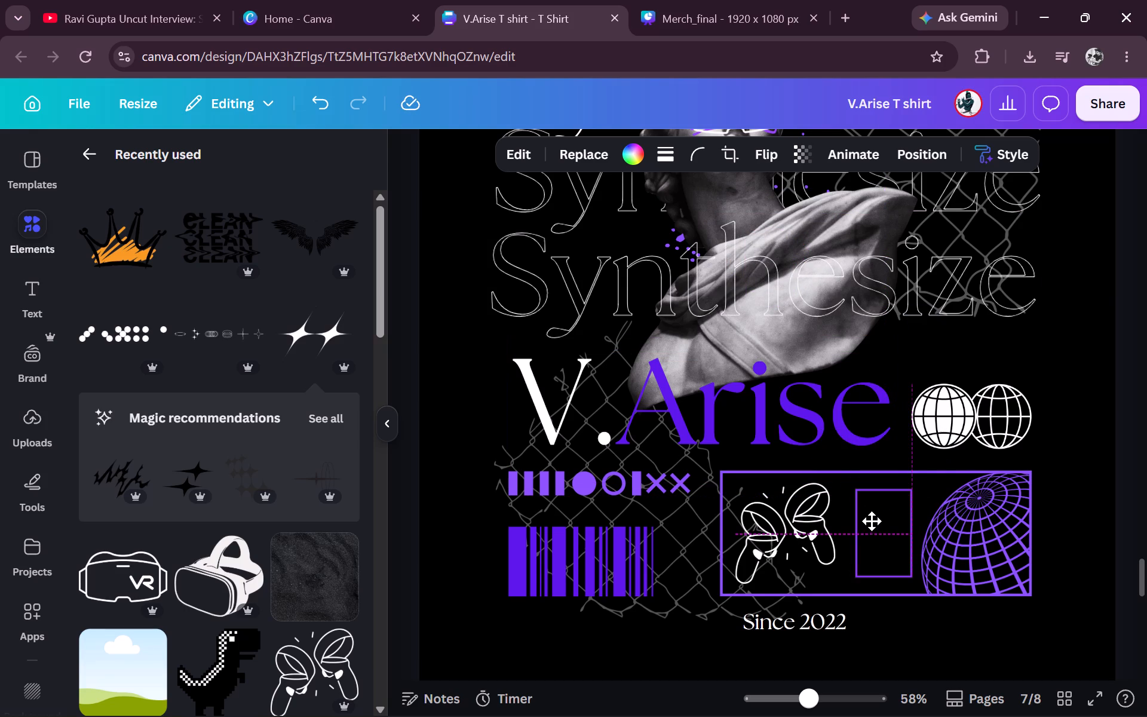
left_click_drag(872, 521, 872, 522)
Recolour the double-sparkle graphic between the VR controllers and the globe to white.
left_click(626, 151)
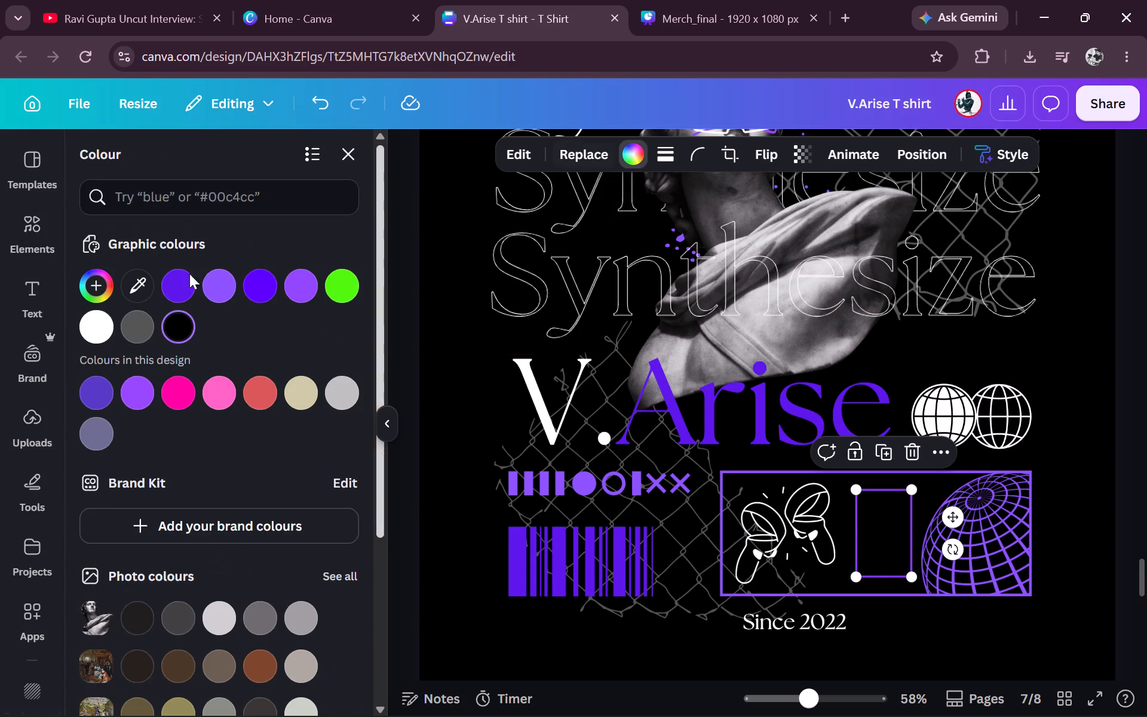
left_click(88, 329)
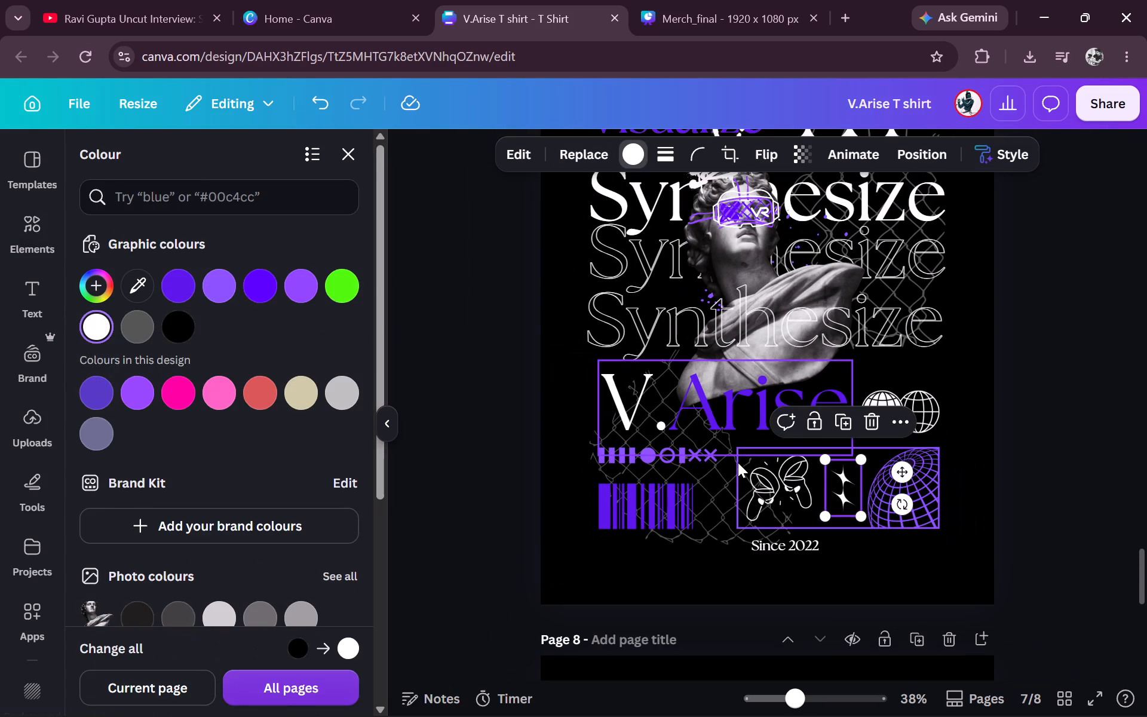
Shrink the VR controllers graphic to about 1.8 by 1.8 and centre it vertically in the left end of the globe rectangle.
left_click(775, 483)
left_click_drag(746, 454, 755, 456)
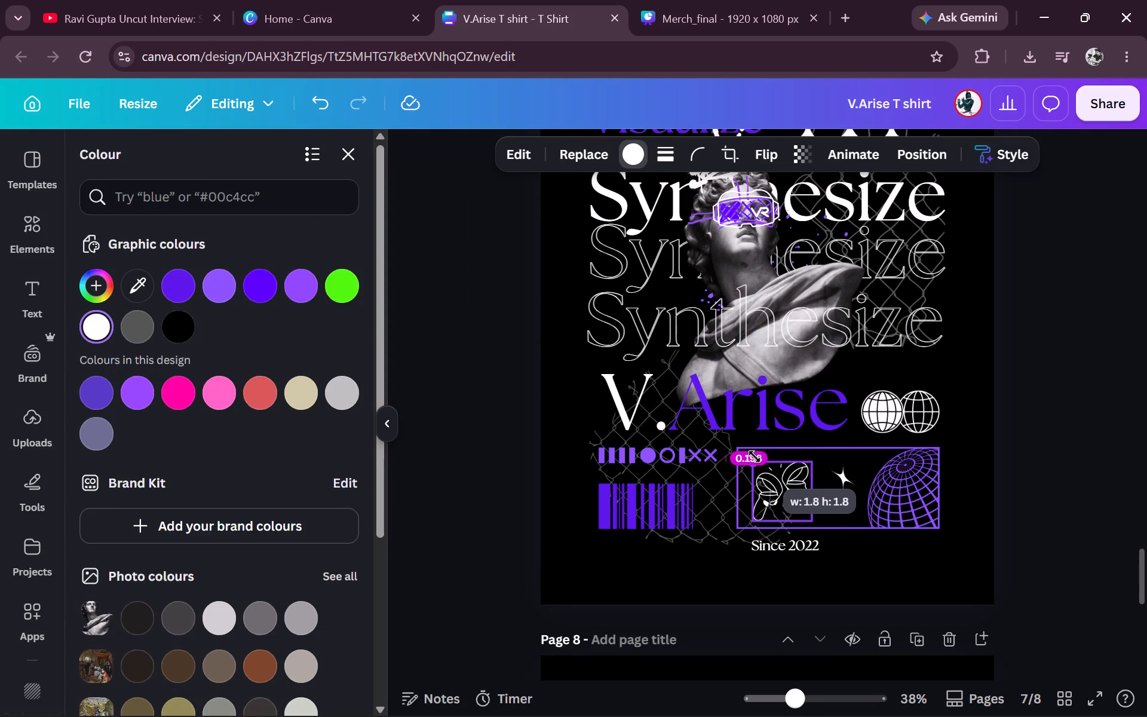
left_click_drag(755, 456, 752, 455)
left_click(780, 485)
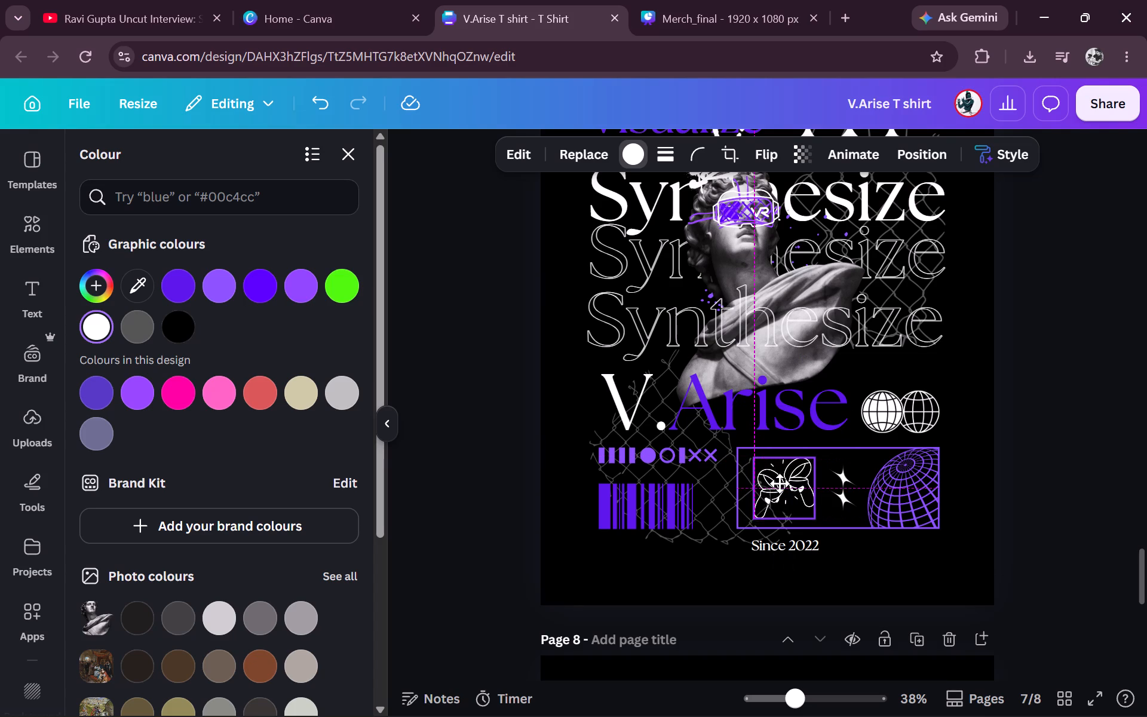
left_click(992, 488)
left_click(1088, 449)
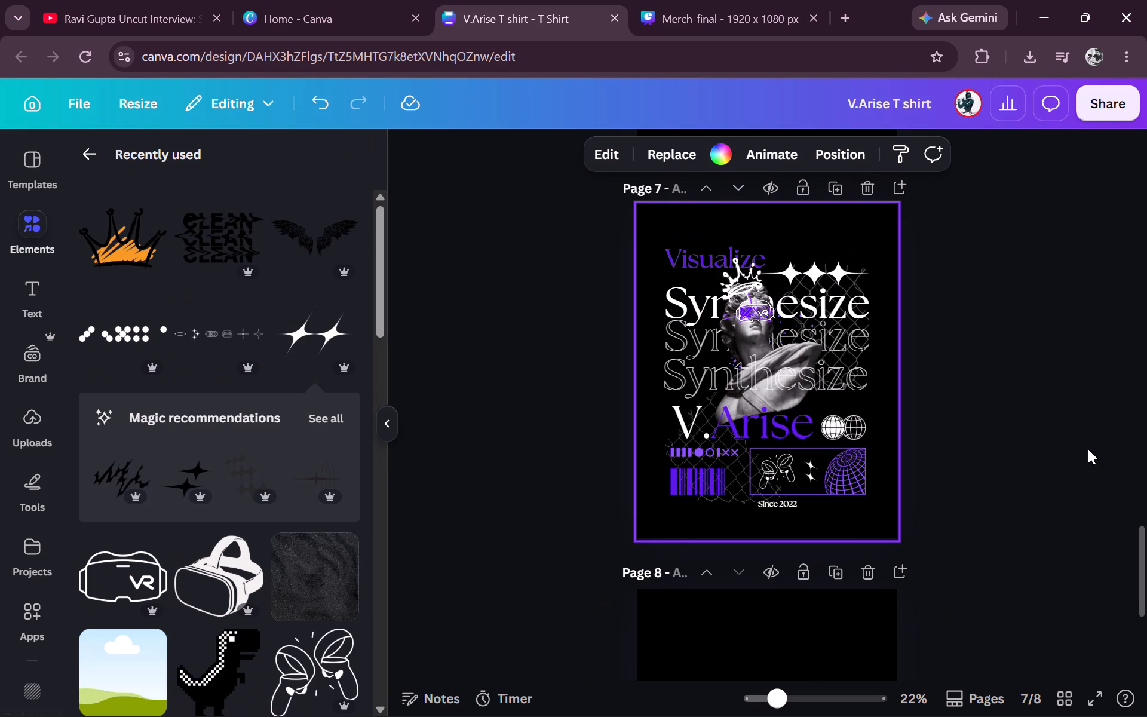
Fine-tune the size of the purple globe rectangle to about 6.2 by 2.5.
scroll(1088, 449, "up", 1)
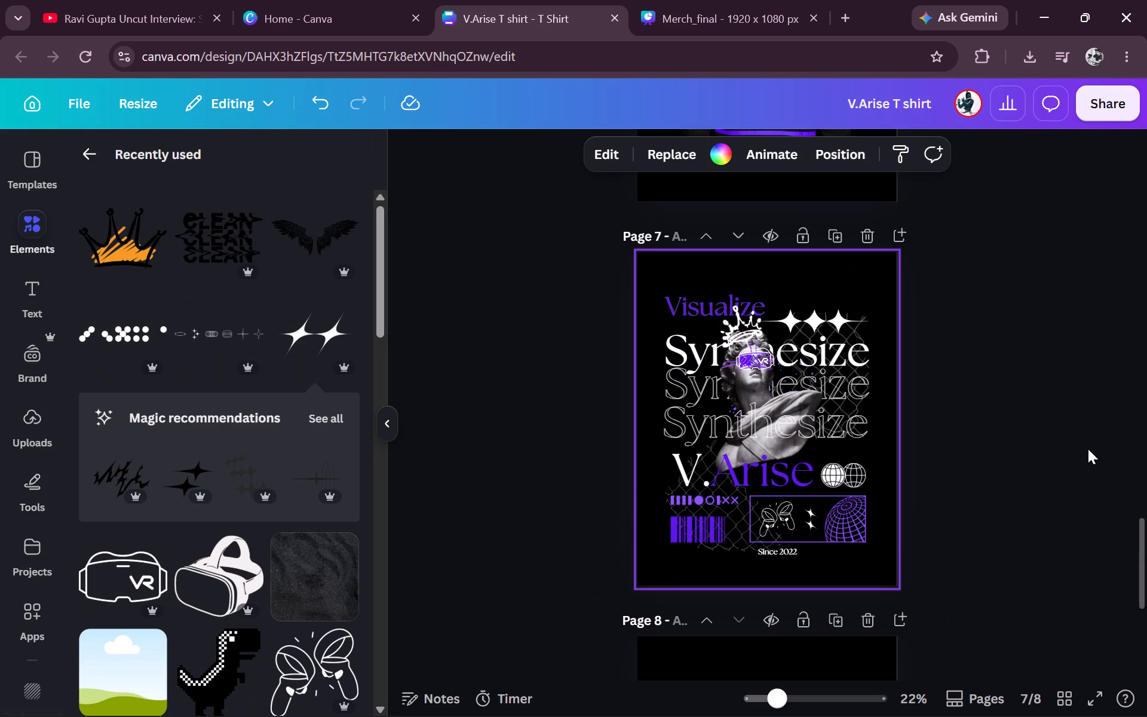
left_click(853, 519)
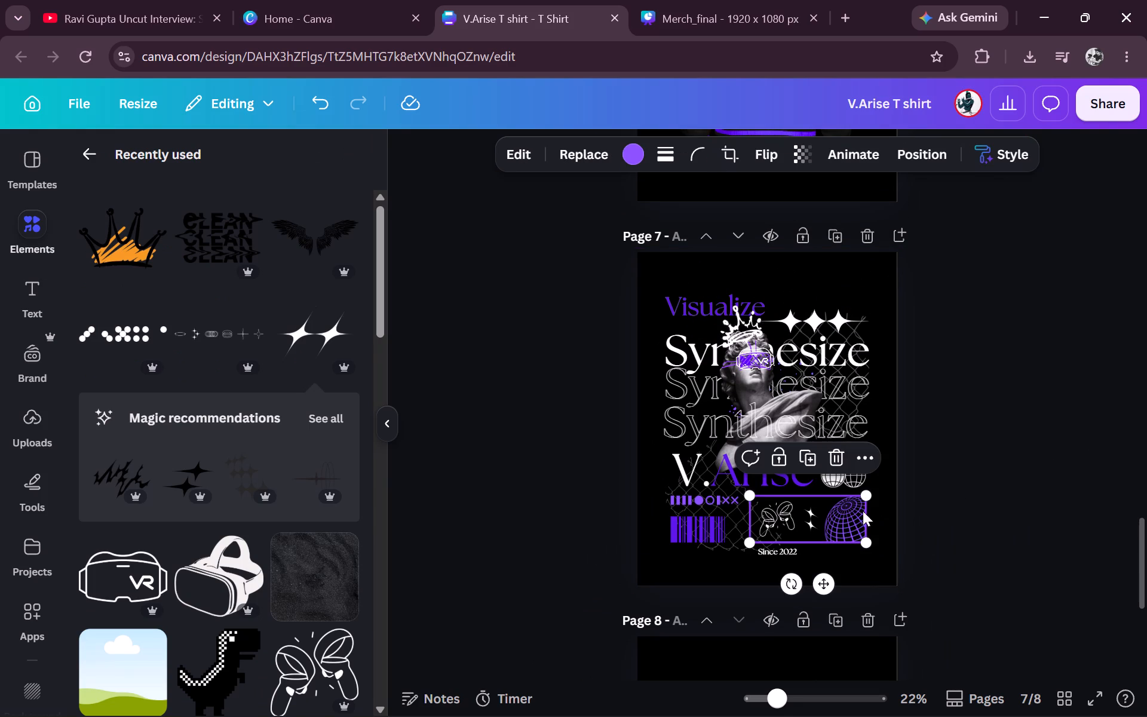
left_click_drag(868, 492, 860, 474)
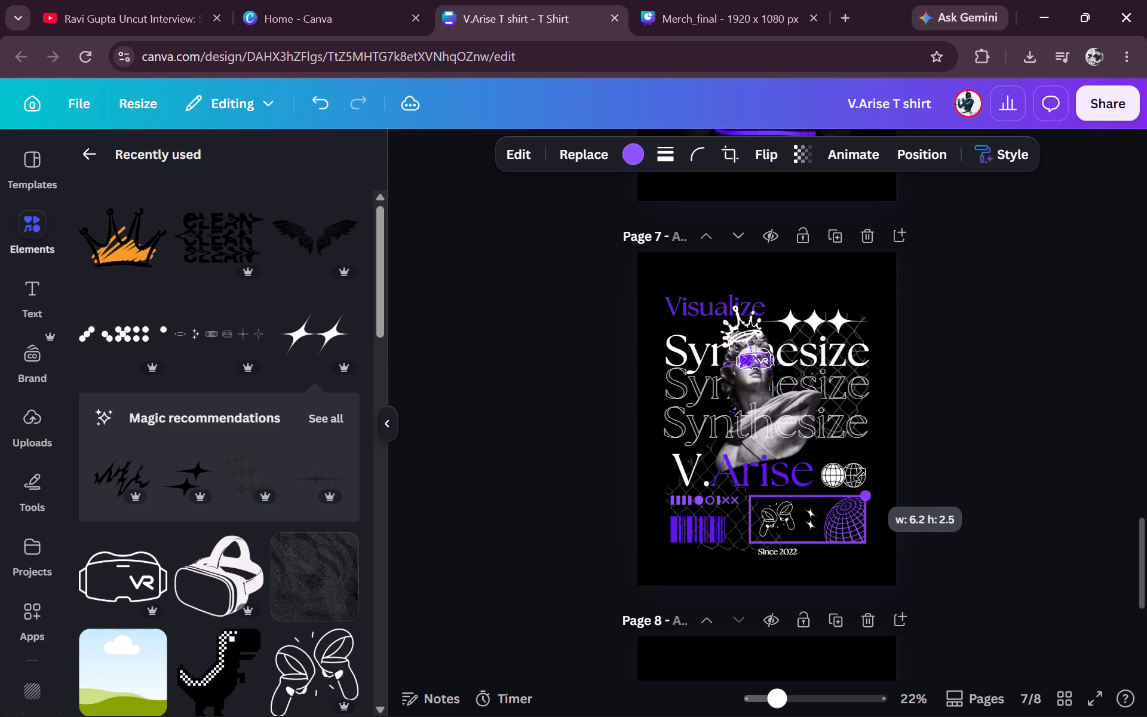
left_click_drag(860, 474, 857, 474)
left_click(970, 484)
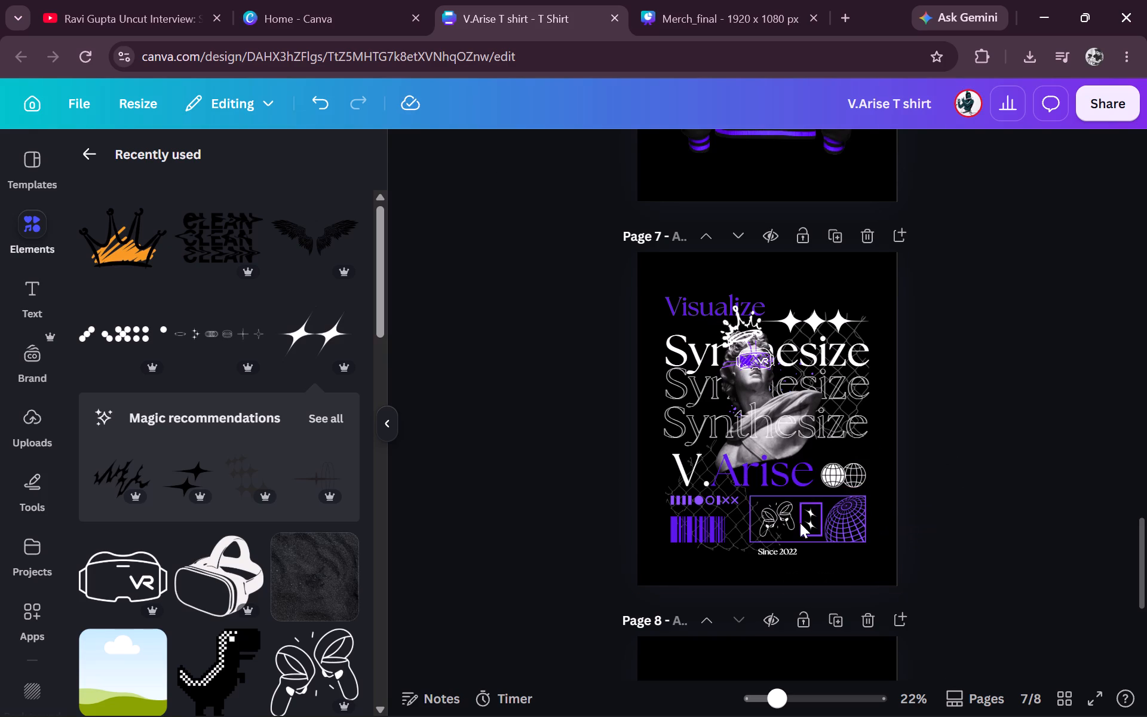
Slightly resize the white double-sparkle graphic between the VR controllers and the wireframe globe.
left_click(807, 520)
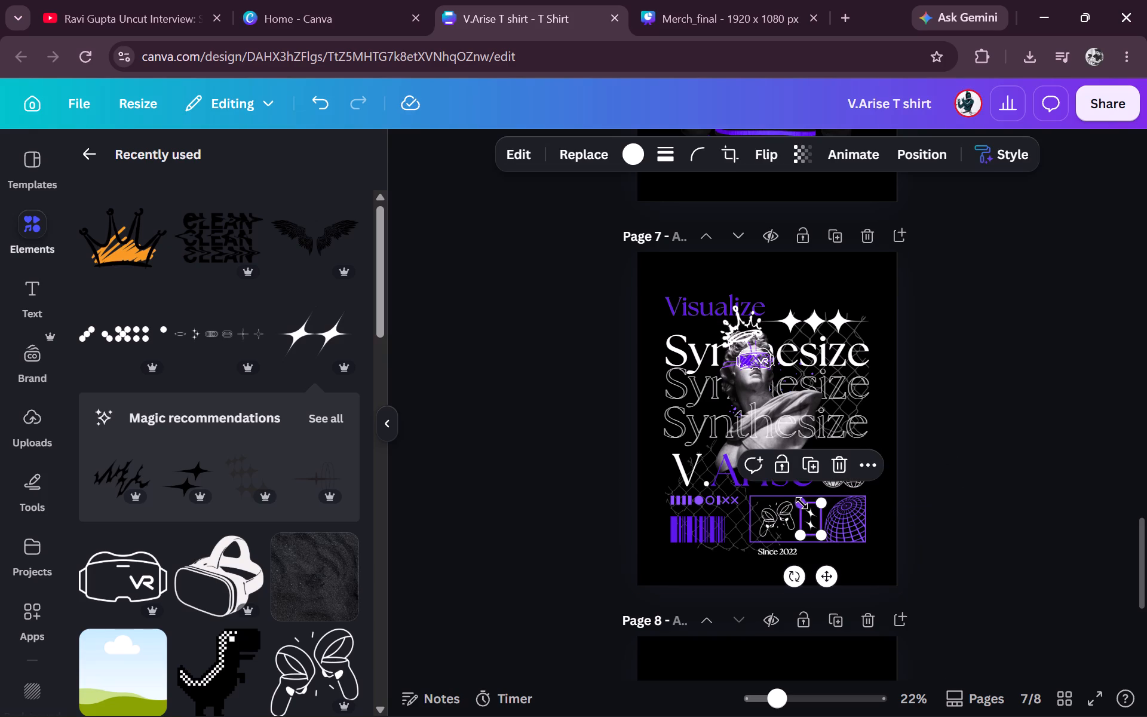
left_click_drag(802, 503, 791, 500)
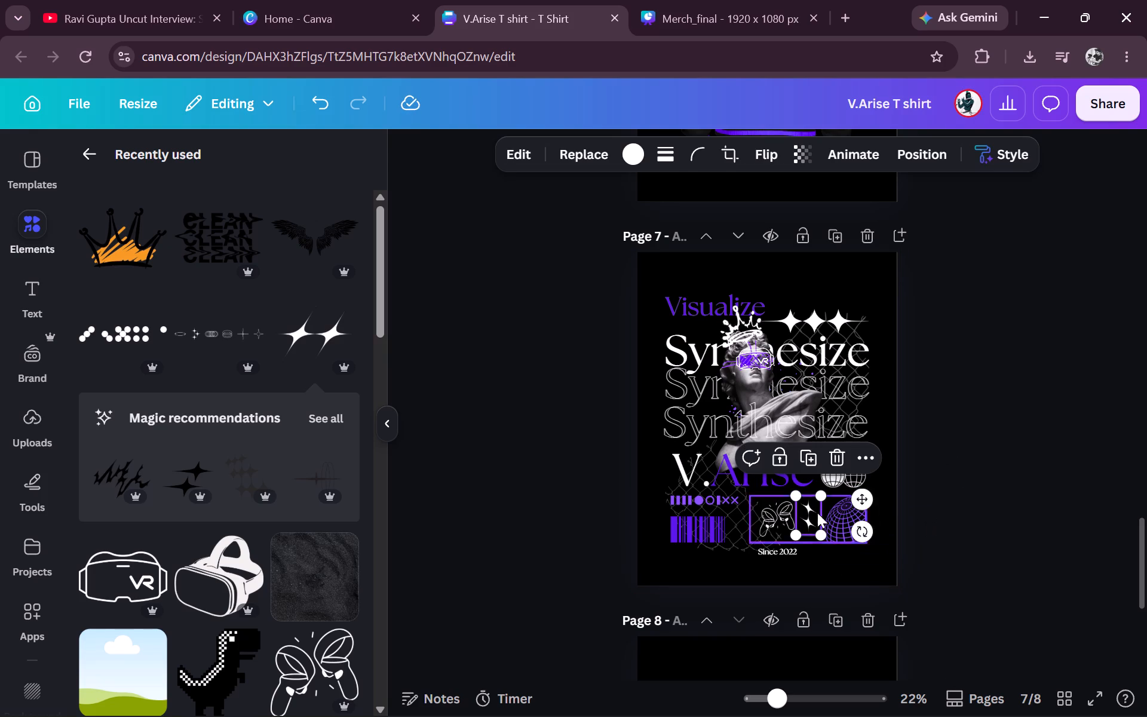
left_click(801, 495)
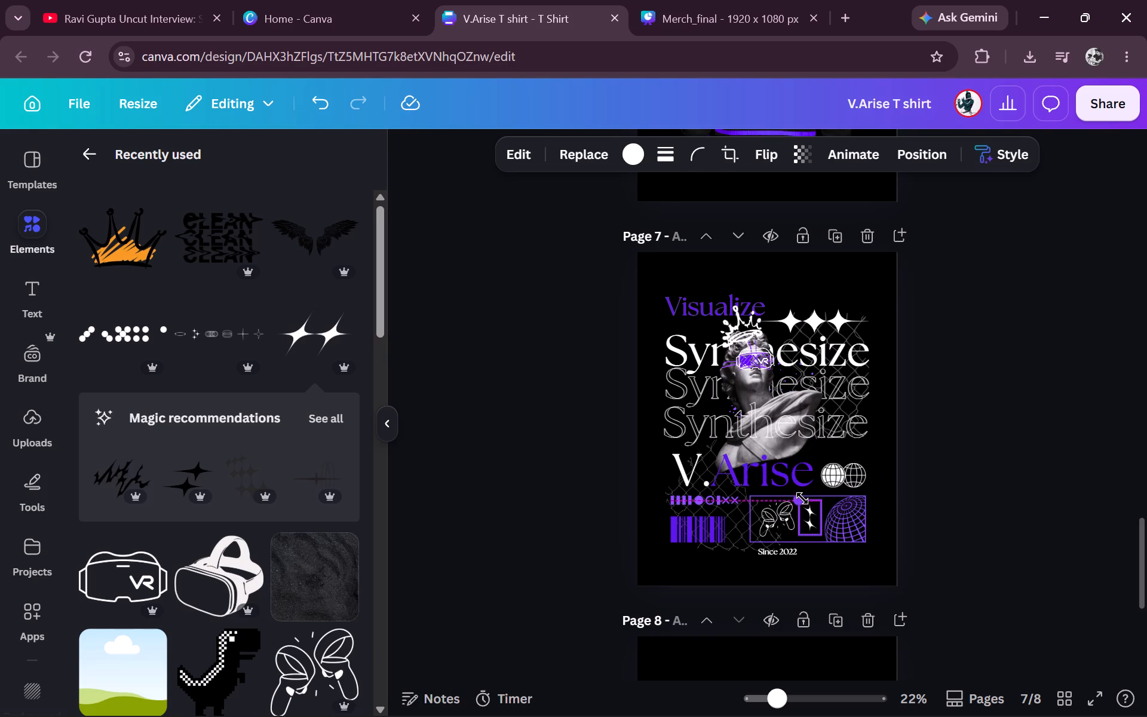
left_click(990, 474)
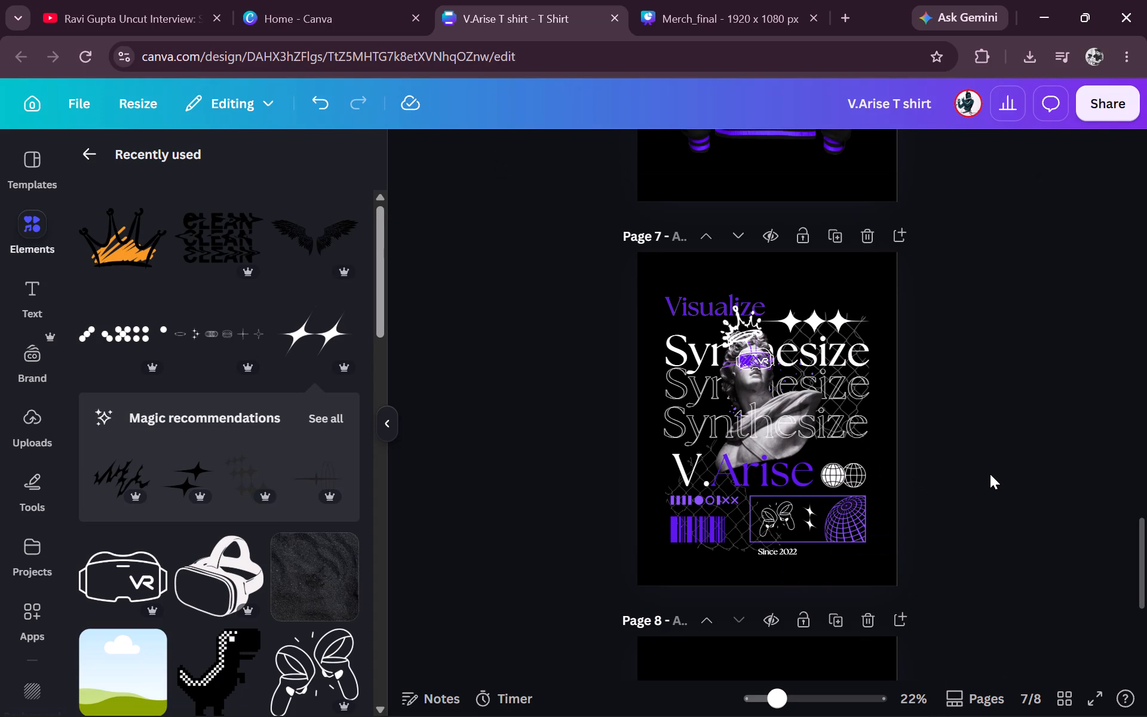
Select every element of the page 7 design and group them.
left_click_drag(910, 332, 694, 490)
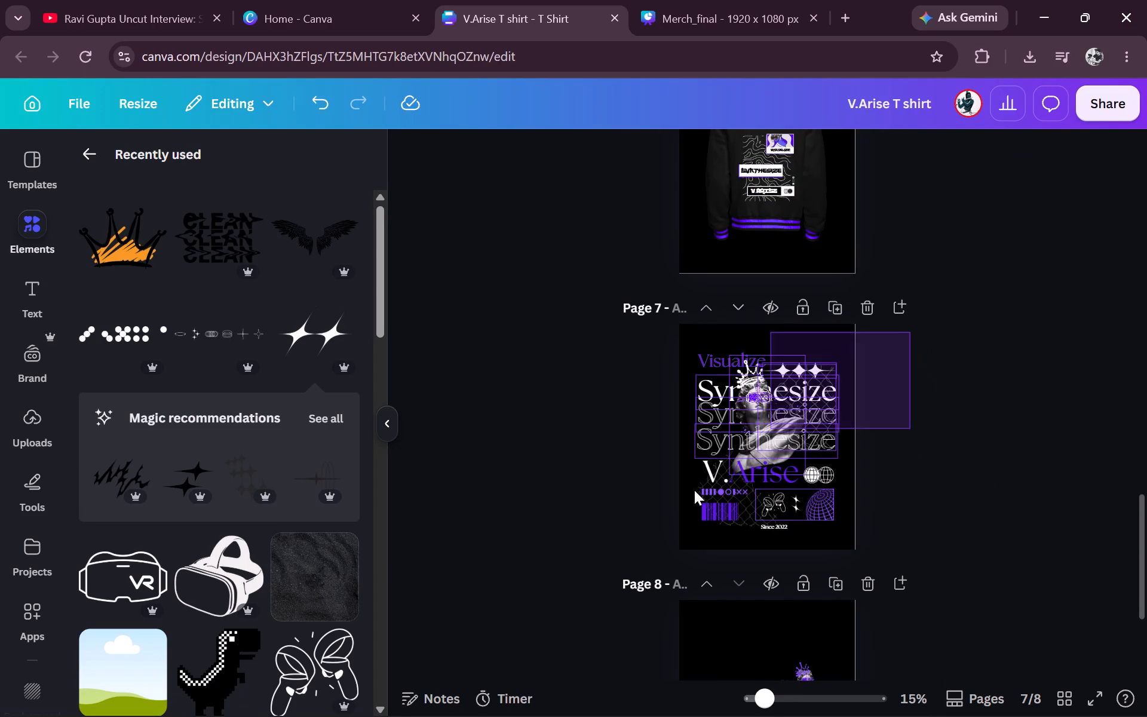
left_click_drag(694, 490, 618, 568)
left_click(719, 314)
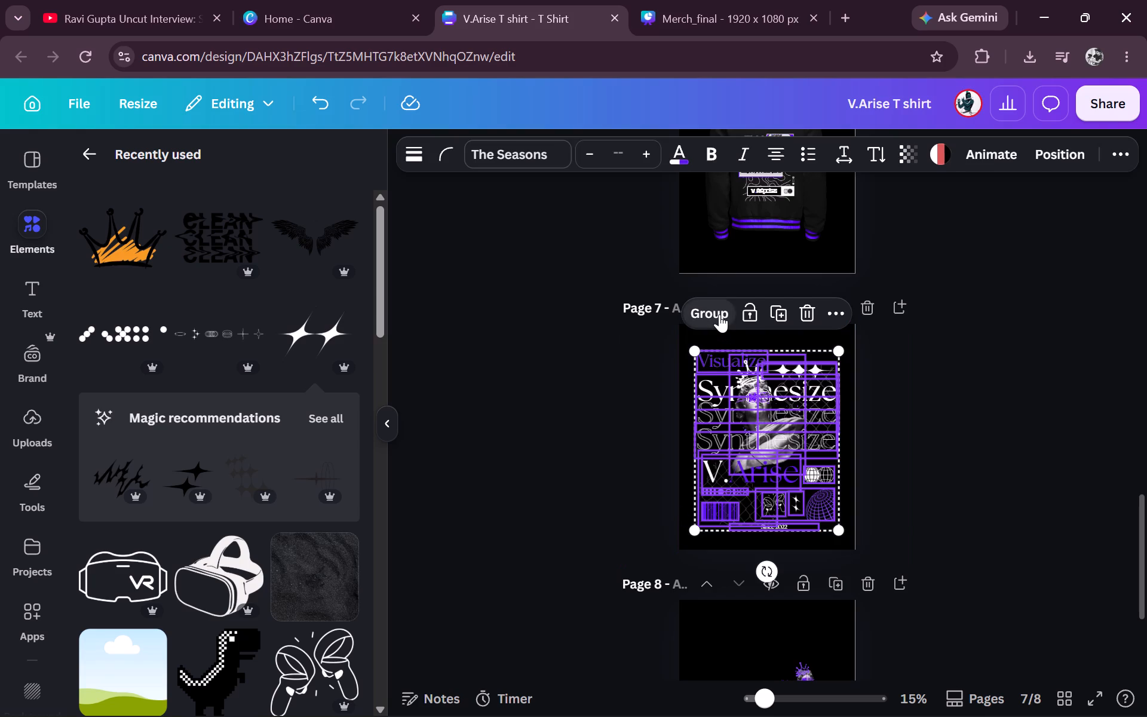
Replace the old V.Arise statue artwork on the jacket back in the Merch_final design's page 2 with a copy of the grouped design.
key("ctrl+c")
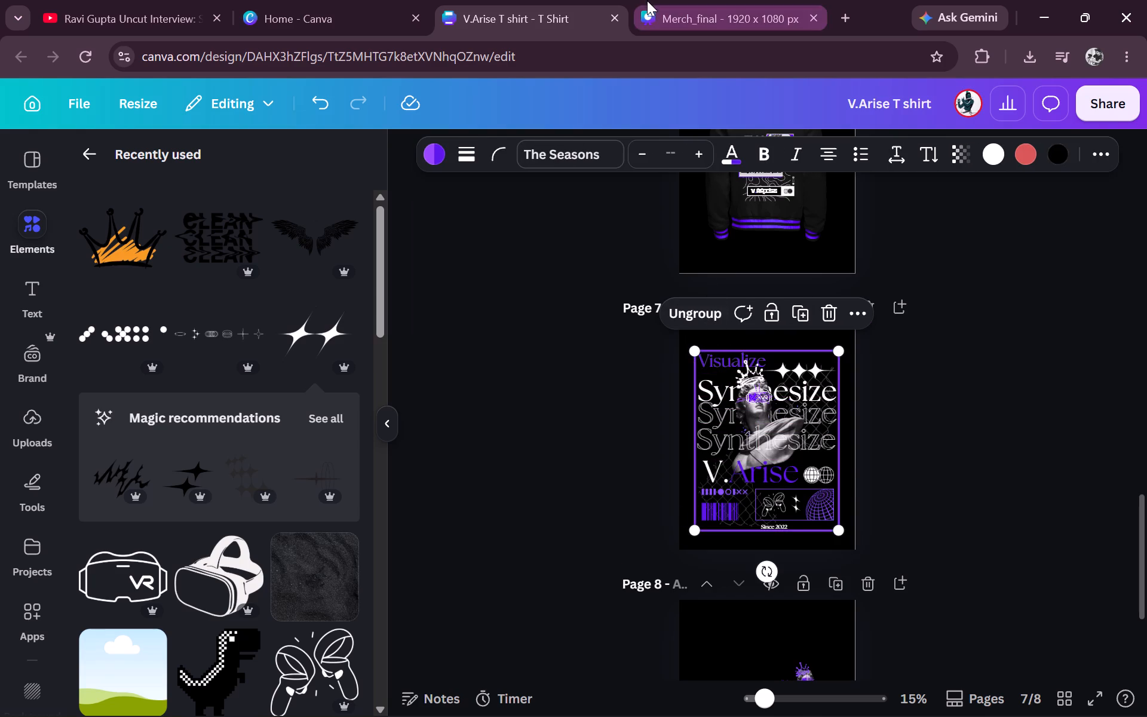
left_click(647, 1)
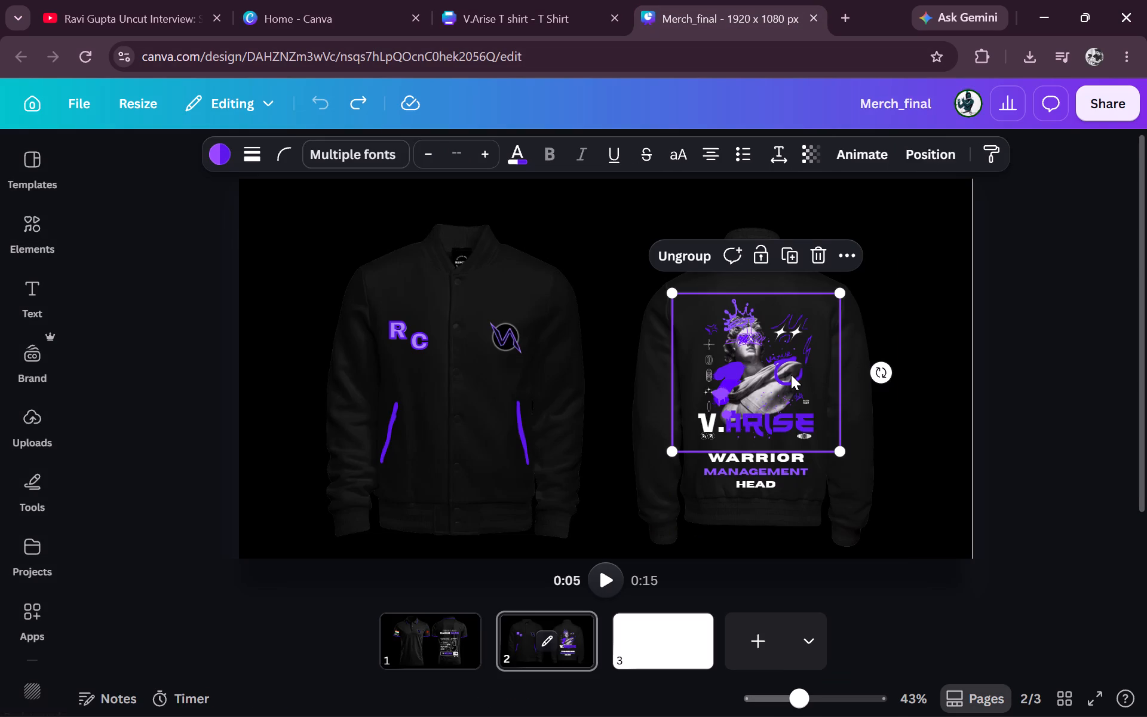
left_click(824, 246)
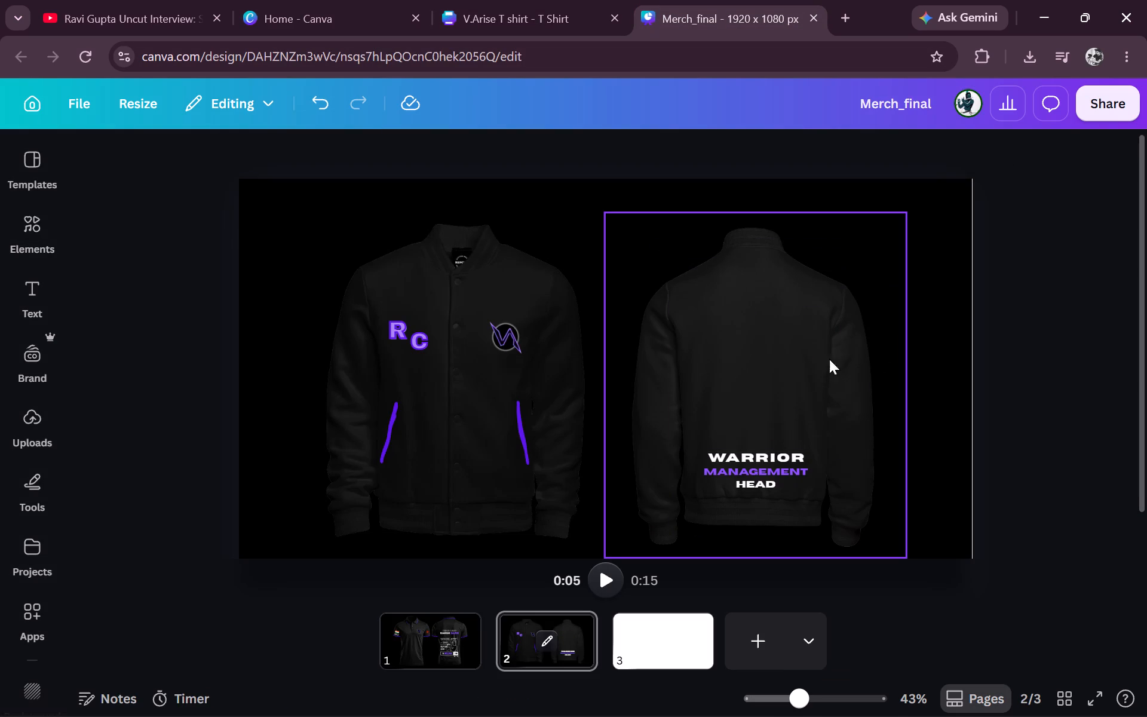
key("ctrl+v")
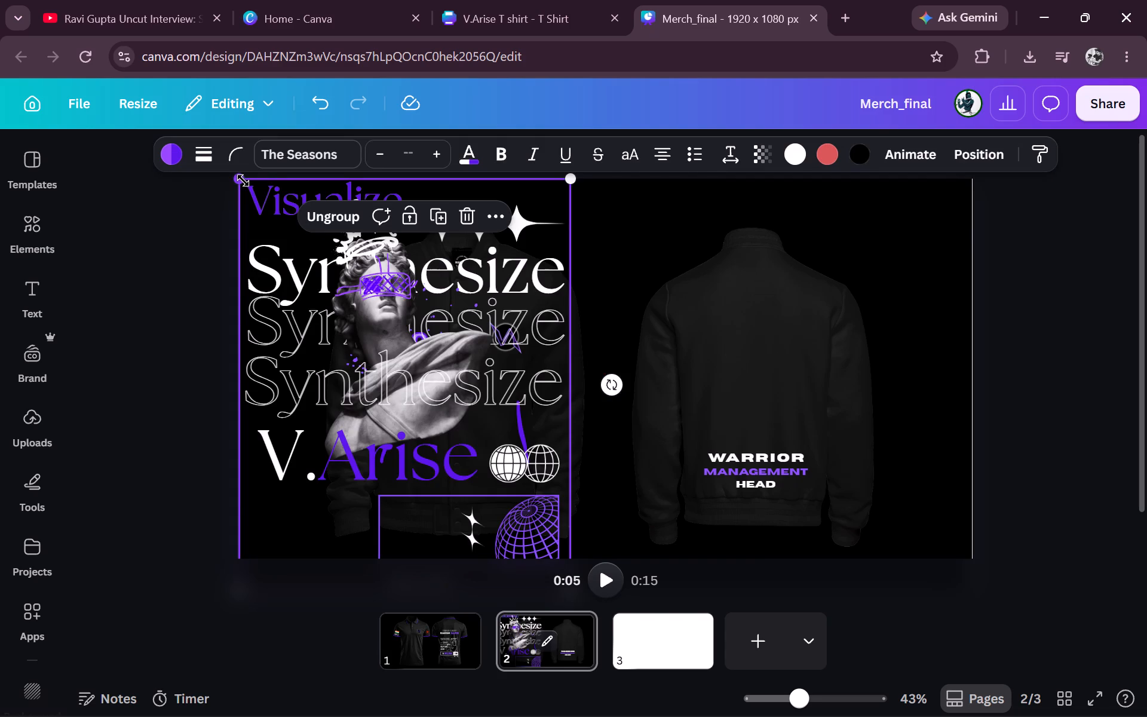
Scale down the pasted Synthesize design and centre it on the jacket back, just above the WARRIOR MANAGEMENT HEAD text.
left_click_drag(243, 180, 476, 393)
left_click_drag(492, 472, 508, 464)
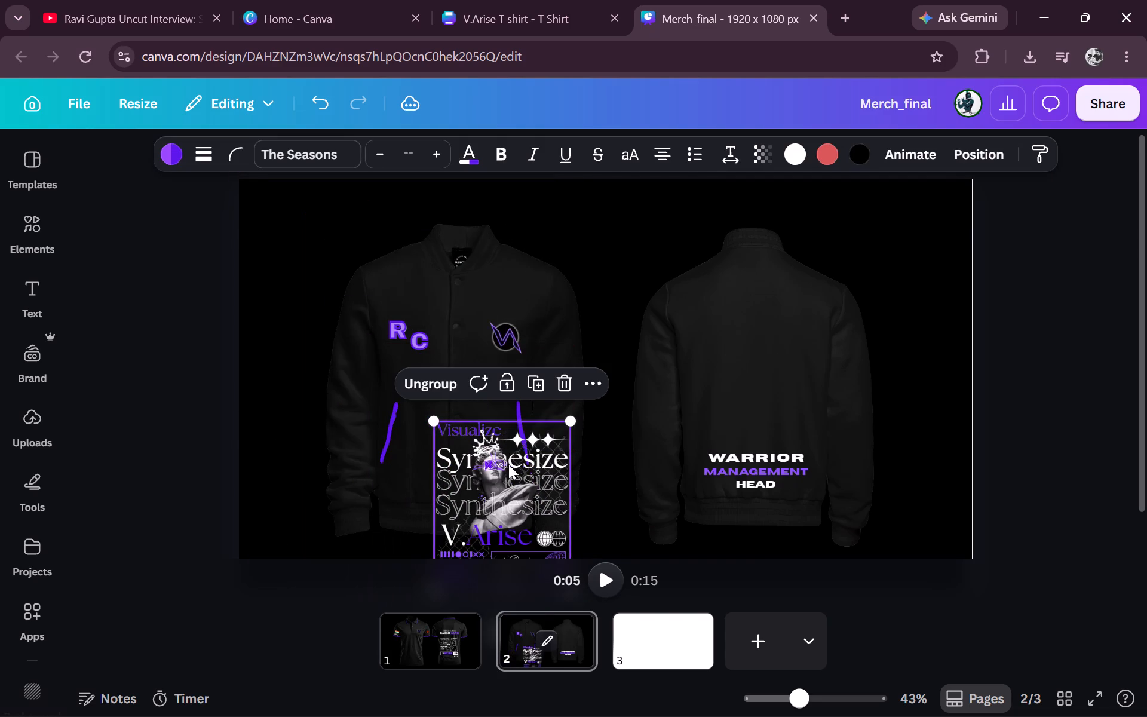
left_click_drag(508, 464, 737, 350)
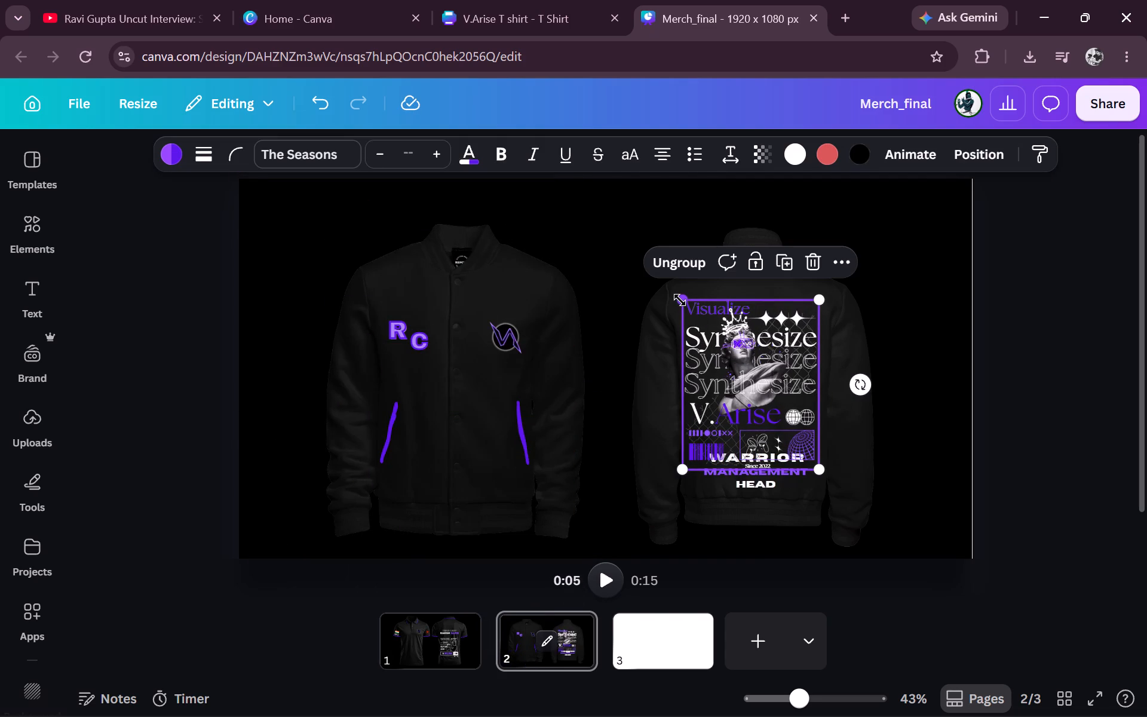
left_click_drag(680, 300, 721, 321)
left_click_drag(766, 394, 758, 364)
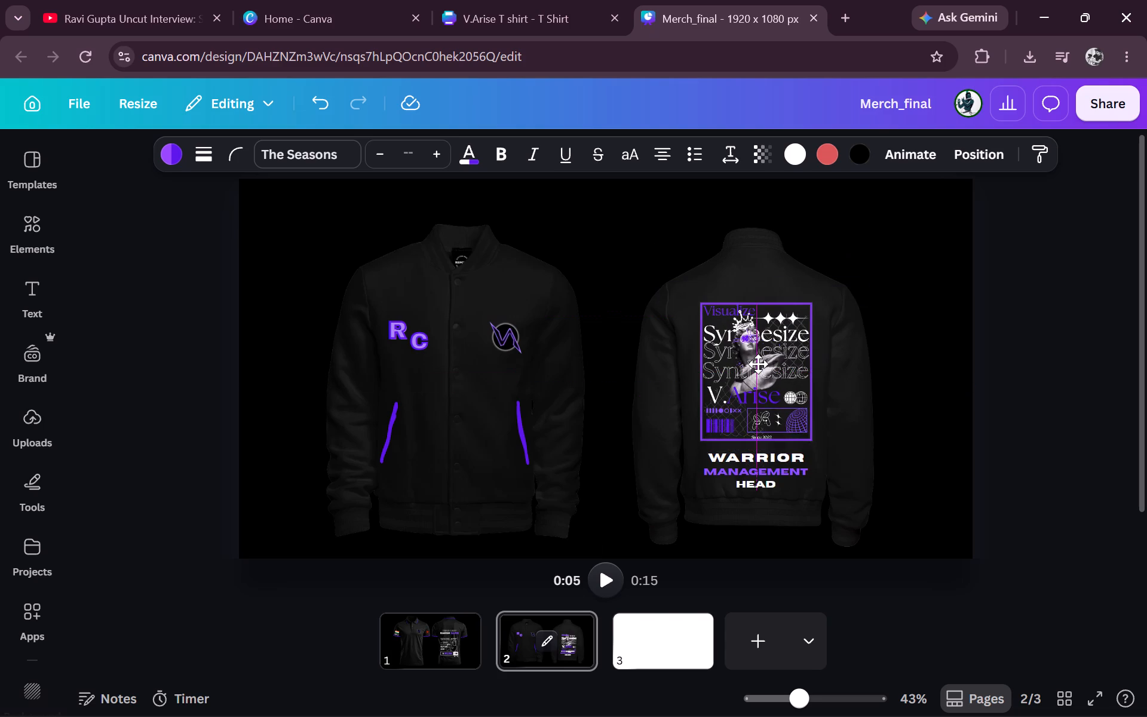
left_click_drag(758, 364, 759, 374)
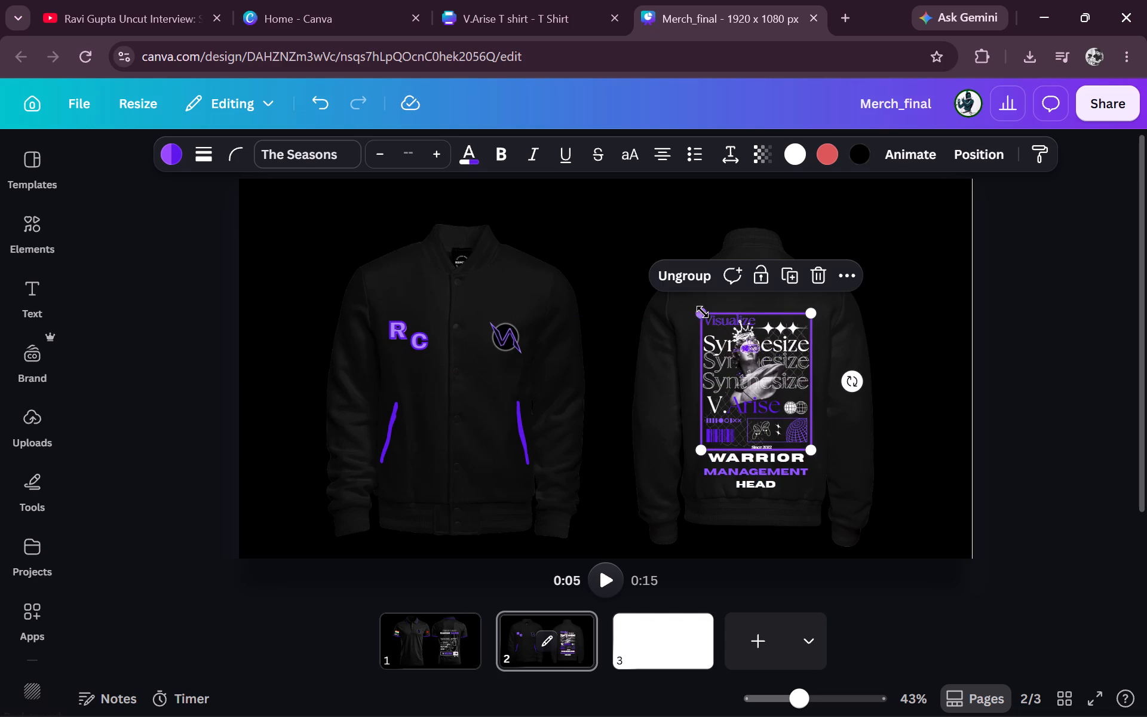
left_click(701, 312)
left_click_drag(756, 378, 756, 372)
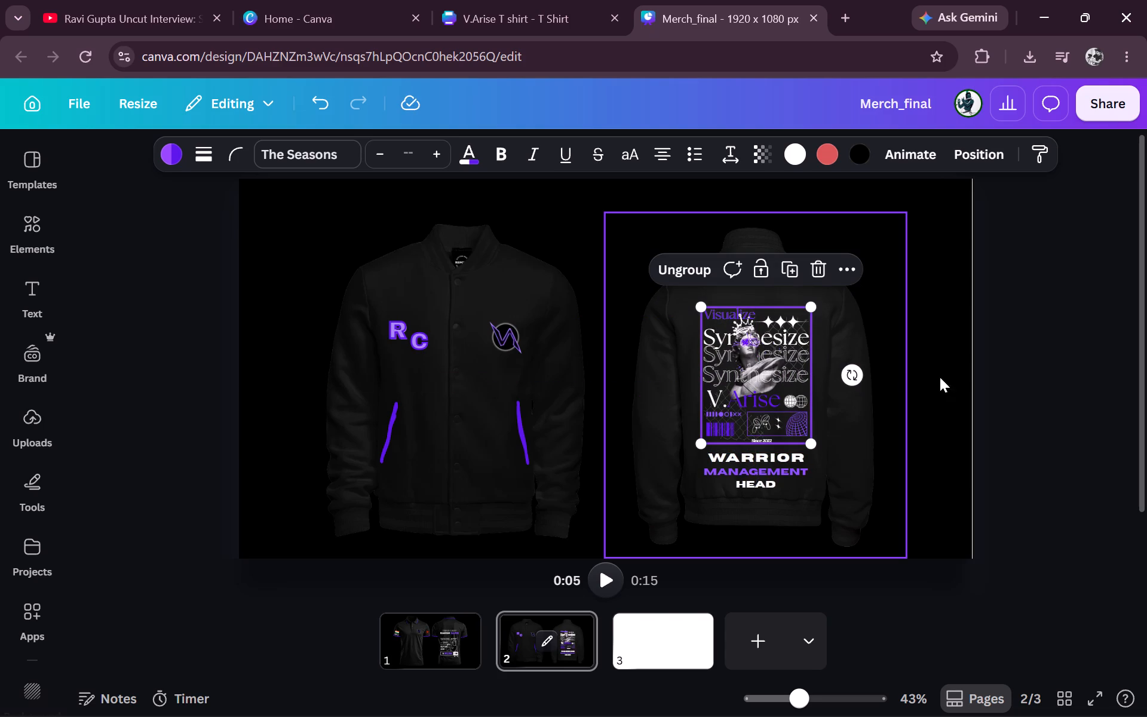
left_click(951, 378)
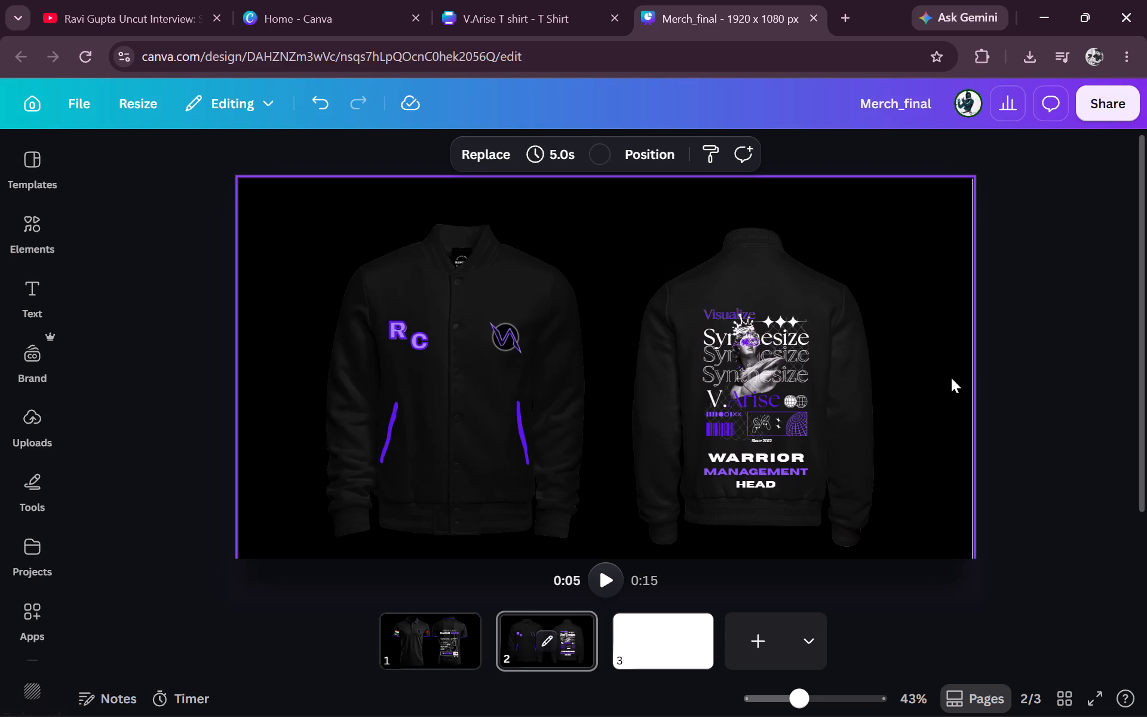
left_click(1088, 386)
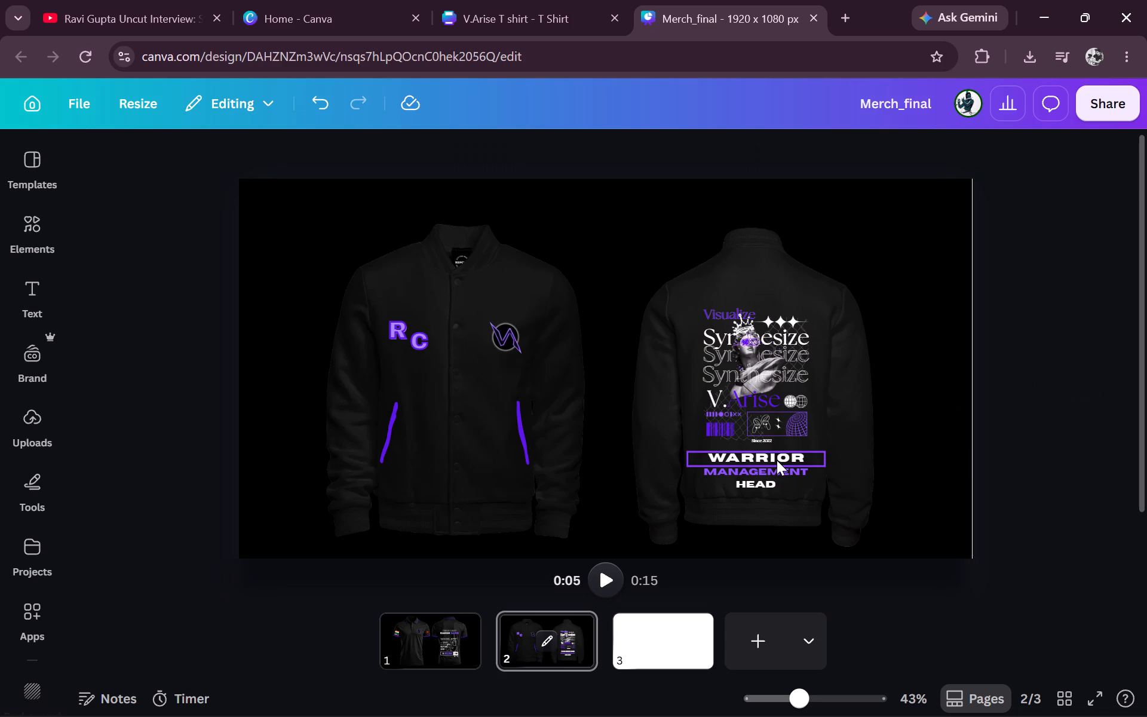
Try Archivo Black on the WARRIOR text on the jacket back, and settle on League Spartan as its font.
left_click(777, 460)
left_click(294, 156)
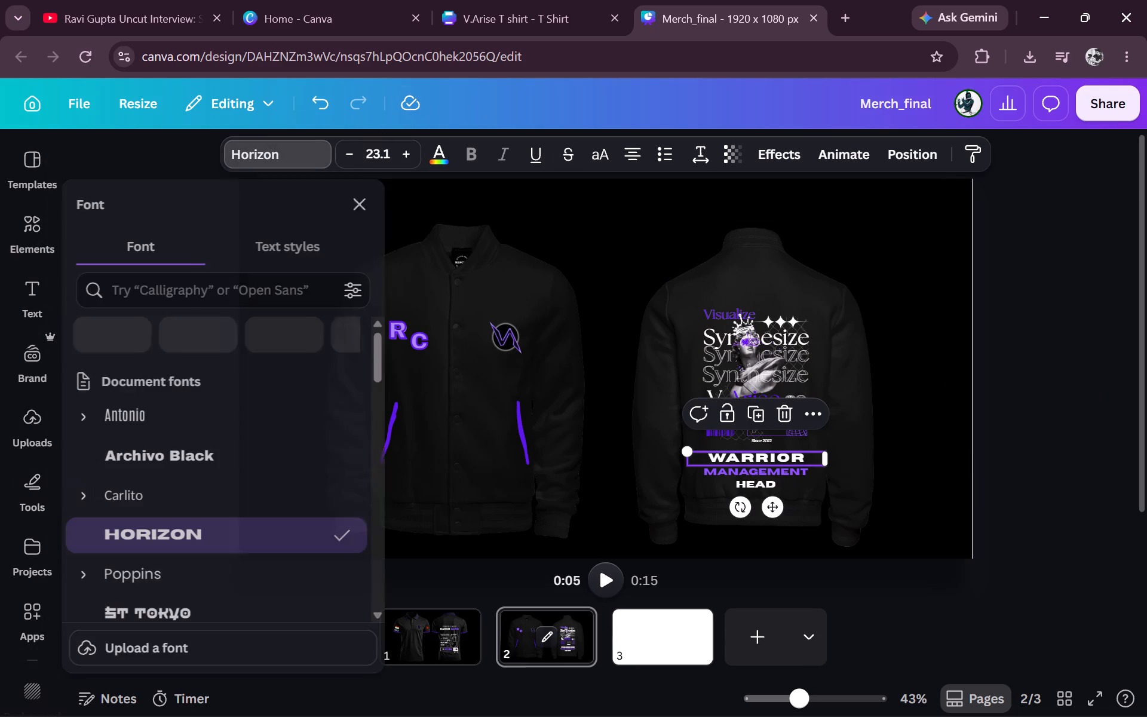
scroll(201, 448, "down", 1)
left_click(201, 400)
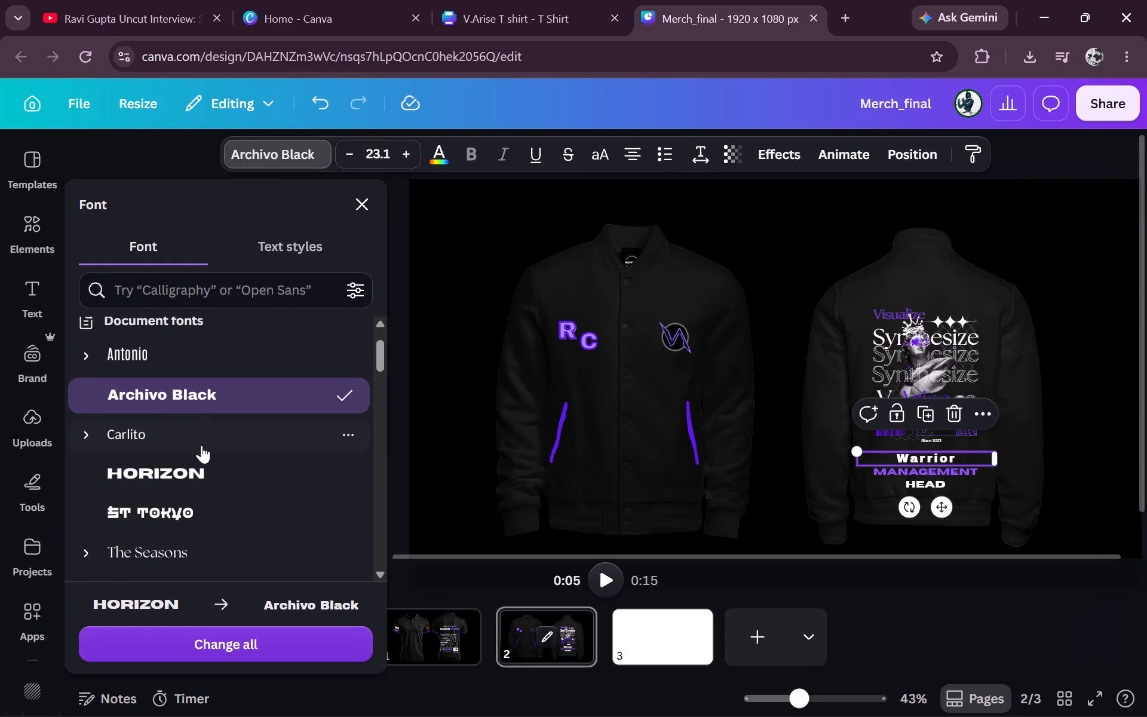
scroll(200, 491, "down", 3)
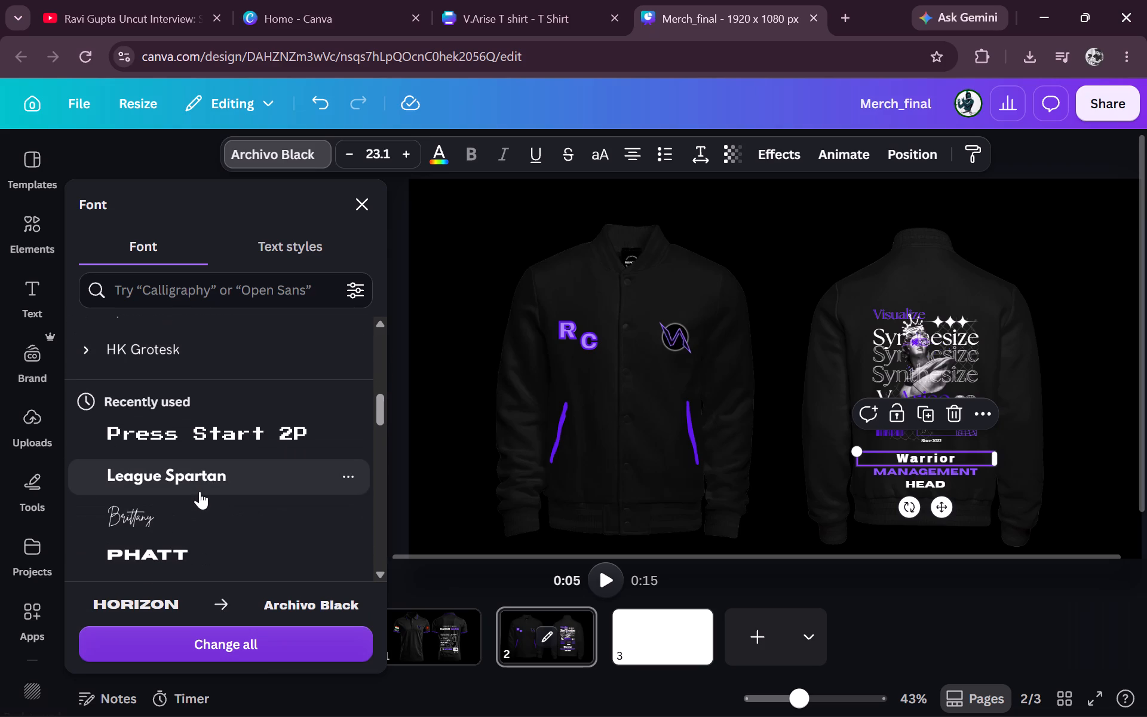
left_click(200, 485)
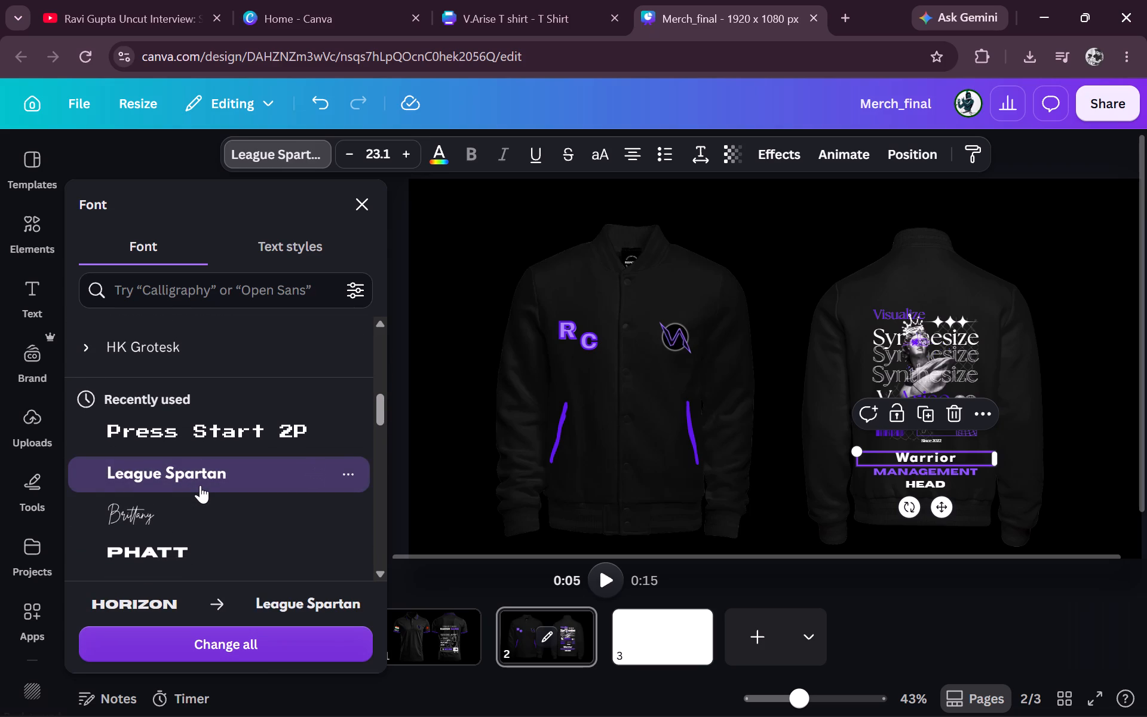
Change the font of the MANAGEMENT HEAD text on the jacket back to League Spartan.
left_click(940, 471)
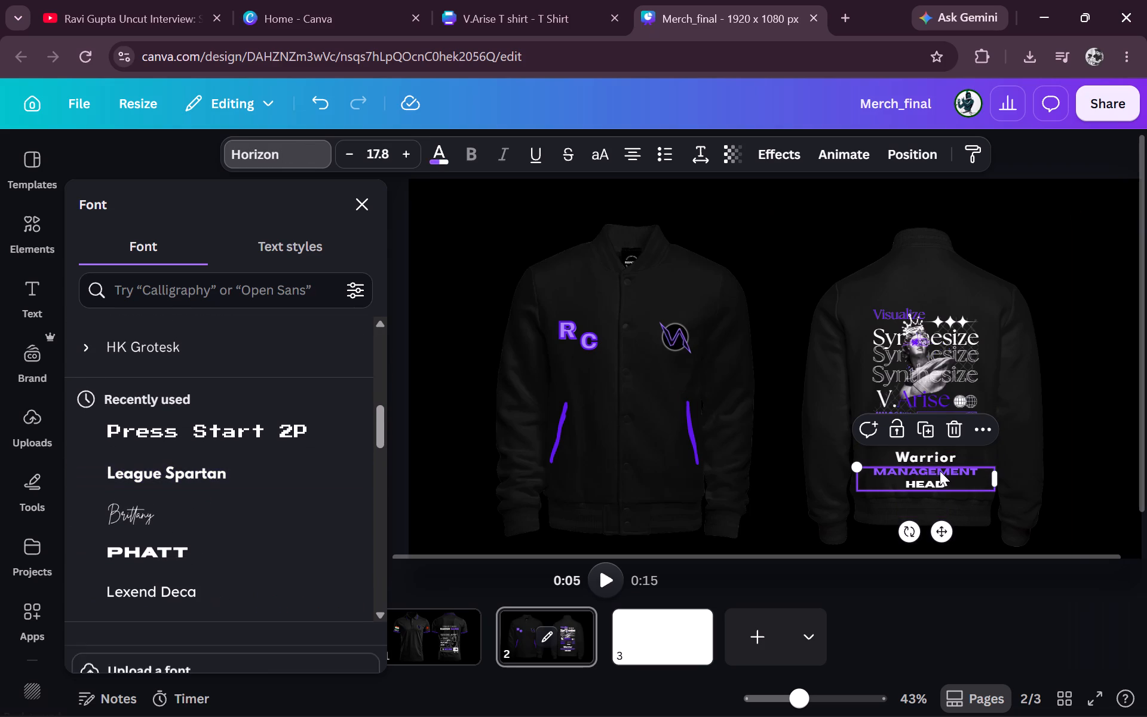
scroll(211, 556, "right", 2)
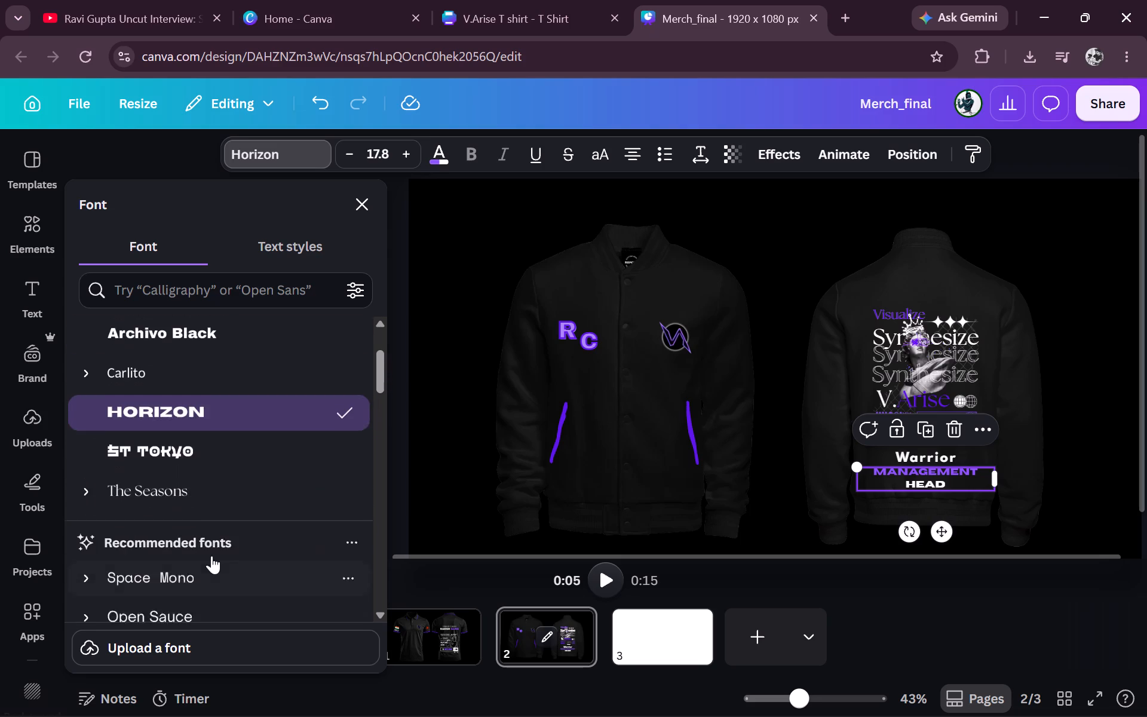
scroll(196, 461, "up", 1)
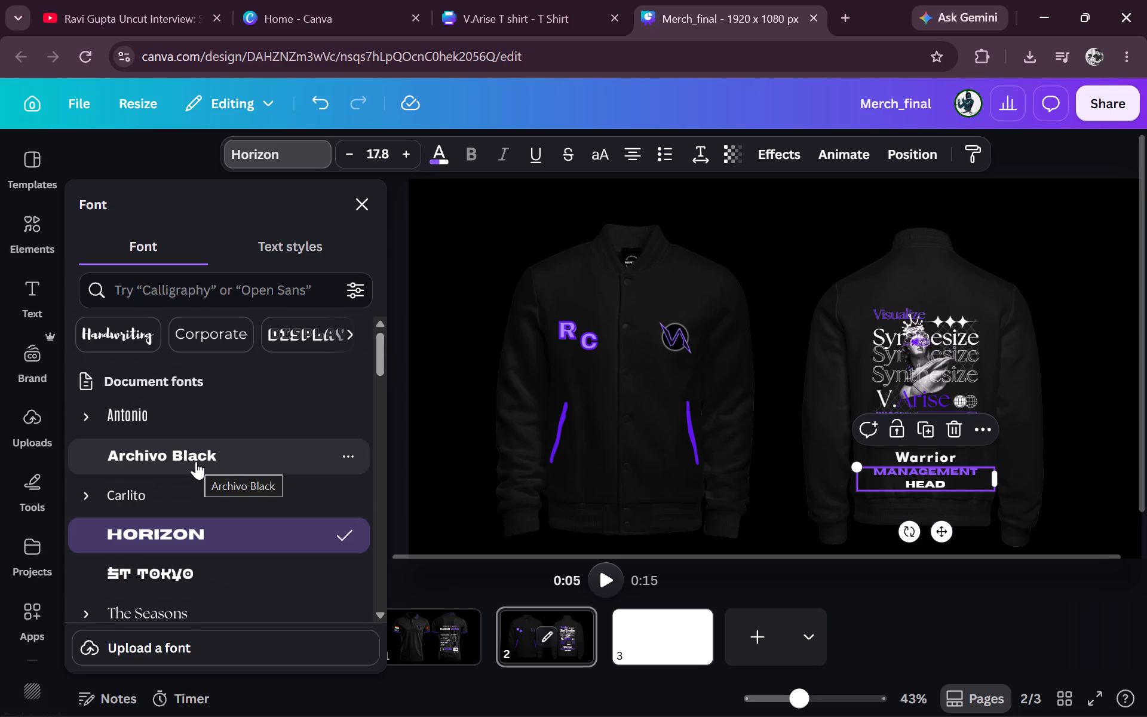
scroll(196, 461, "down", 2)
scroll(182, 538, "down", 2)
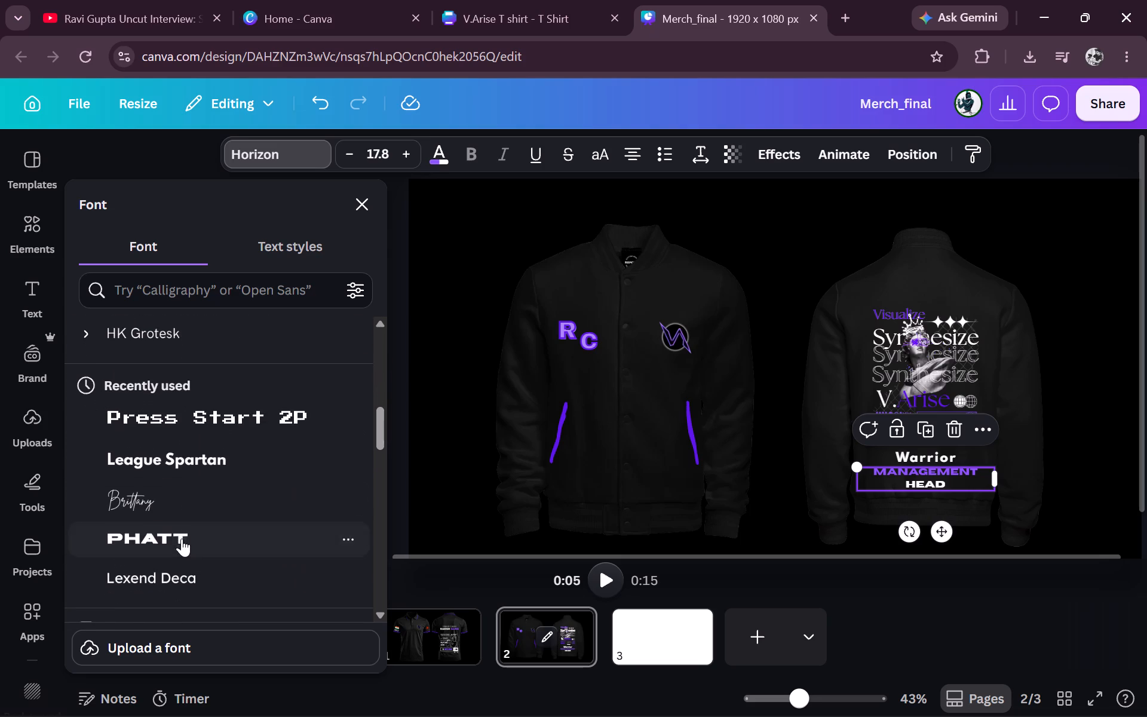
scroll(182, 538, "down", 1)
left_click(191, 462)
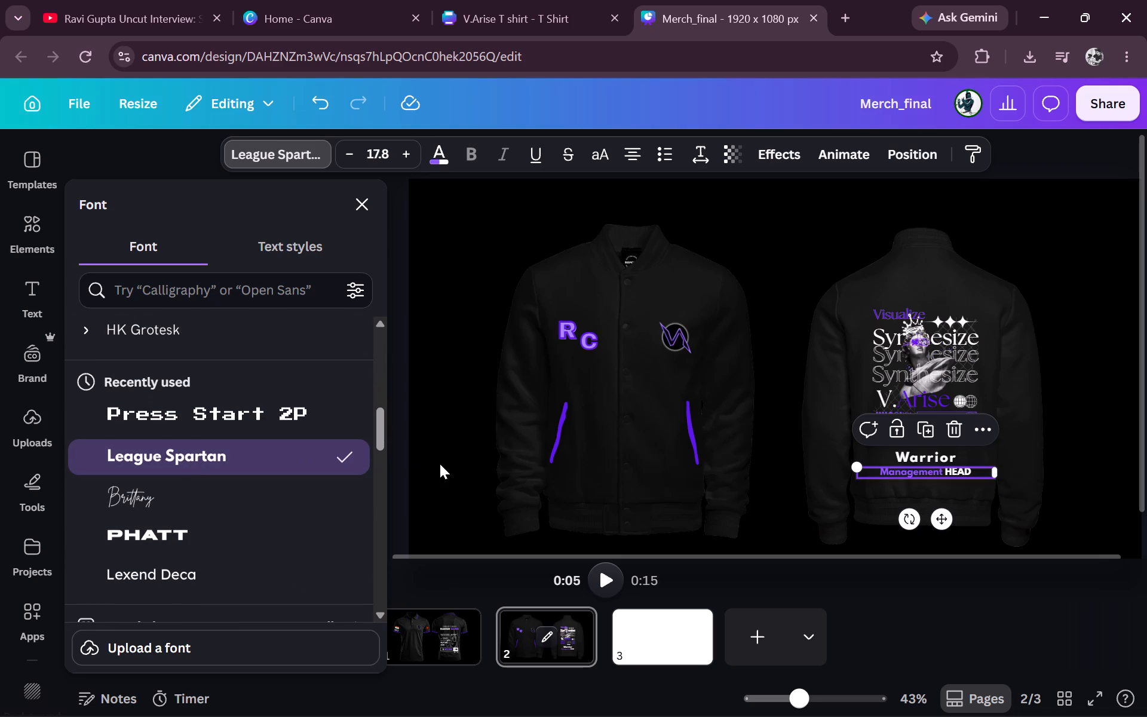
Retype the purple word Management in capitals as MANAGEMENT, leaving the white HEAD after it.
double_click(942, 471)
left_click(942, 471)
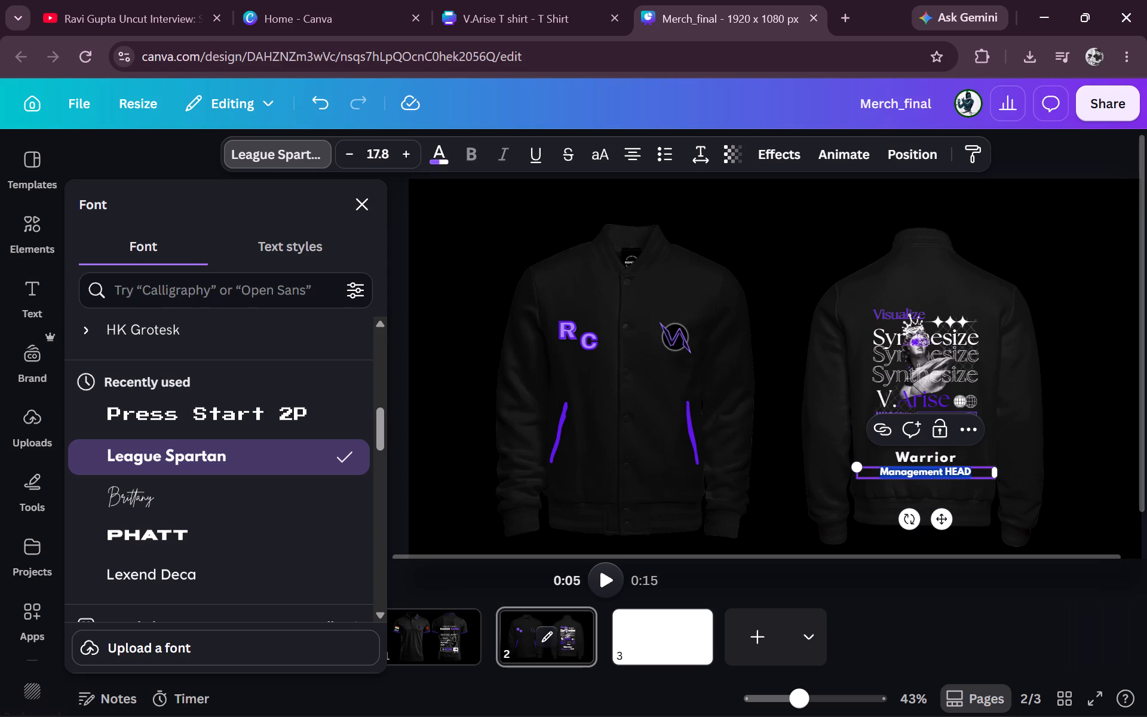
key("Left")
key("BackSpace")
key("BackSpace")
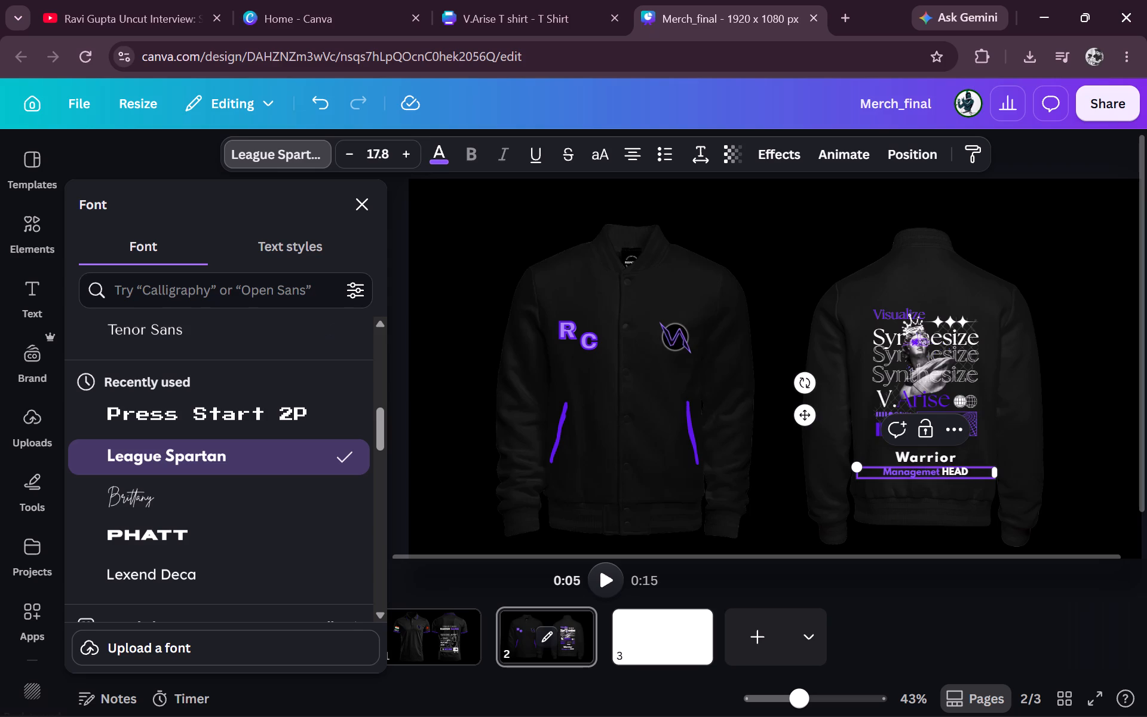
key("BackSpace")
key("BackSpace")
key("BackSpace")
key("BackSpace")
key("BackSpace")
key("BackSpace")
key("Right")
key("BackSpace")
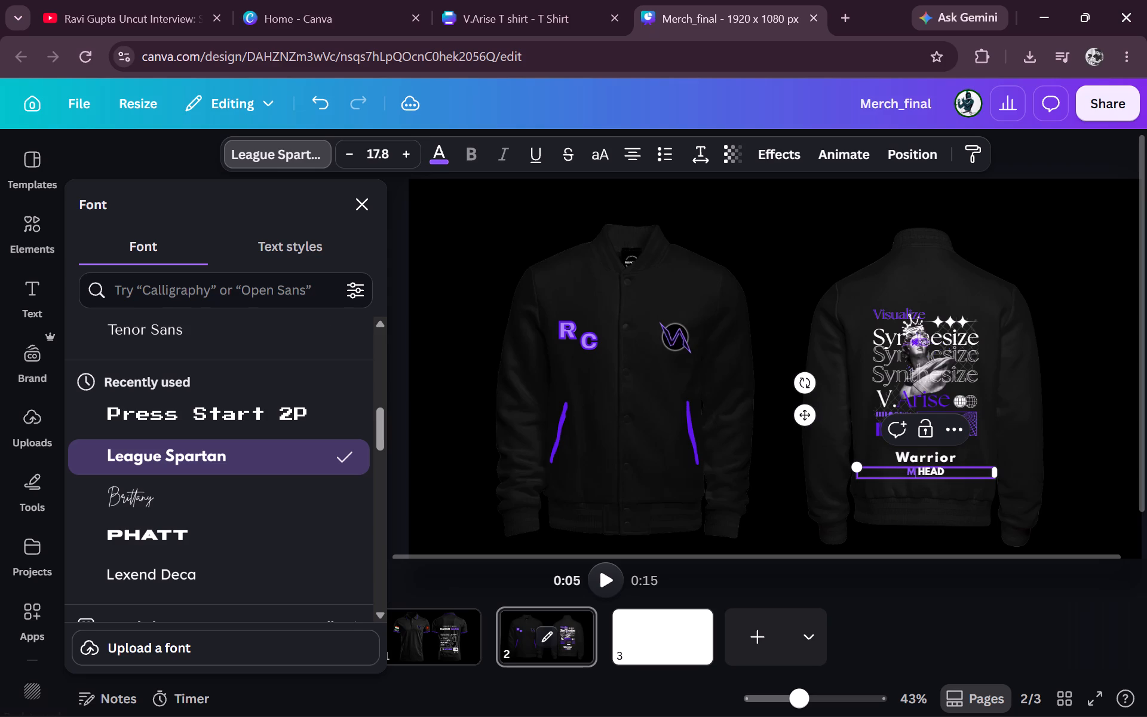
key("a")
key("BackSpace")
key("a")
key("a")
type("NAGEMENT")
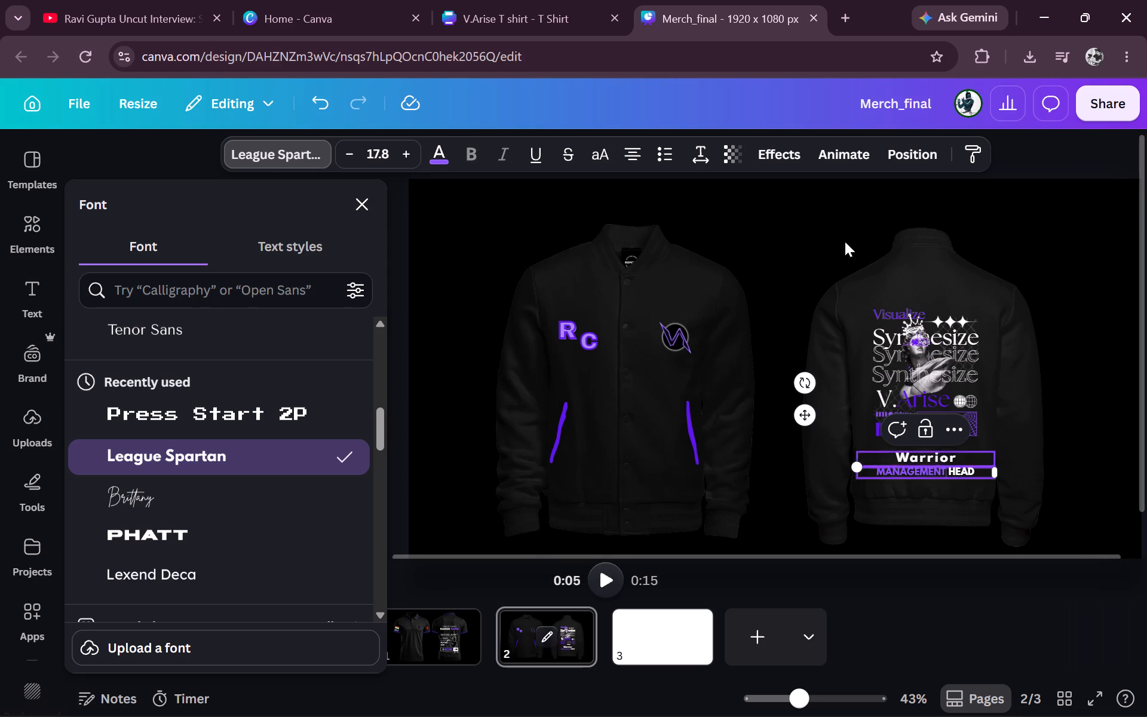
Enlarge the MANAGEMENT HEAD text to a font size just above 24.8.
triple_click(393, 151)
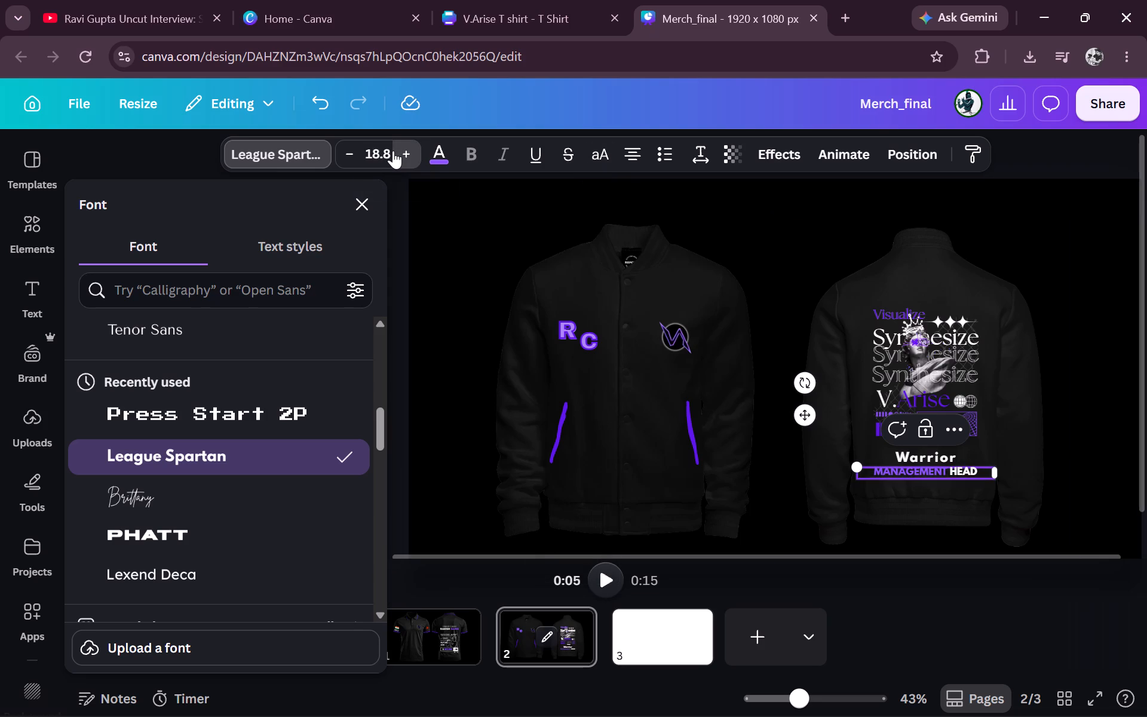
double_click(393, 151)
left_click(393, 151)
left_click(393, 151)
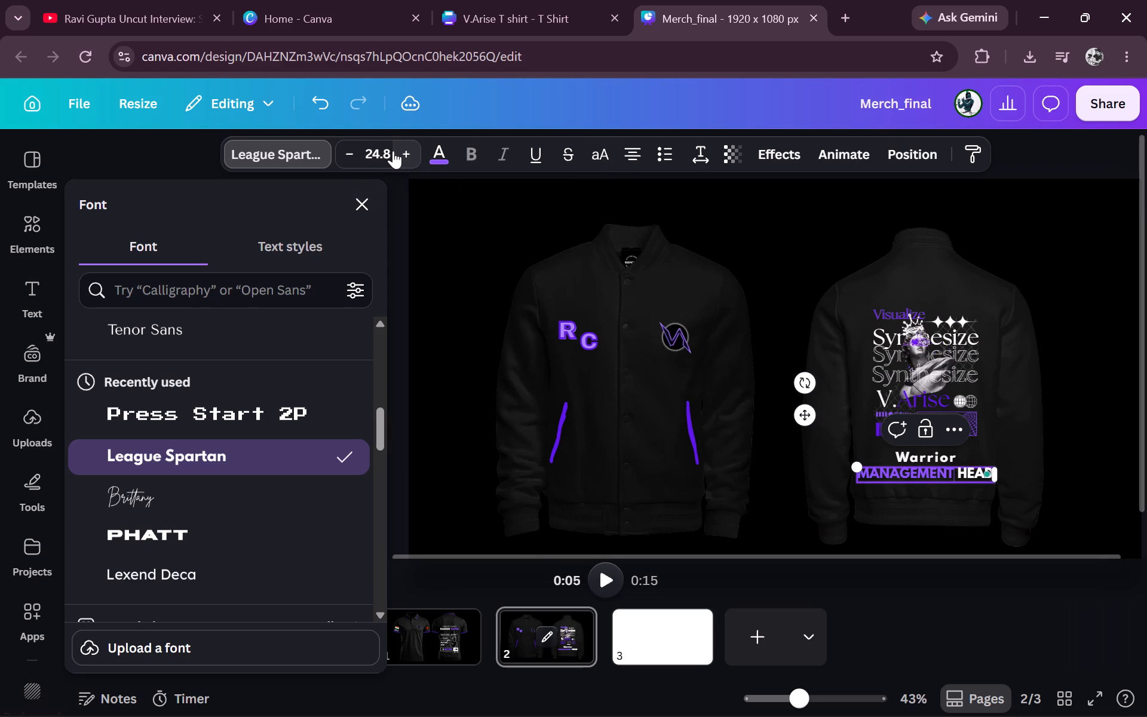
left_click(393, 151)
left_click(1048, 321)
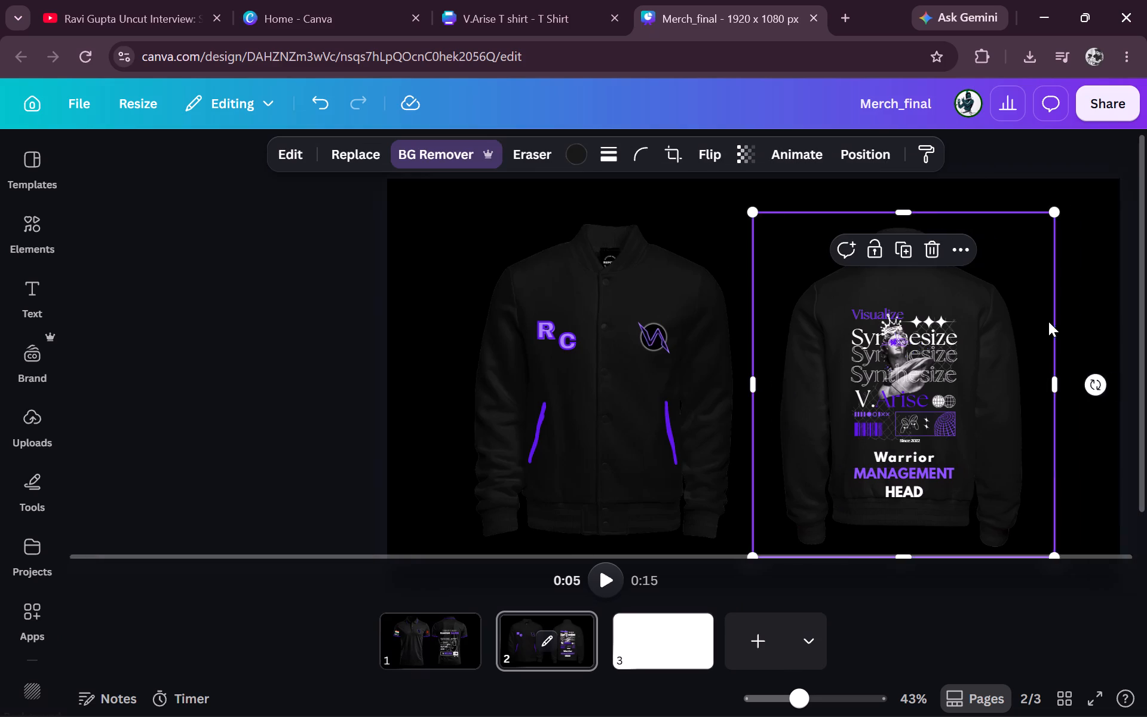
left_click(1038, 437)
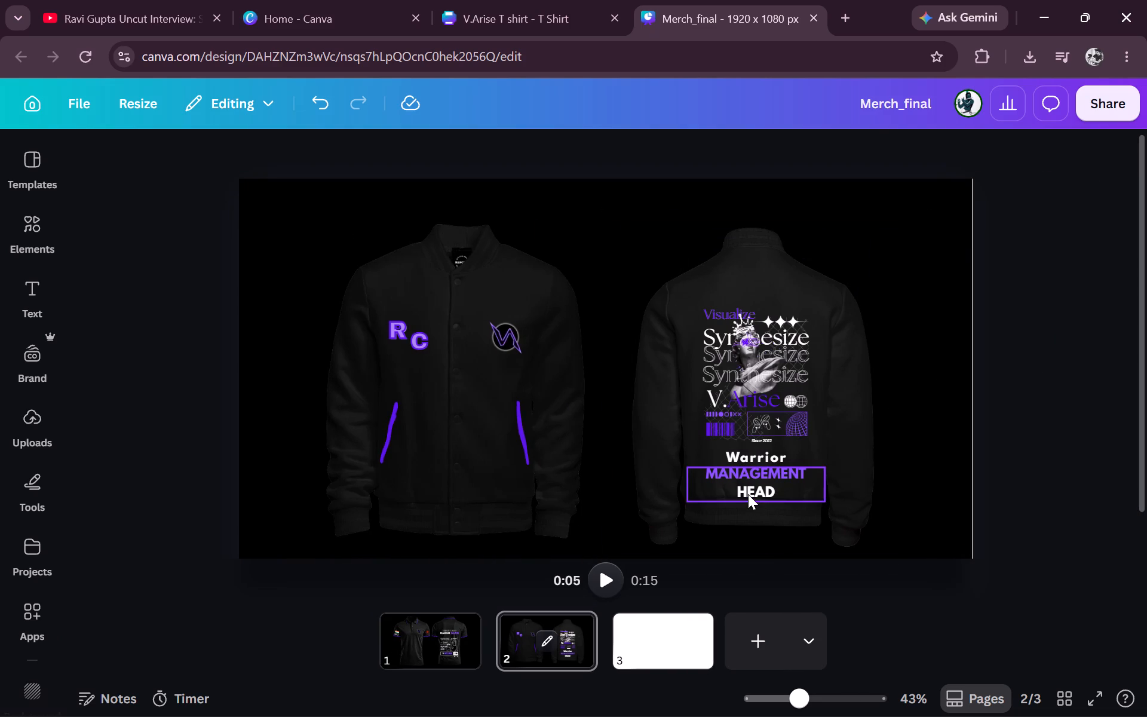
Scale the two-line MANAGEMENT HEAD text down to font size 21.8 and centre it under Warrior on the jacket back.
left_click(748, 494)
left_click_drag(683, 497, 693, 488)
left_click_drag(770, 474, 763, 474)
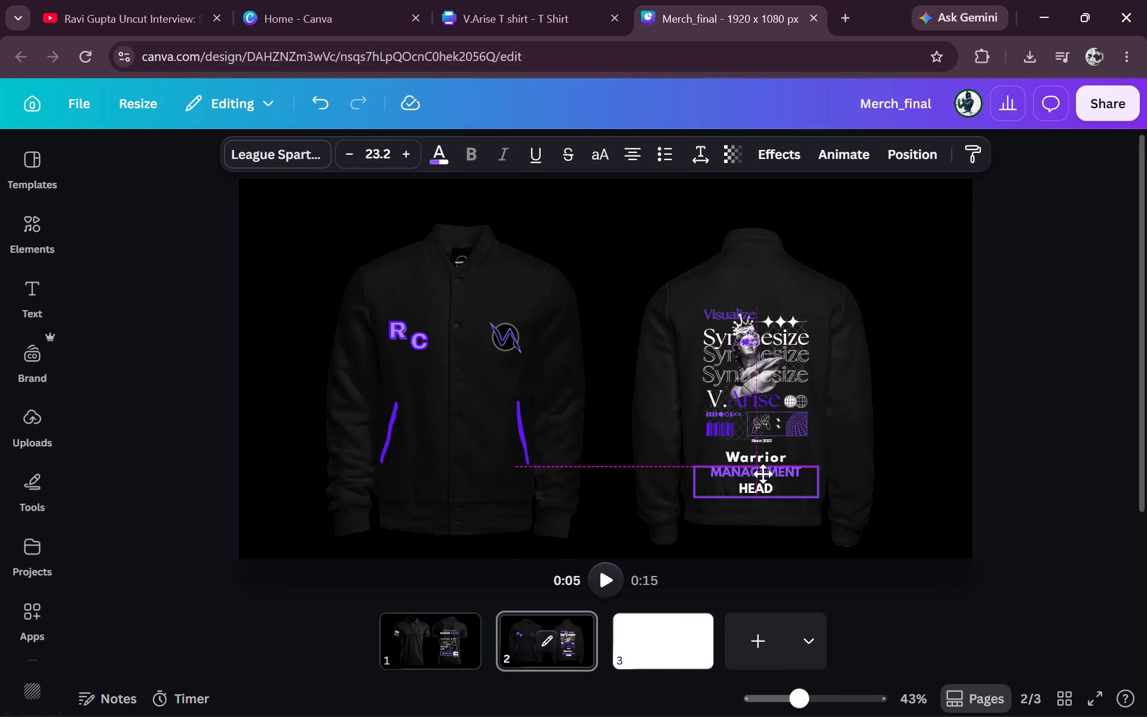
left_click_drag(763, 474, 762, 474)
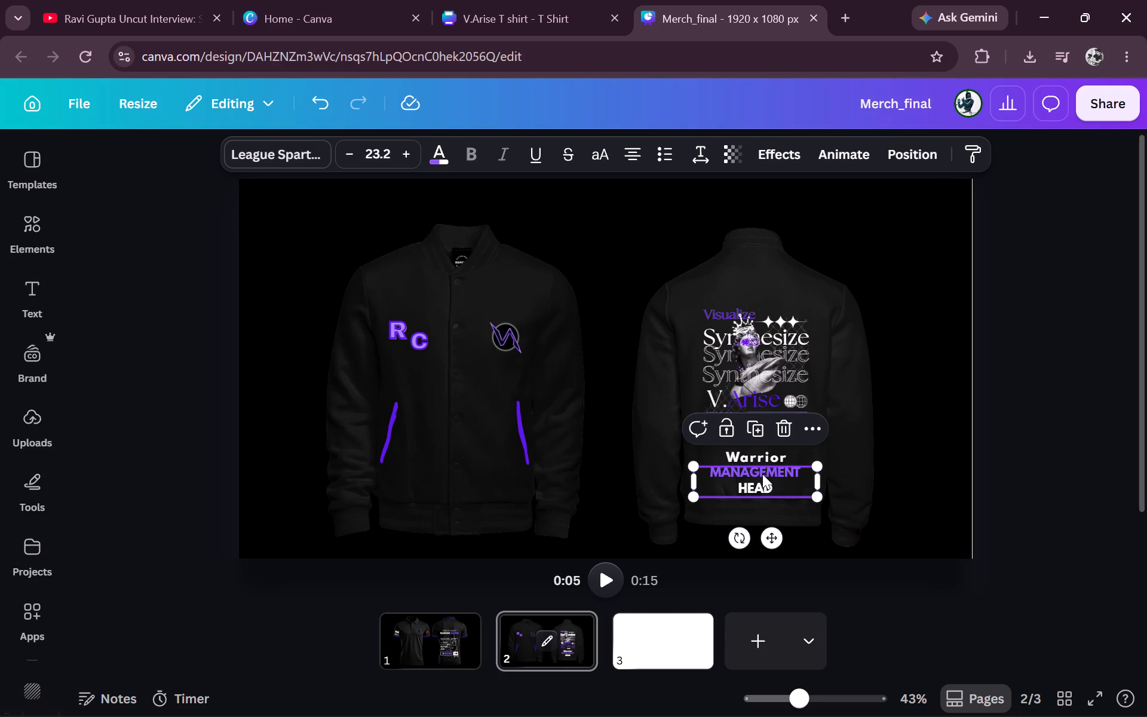
left_click(1011, 427)
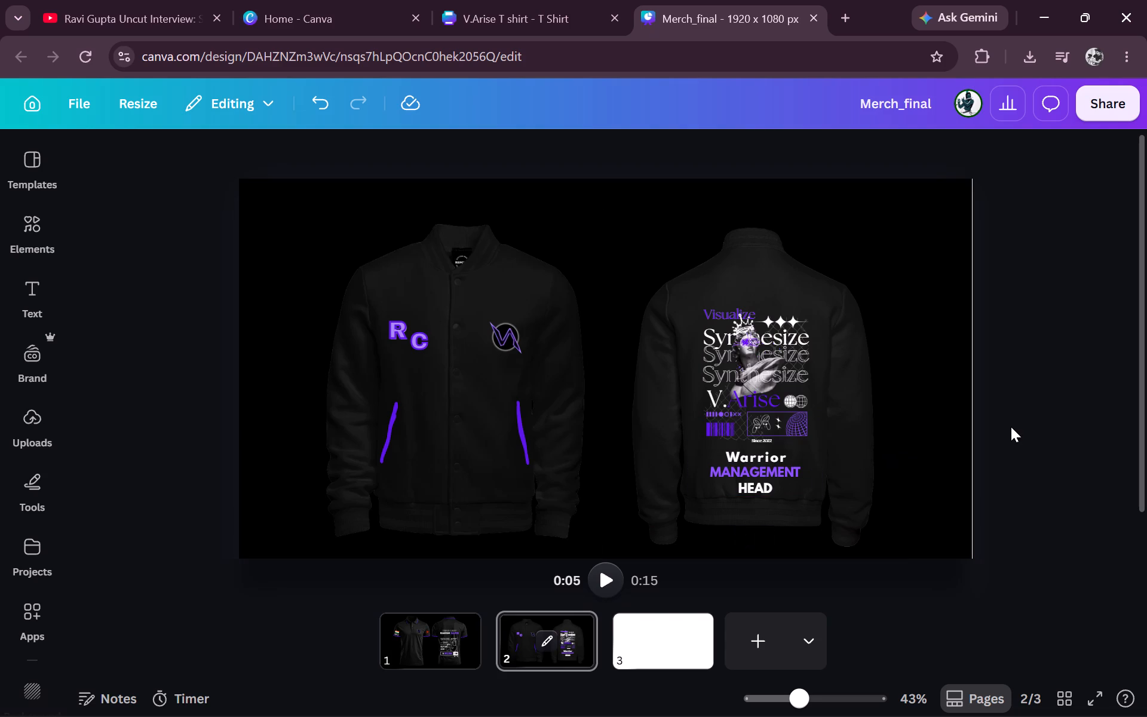
left_click(731, 478)
left_click_drag(696, 498, 703, 492)
left_click(755, 479)
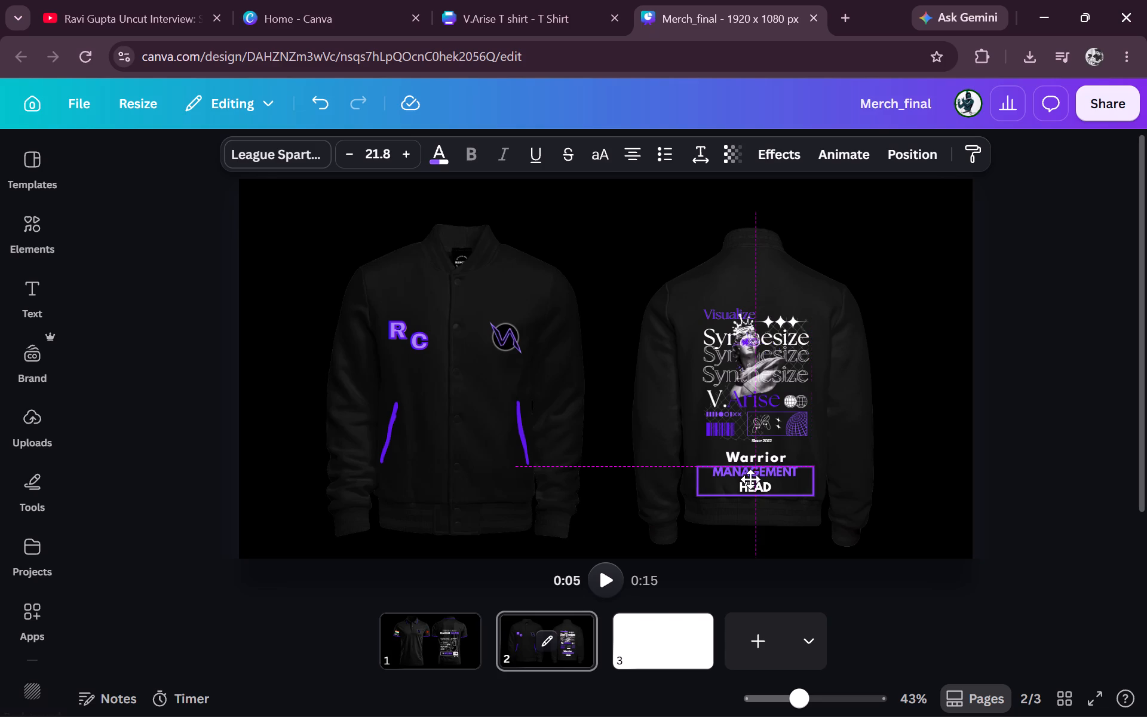
left_click(1001, 433)
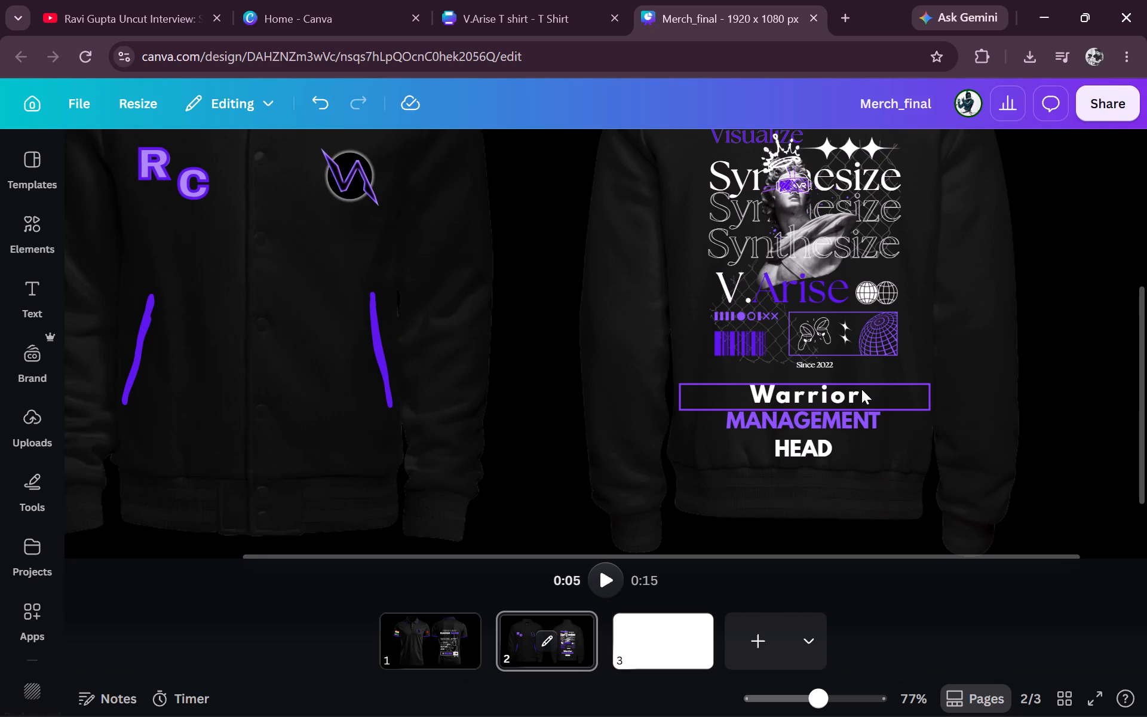
Reduce the MANAGEMENT HEAD text until it fits on one line, settling on font size 20.8.
left_click(855, 404, "shift")
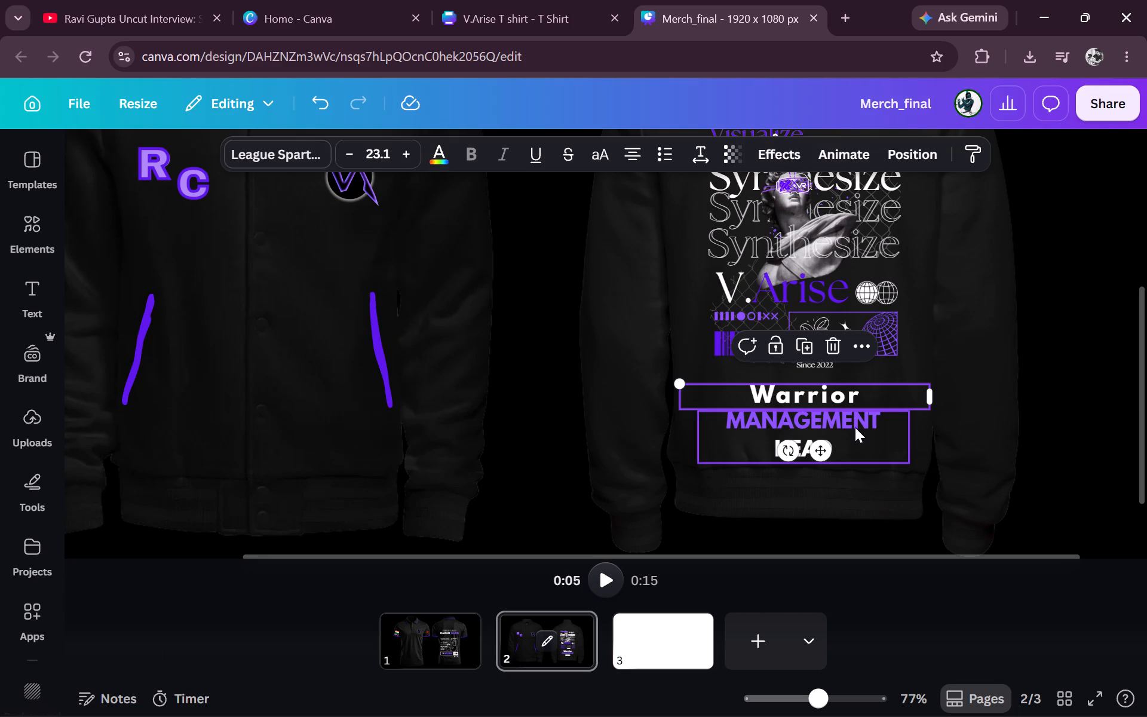
left_click(855, 430, "shift")
left_click(855, 430)
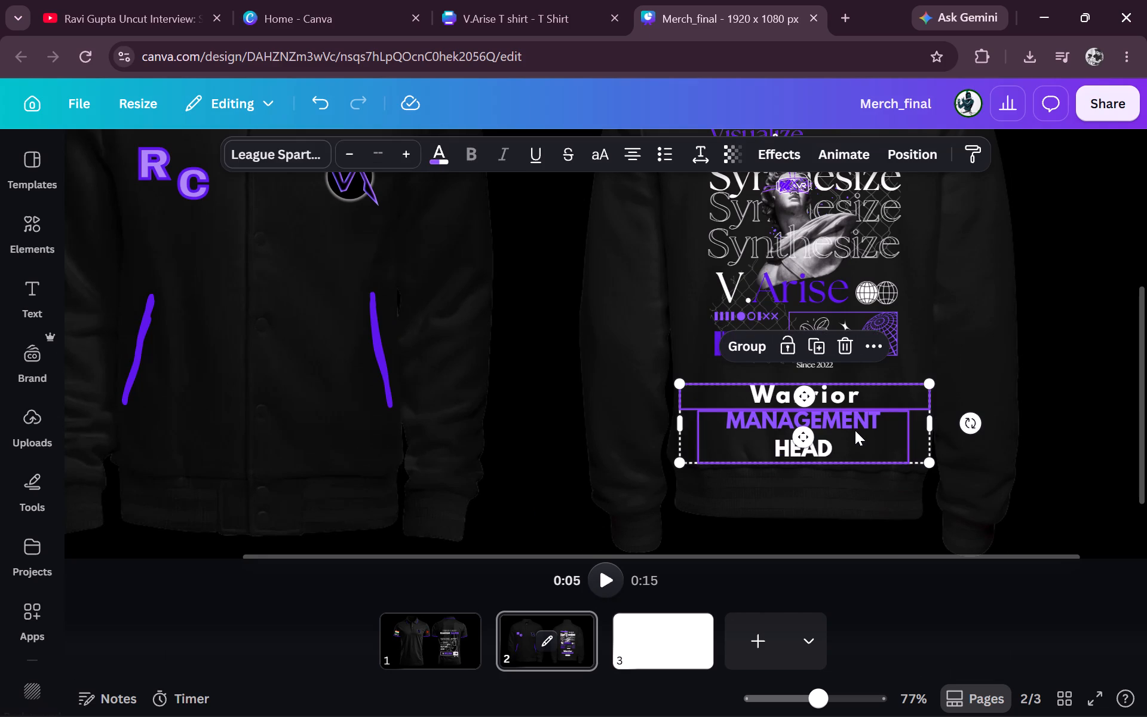
left_click(849, 474)
left_click(823, 438)
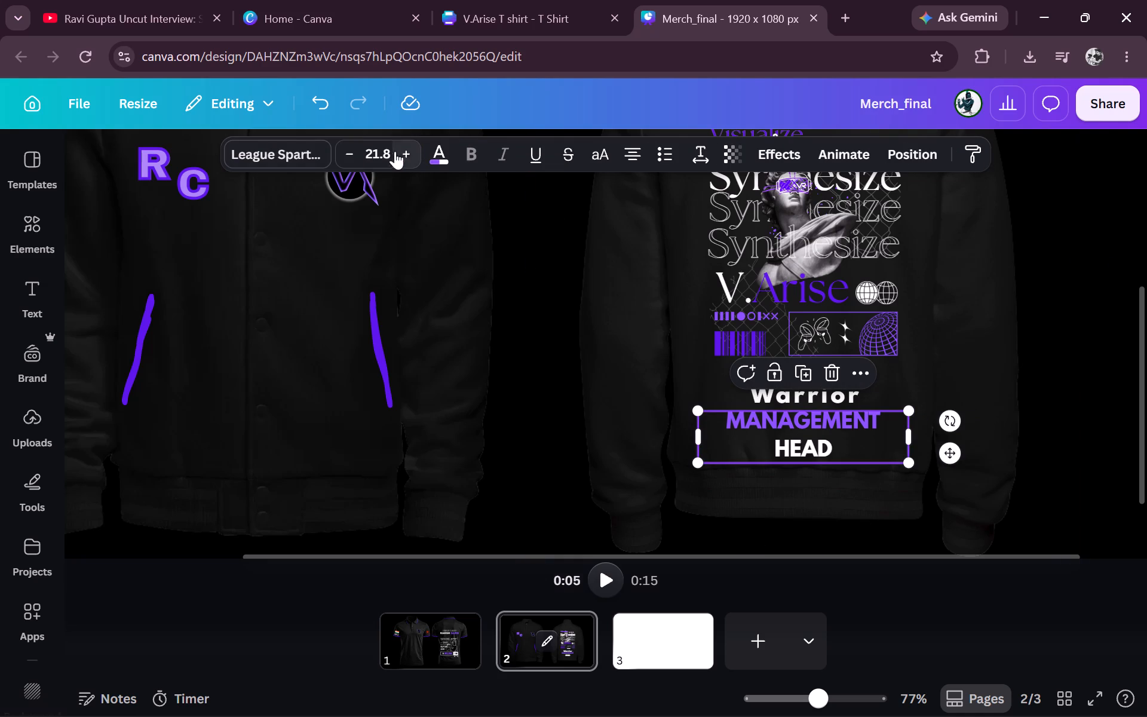
triple_click(350, 148)
left_click(350, 148)
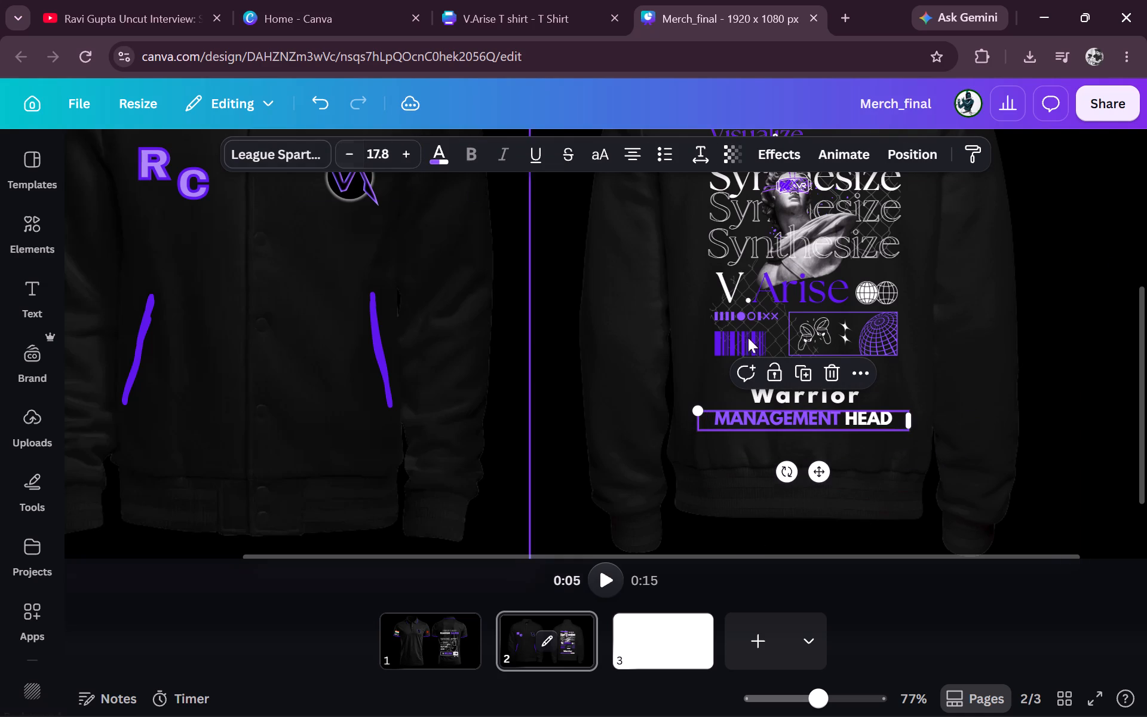
left_click(1013, 390)
left_click(852, 424)
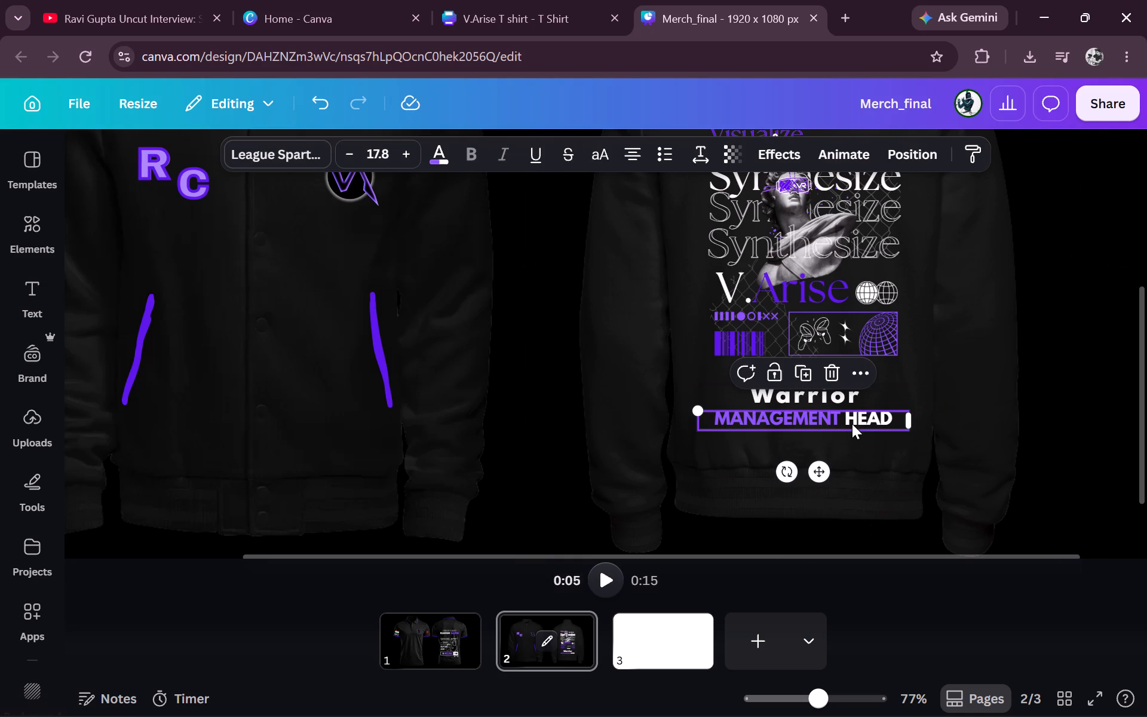
double_click(412, 144)
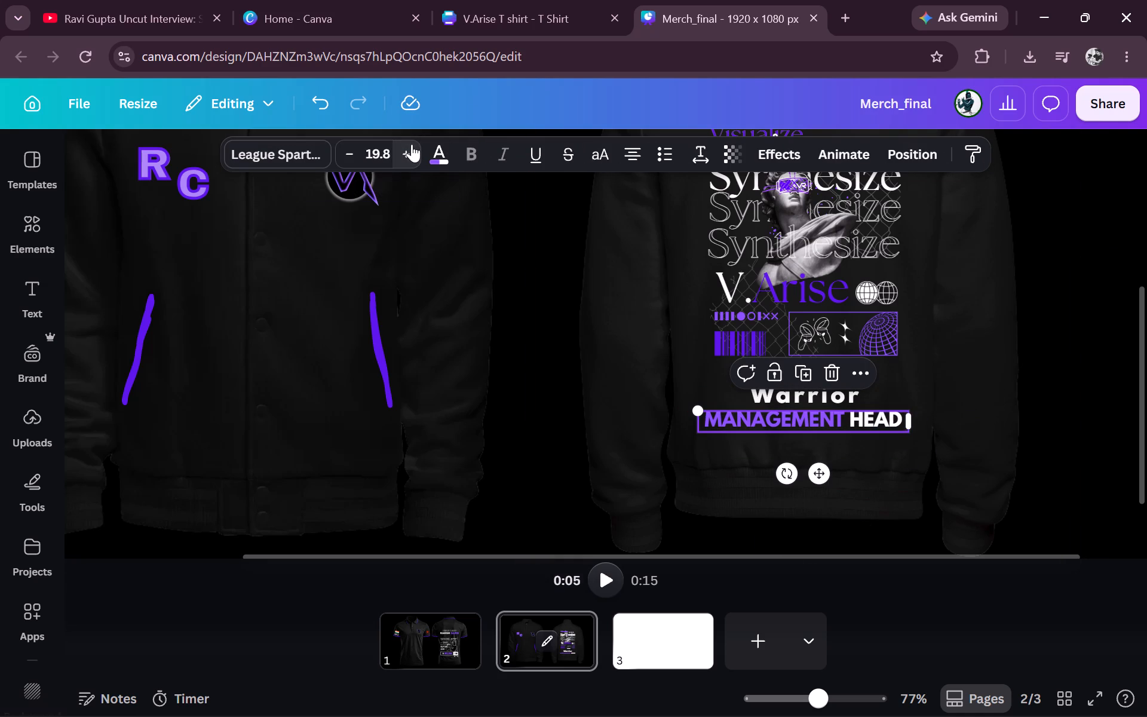
left_click(412, 144)
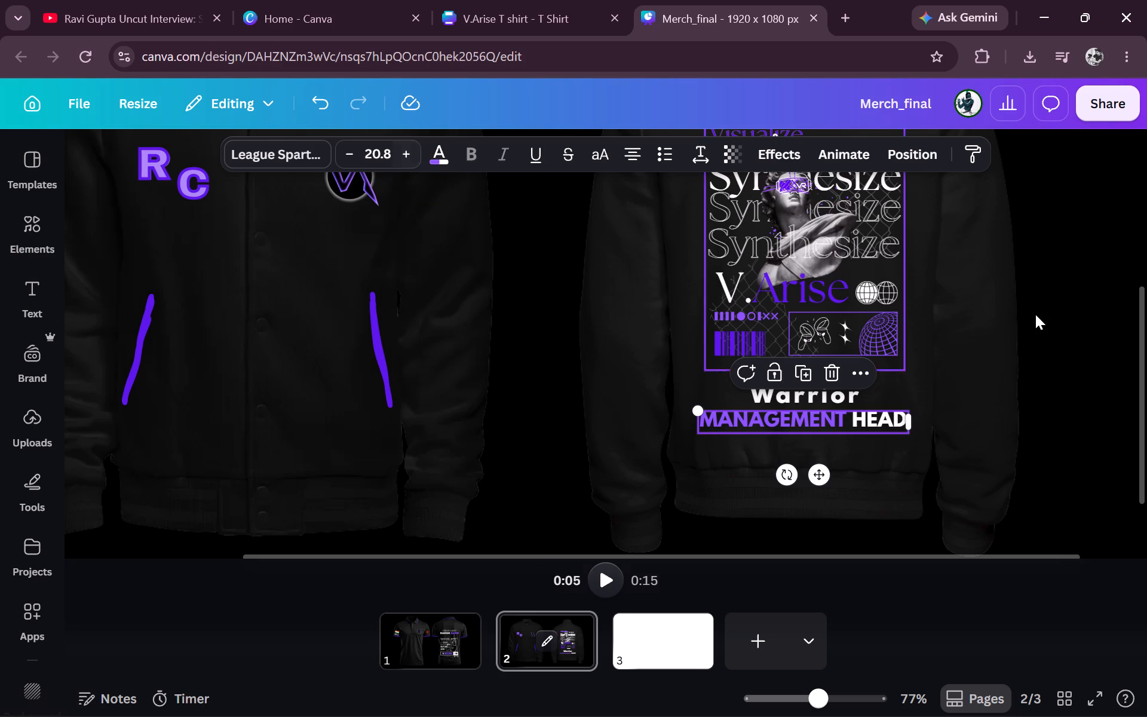
left_click(1035, 314)
Move the Warrior line and the MANAGEMENT HEAD line up, tightening the spacing beneath the Synthesize artwork.
scroll(1035, 314, "up", 1)
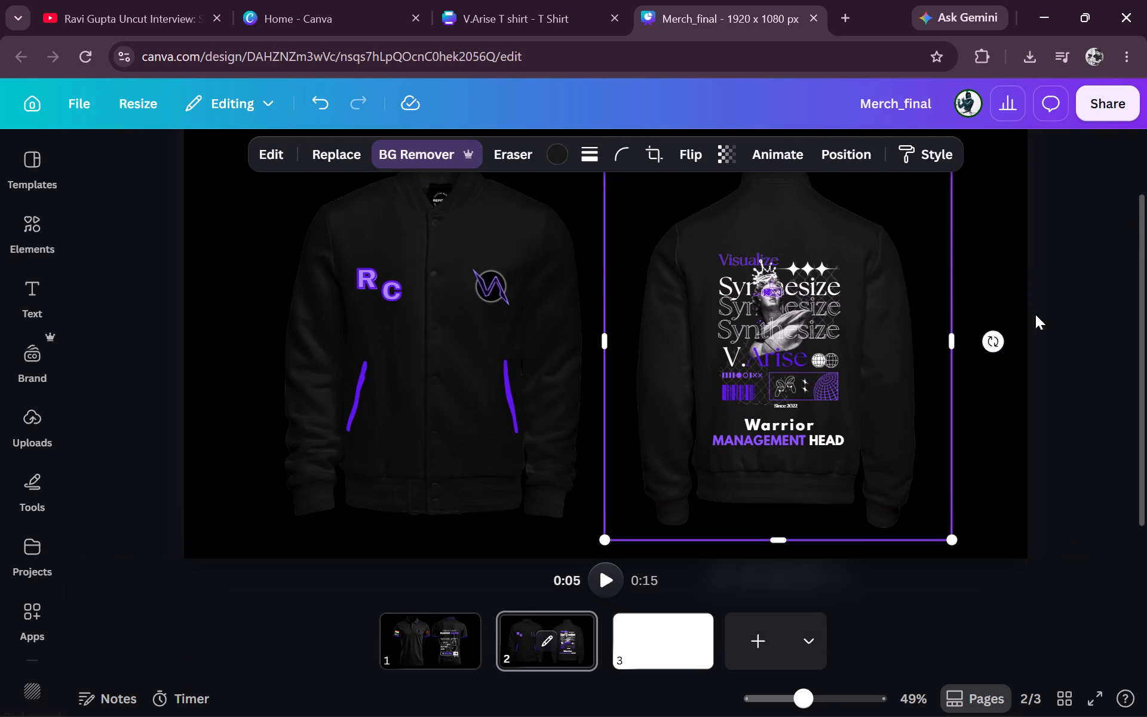
left_click(790, 422)
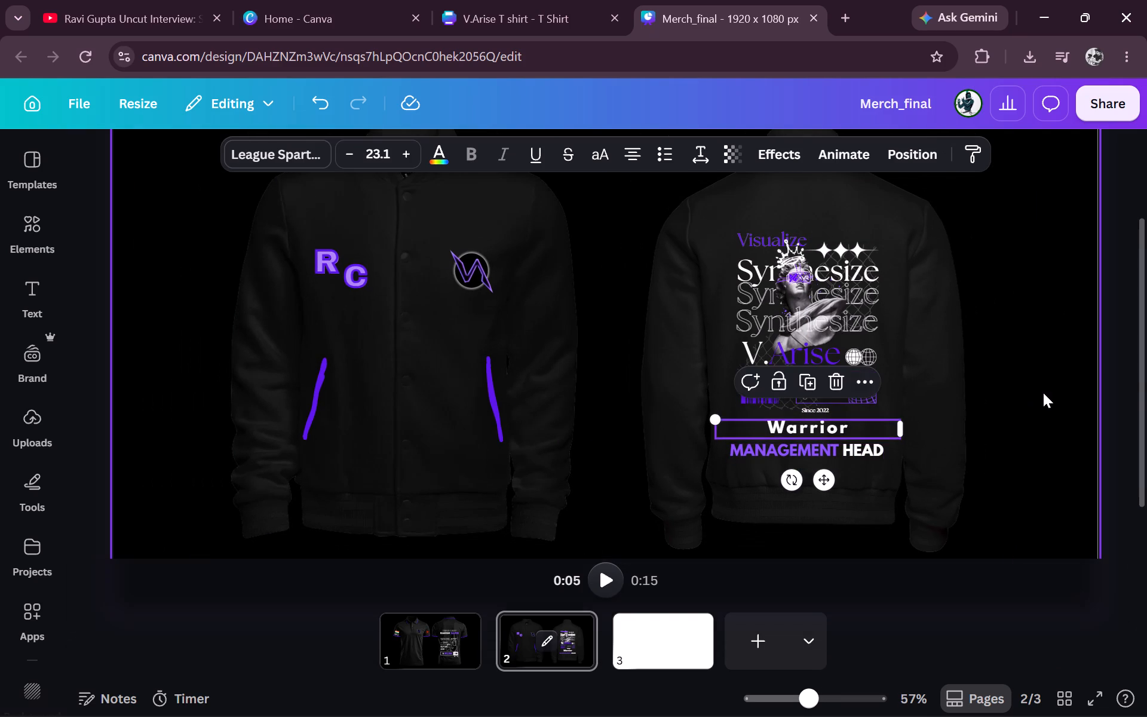
left_click(1043, 393)
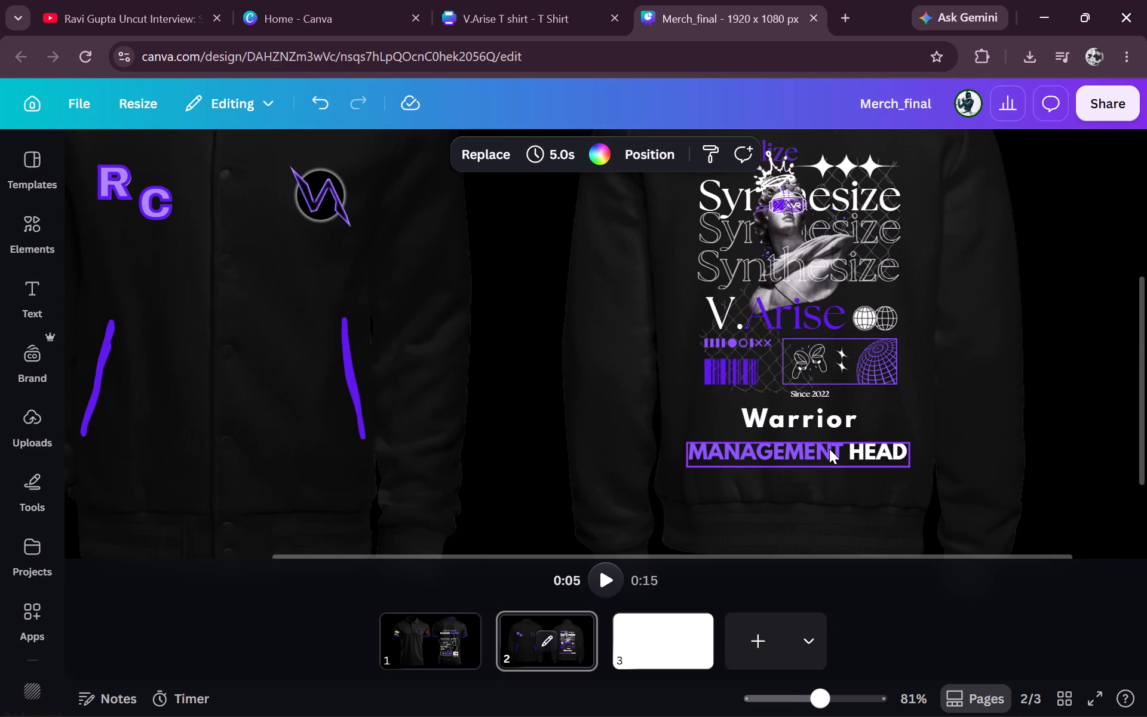
left_click_drag(829, 449, 829, 440)
Look through the document, recently used and popular fonts for a new typeface for the Warrior line.
left_click(823, 409)
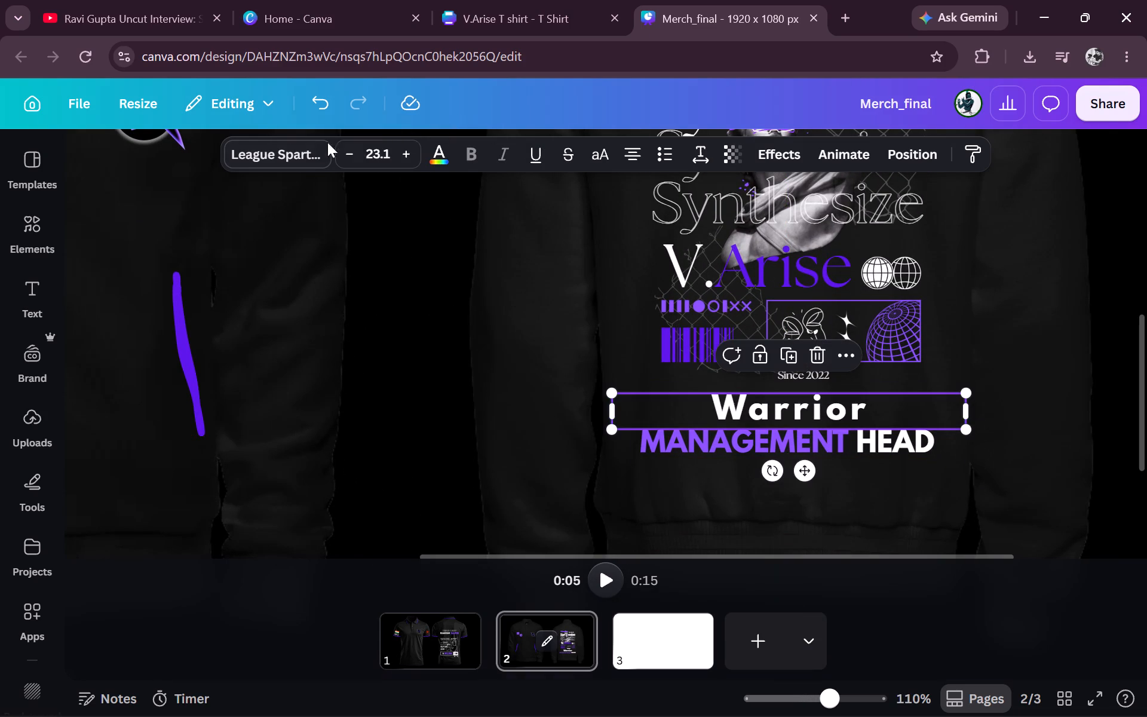
left_click(316, 149)
scroll(178, 434, "down", 1)
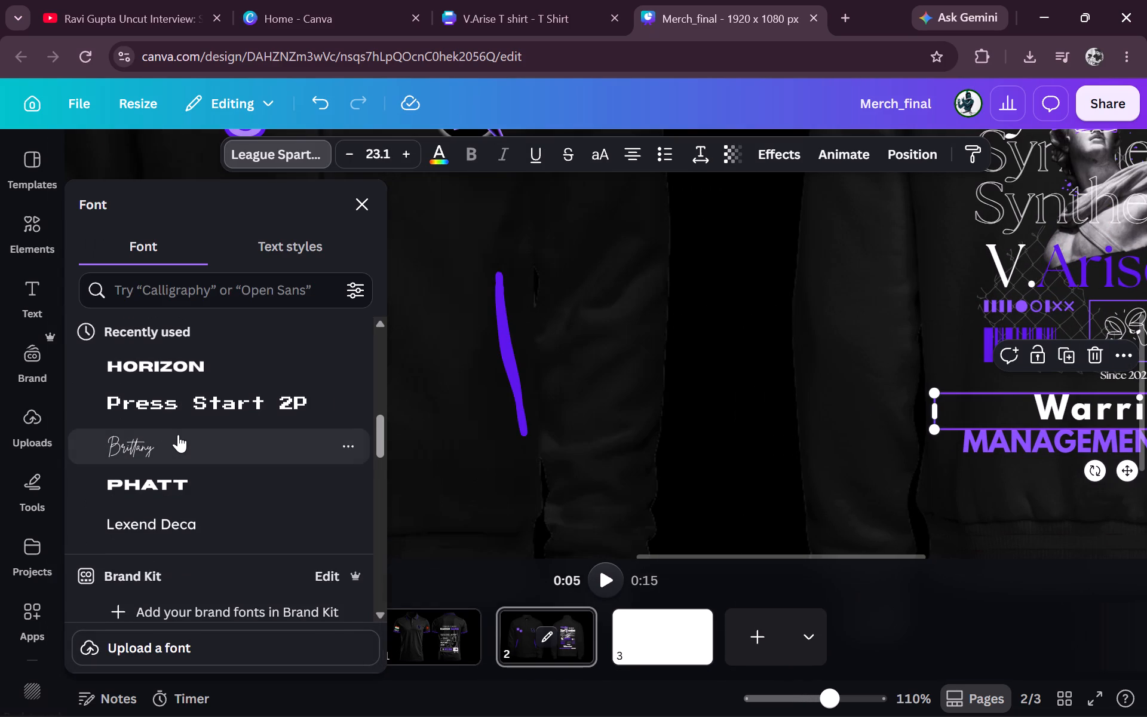
scroll(178, 434, "down", 1)
scroll(199, 504, "down", 3)
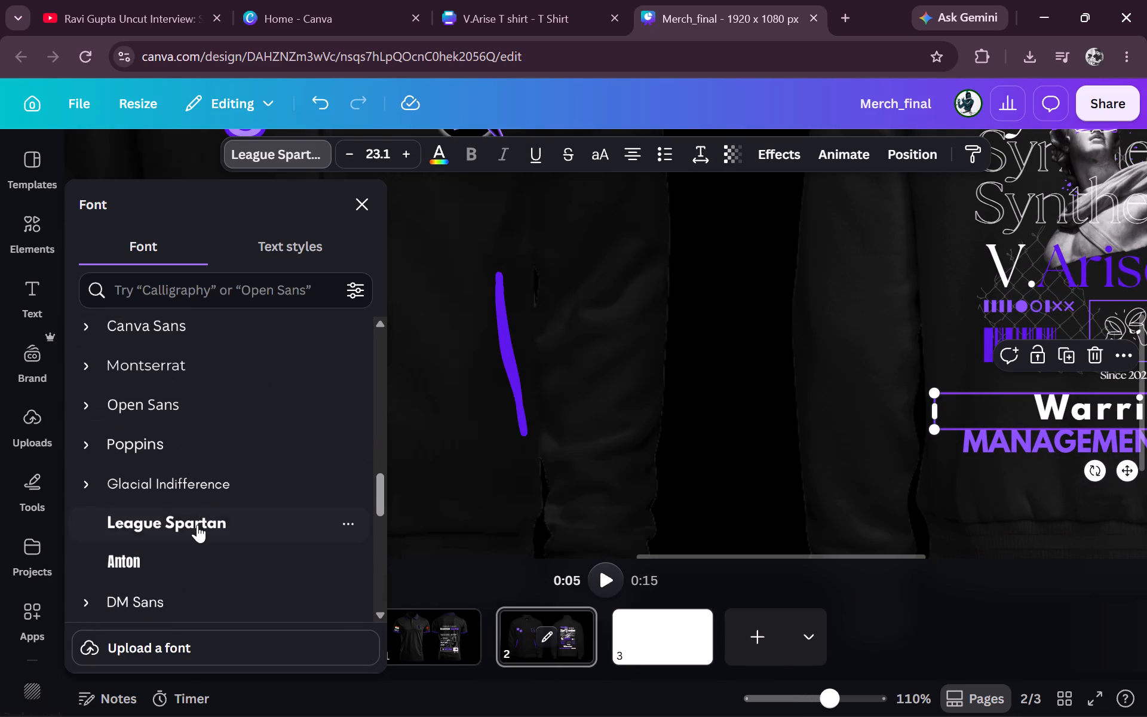
scroll(197, 534, "down", 4)
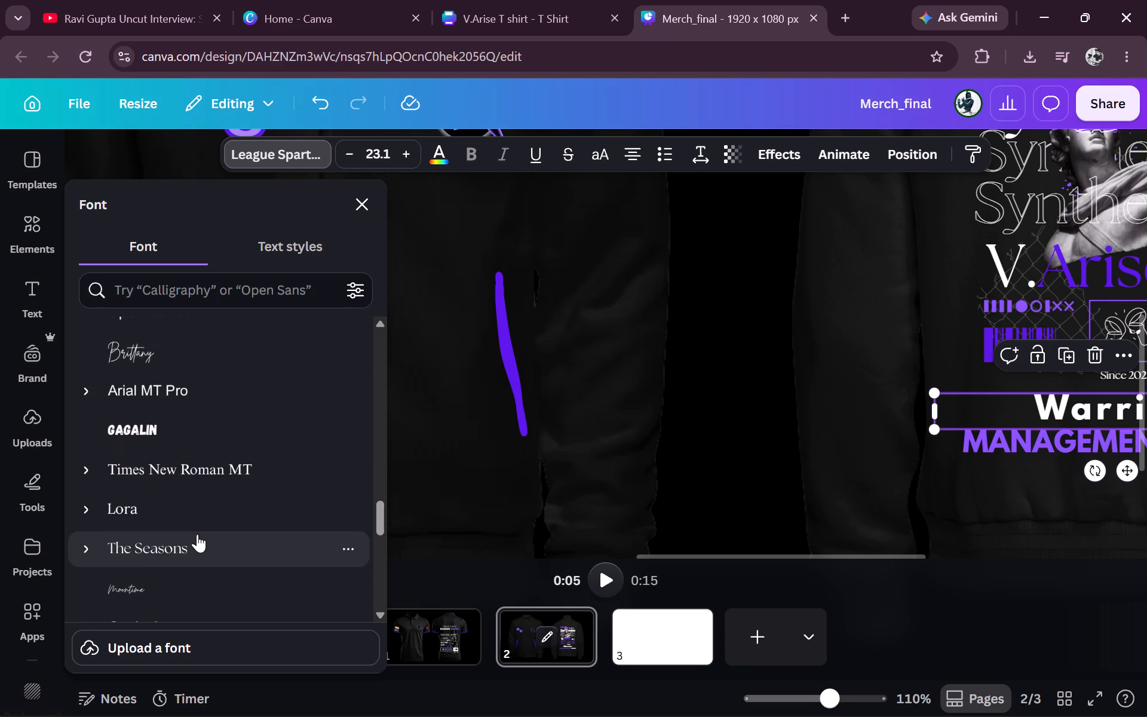
scroll(197, 534, "down", 3)
scroll(197, 534, "up", 6)
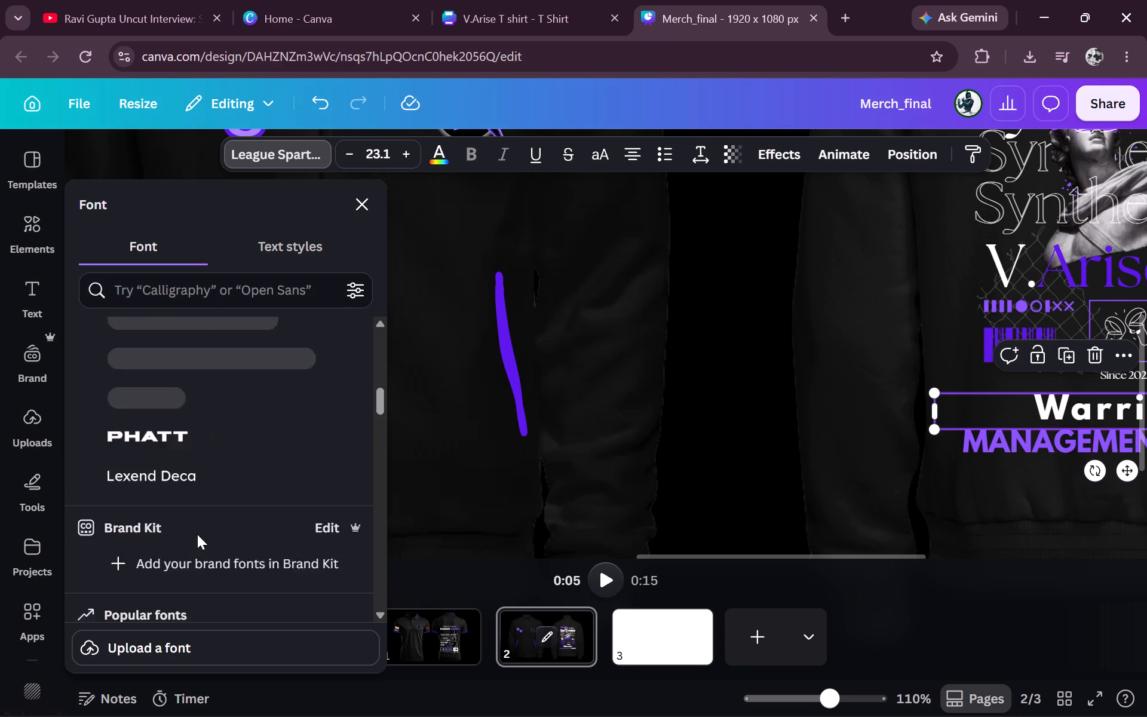
scroll(197, 534, "up", 4)
Search the fonts for Japanese and browse the styles offered for the Warrior line.
left_click(212, 295)
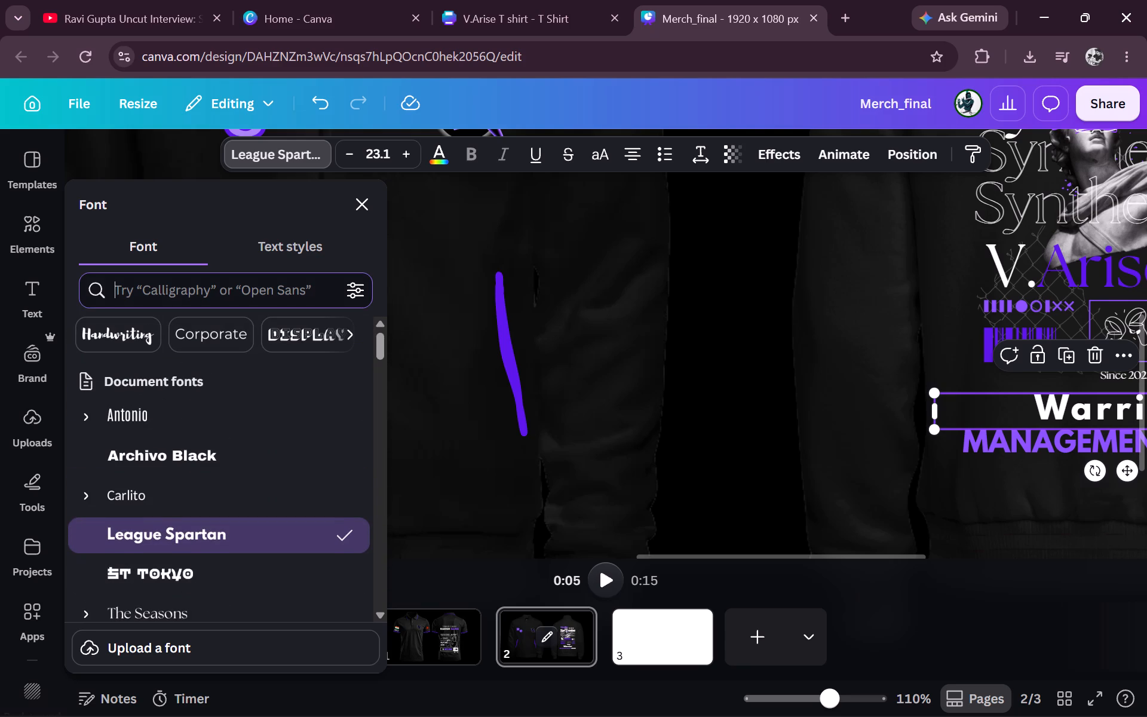
type("JAPANE")
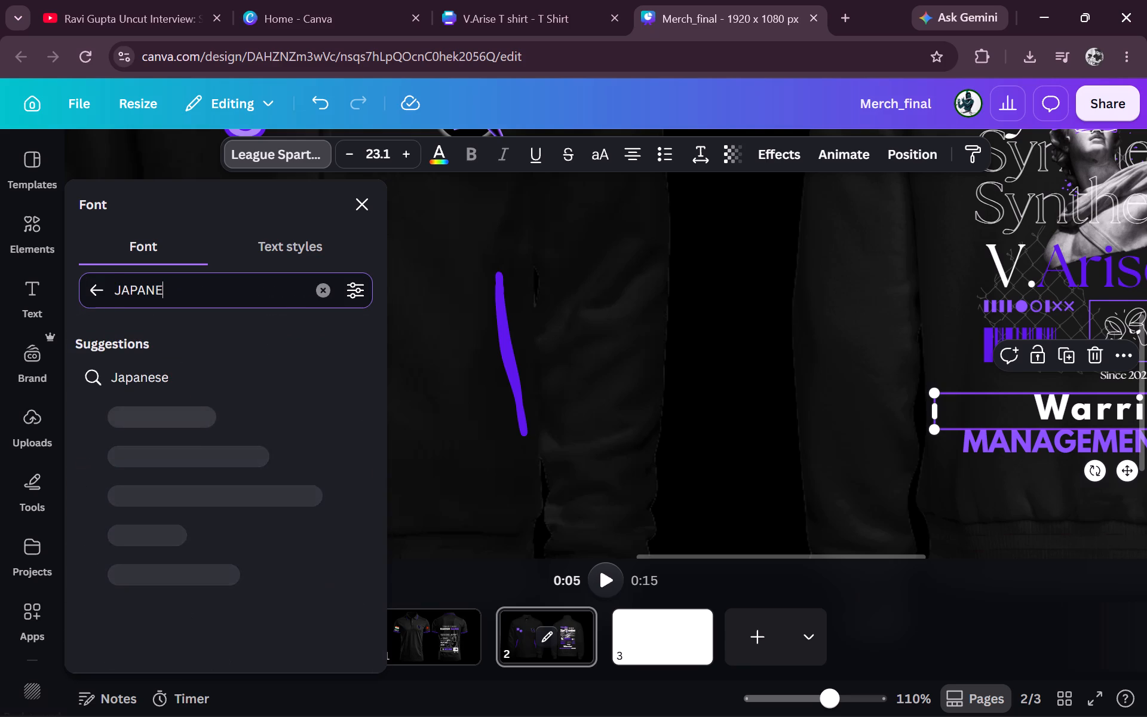
left_click(232, 387)
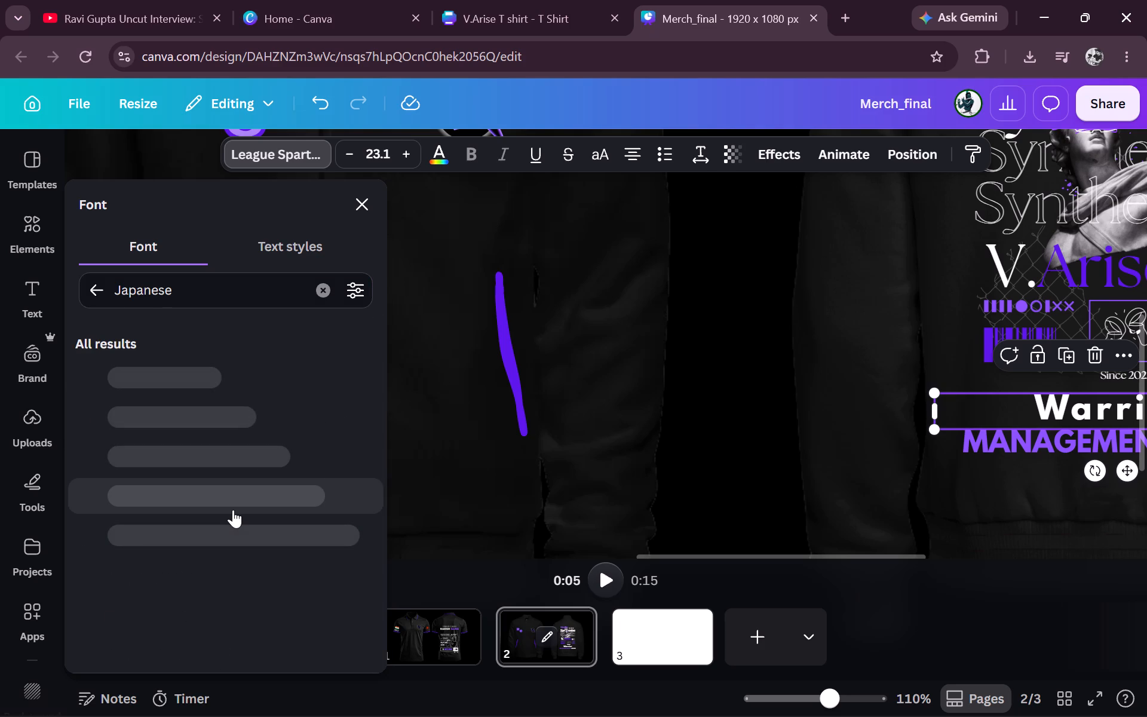
scroll(233, 510, "down", 2)
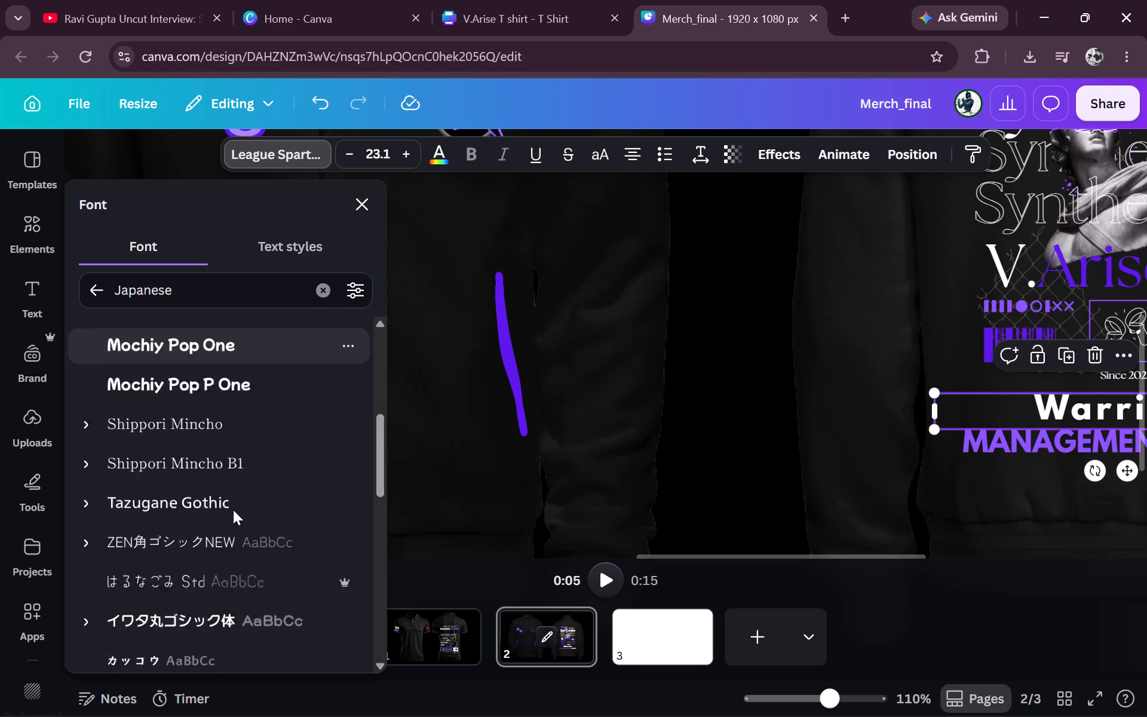
scroll(233, 510, "down", 6)
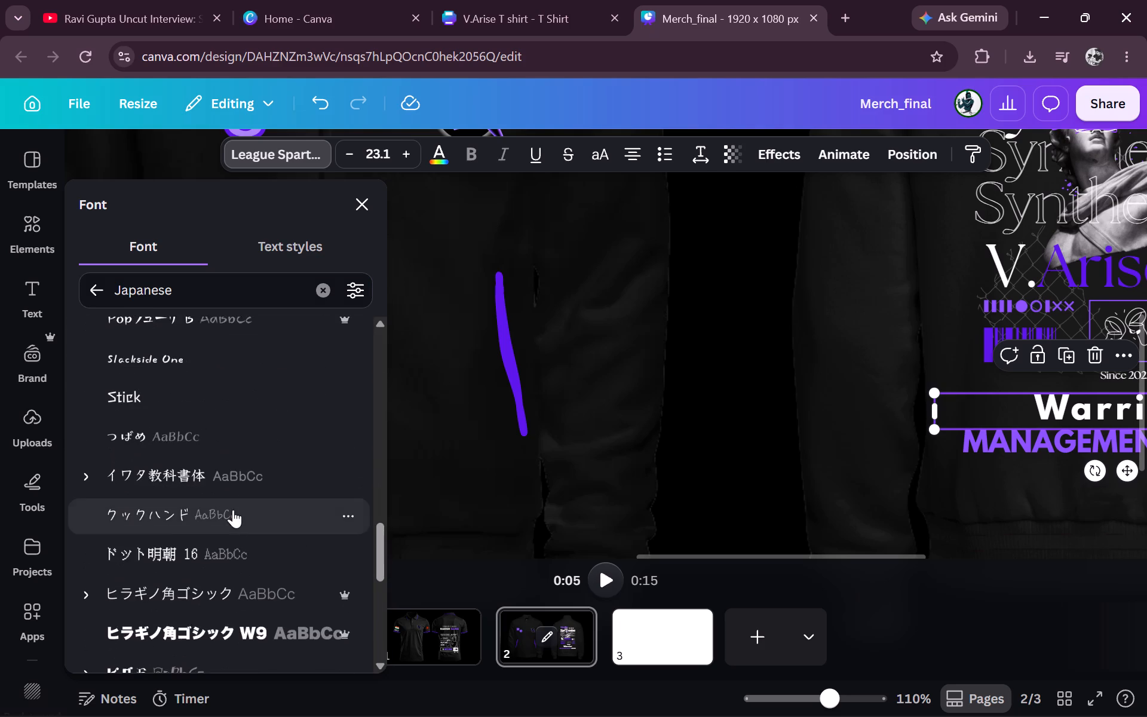
scroll(233, 510, "down", 2)
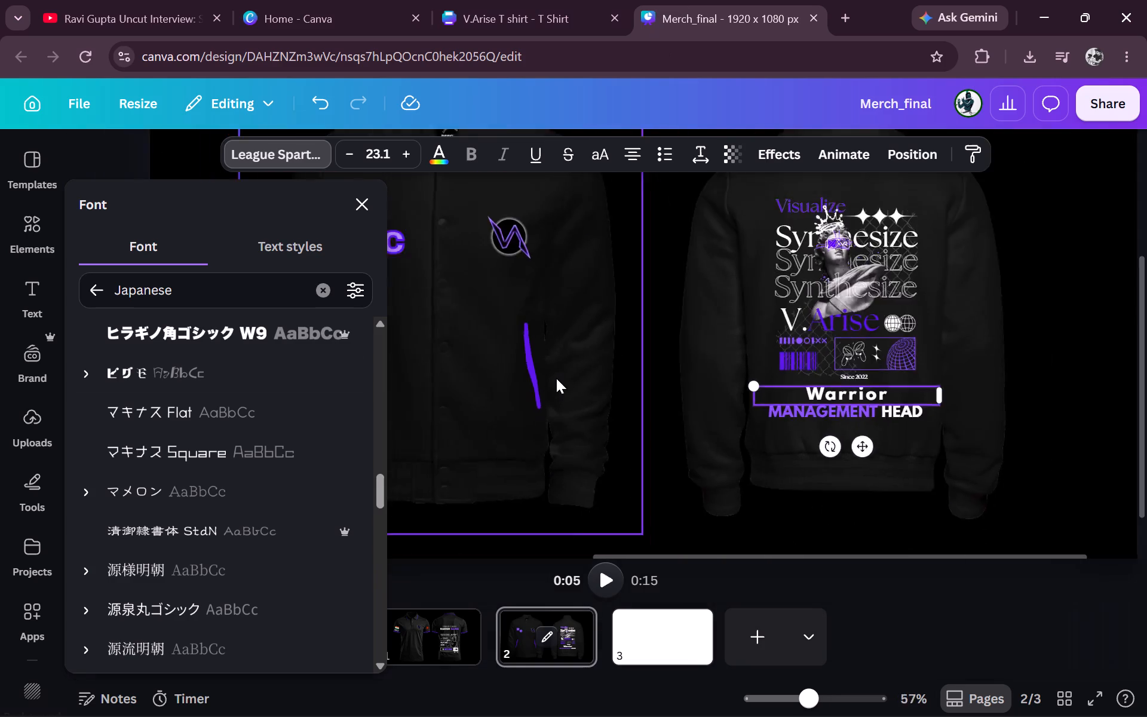
Copy the V.ARISE text from the polo shirt back on page 1 and paste it onto the jacket on page 2.
left_click(437, 620)
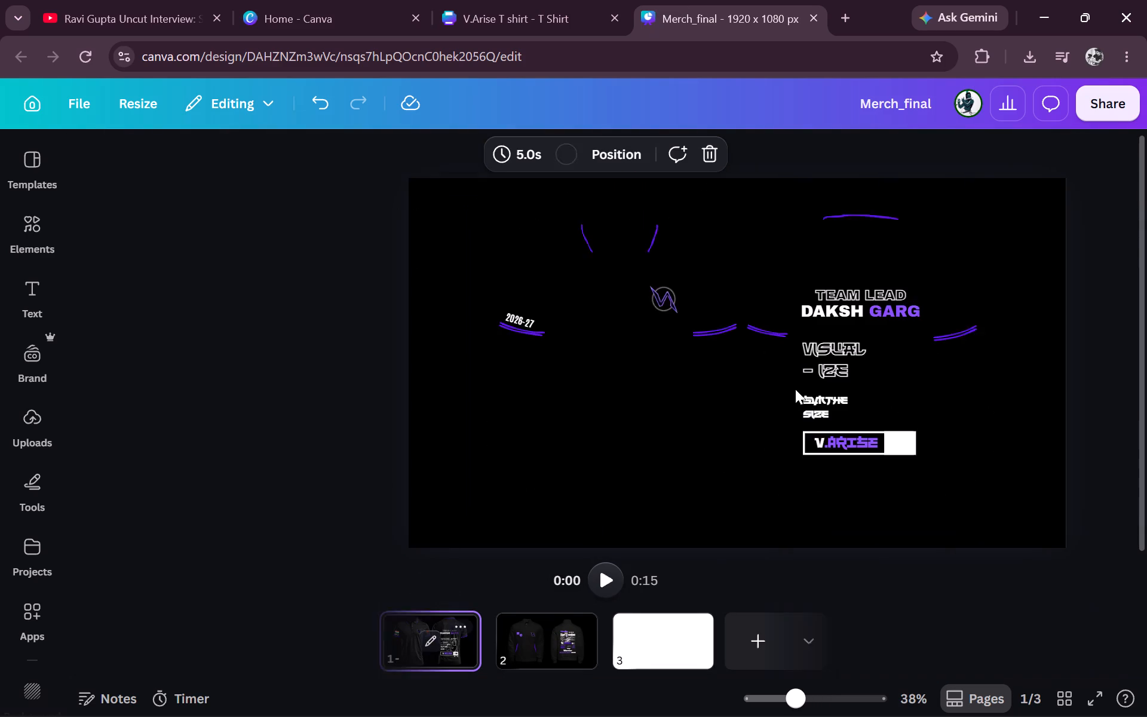
left_click(729, 434)
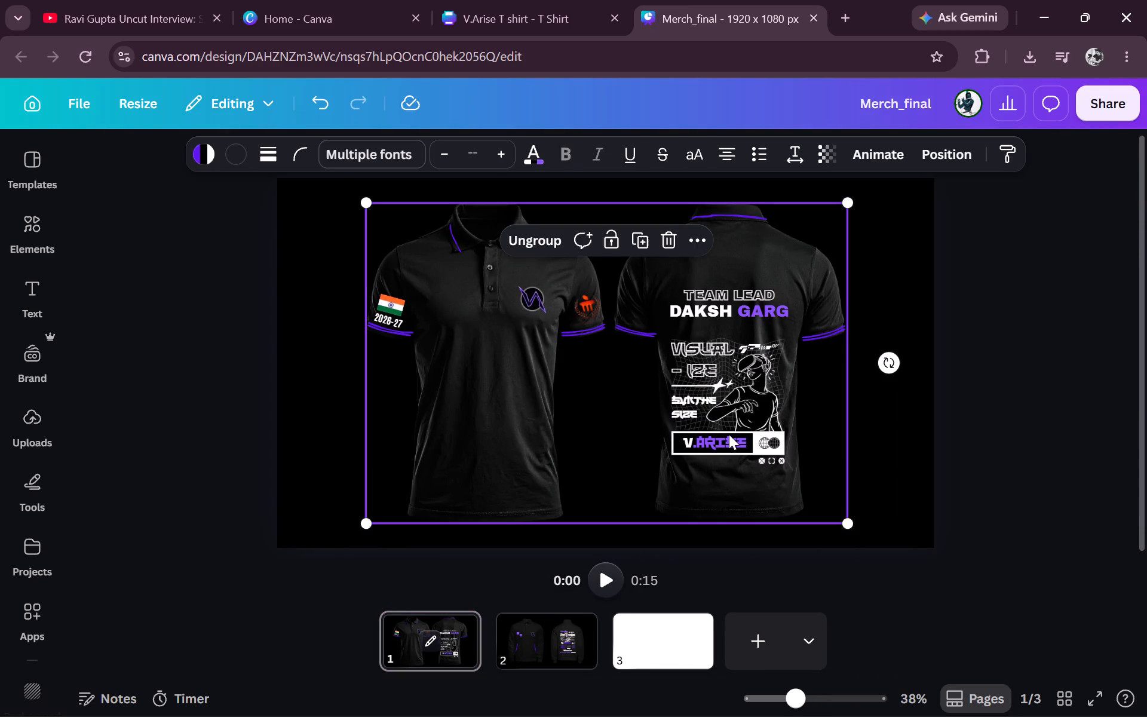
left_click(717, 442)
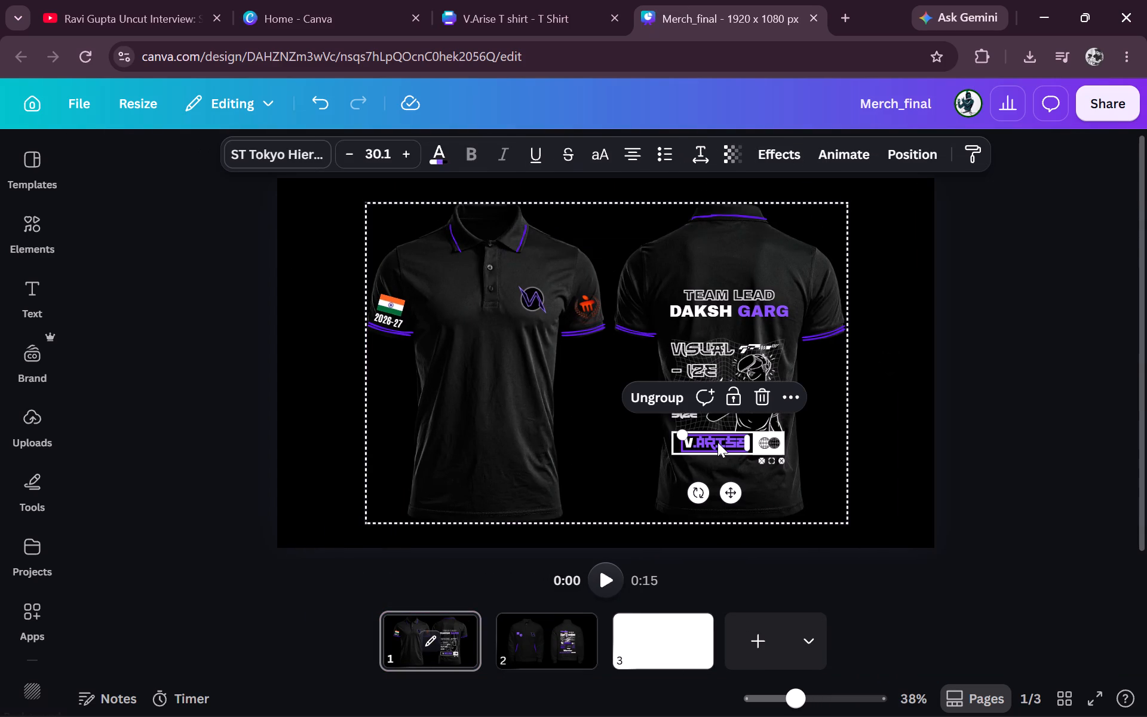
key("ctrl+c")
left_click(572, 0)
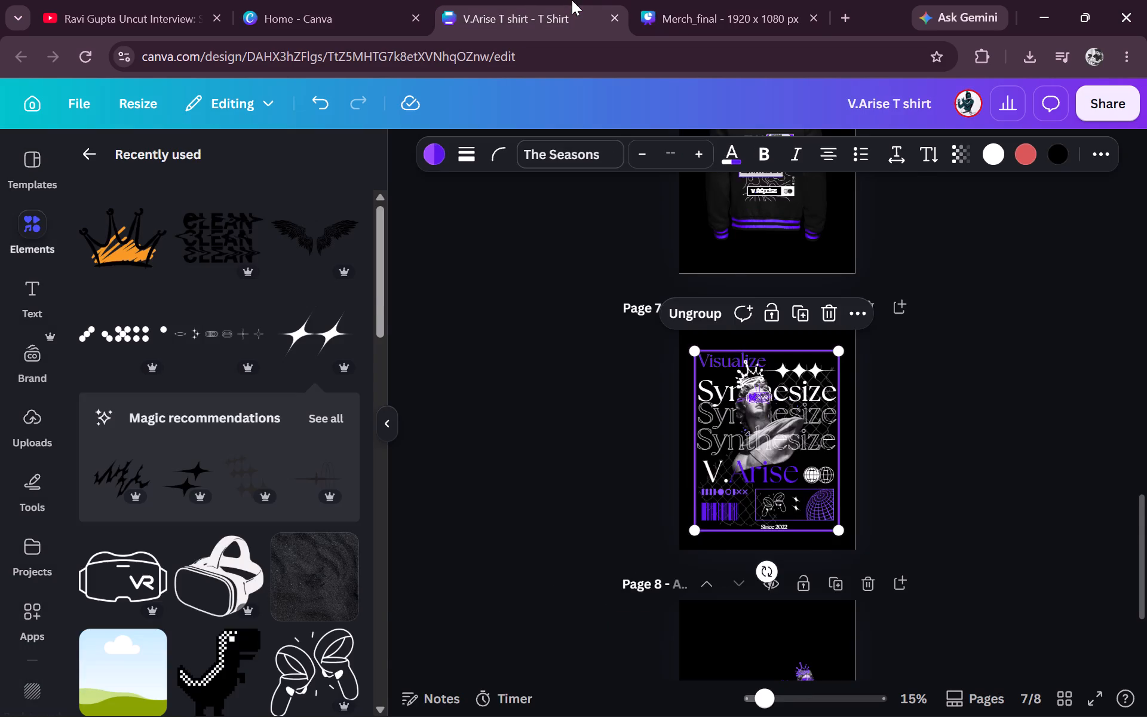
left_click(695, 0)
scroll(1000, 428, "left", 3)
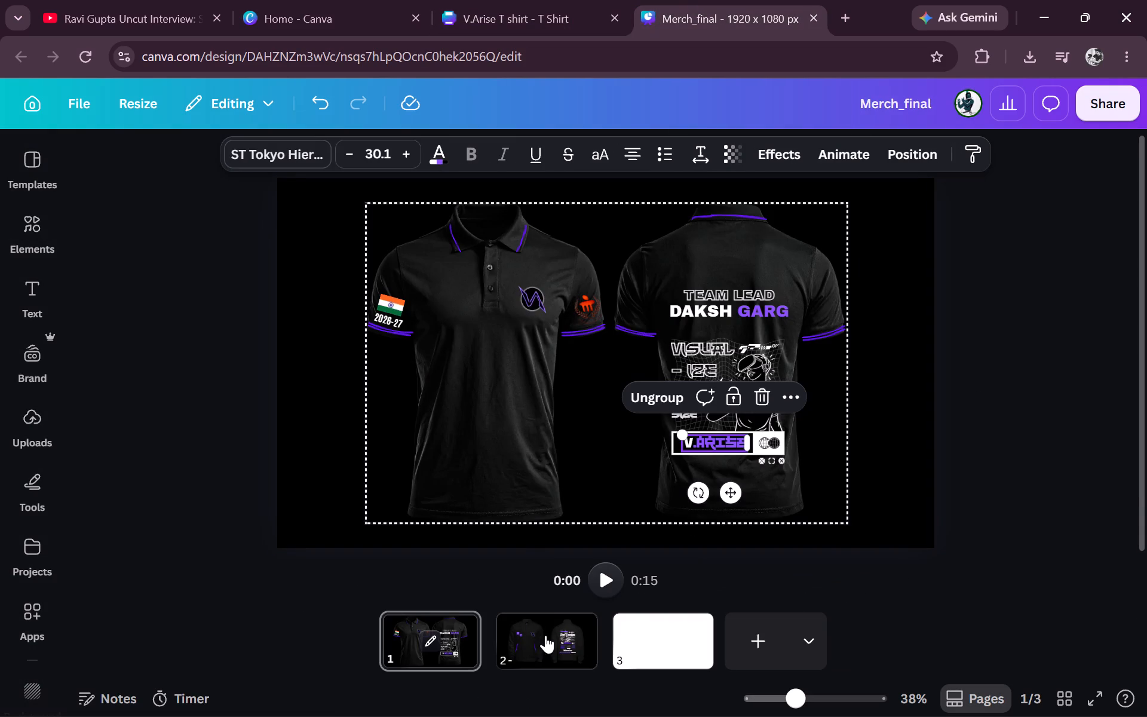
left_click(545, 635)
left_click(840, 449)
key("ctrl+v")
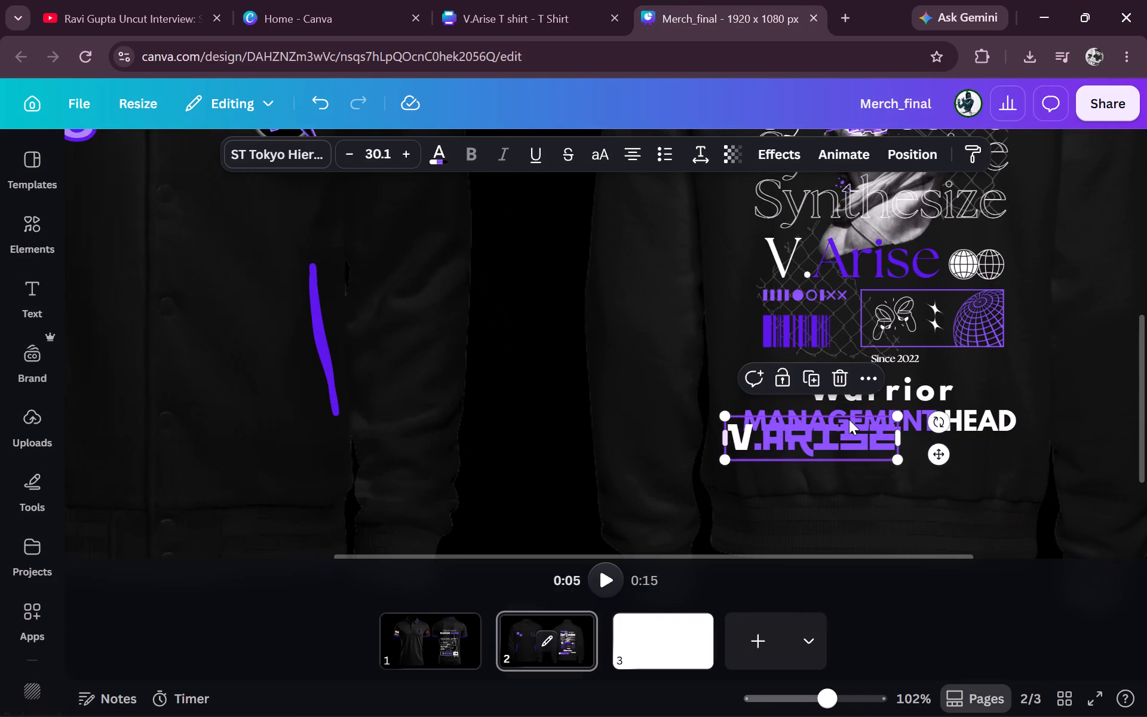
Replace the pasted V.ARISE wording with WARRIOR and widen its text box so the word fits on one line.
double_click(849, 419)
type("WA")
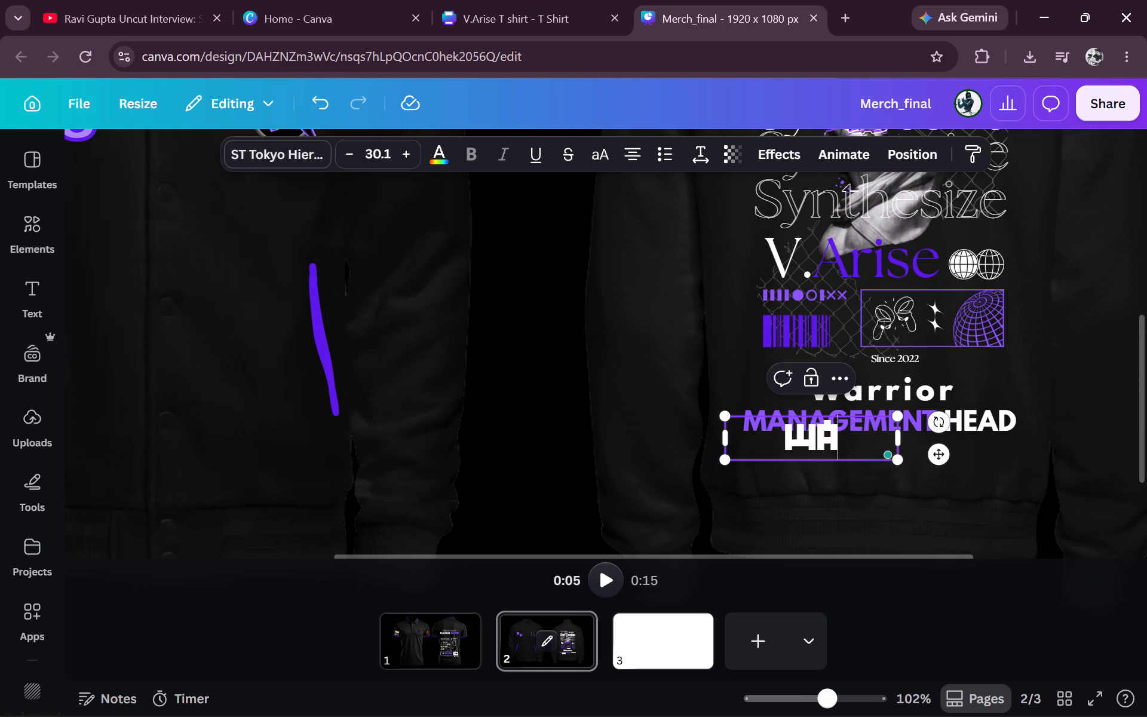
type("RRIO")
key("r")
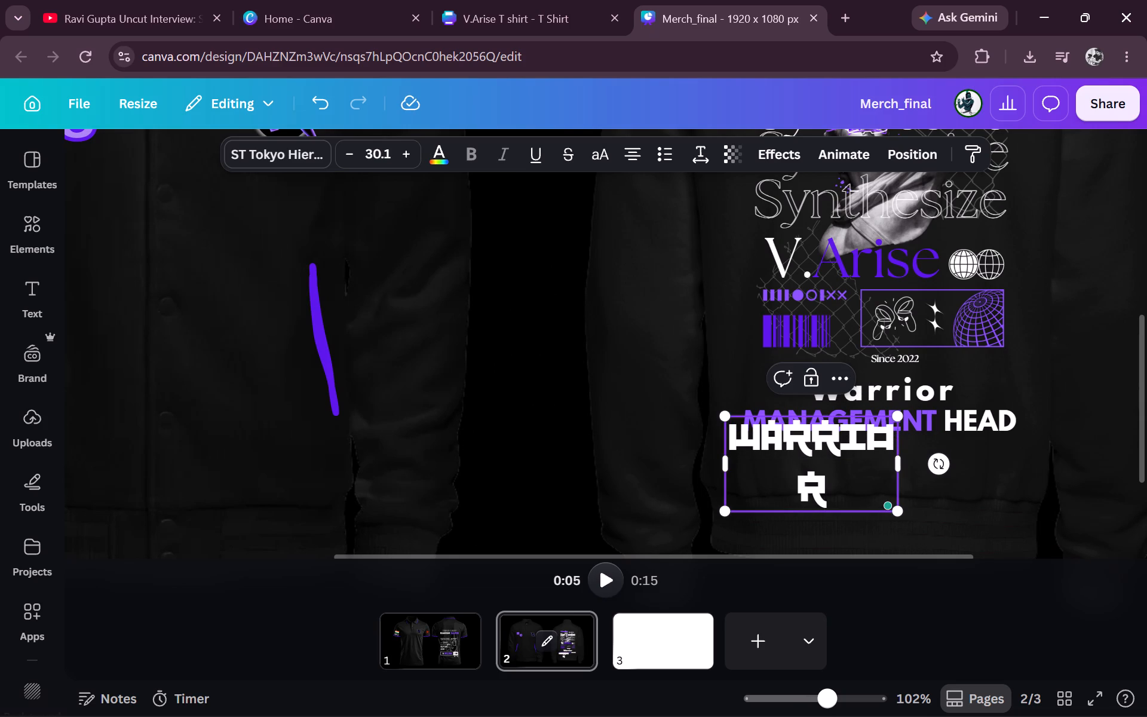
left_click_drag(903, 467, 936, 458)
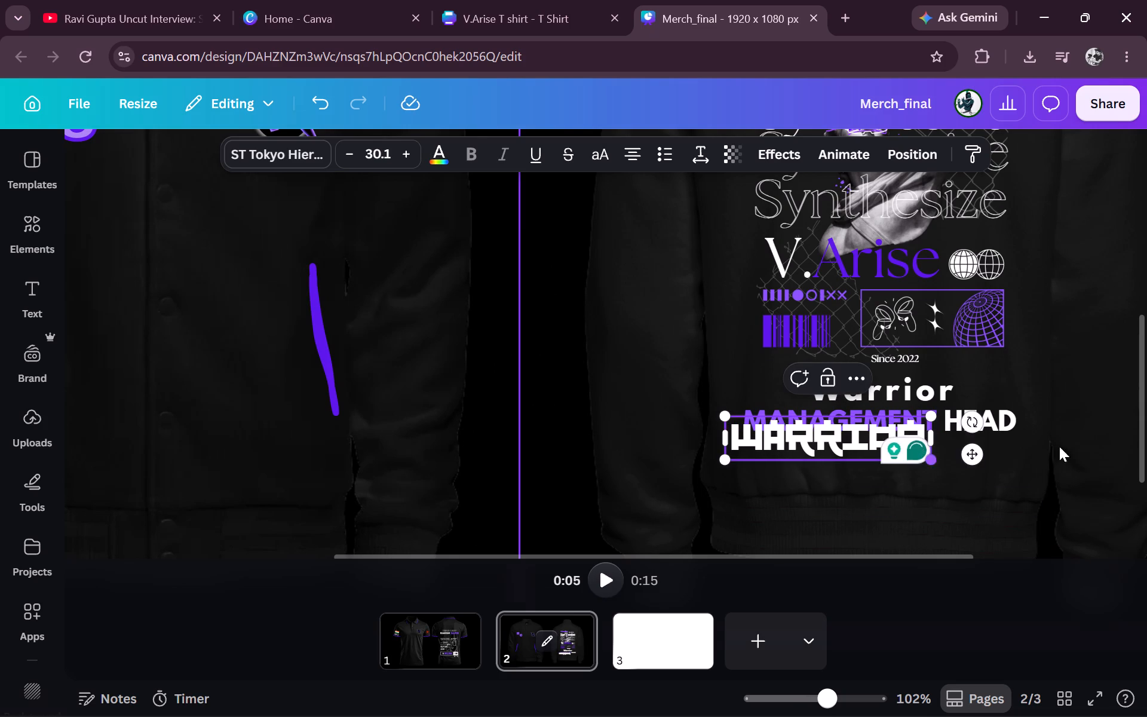
Delete the old League Spartan Warrior line above MANAGEMENT HEAD.
left_click(1100, 447)
left_click(946, 392)
key("Delete")
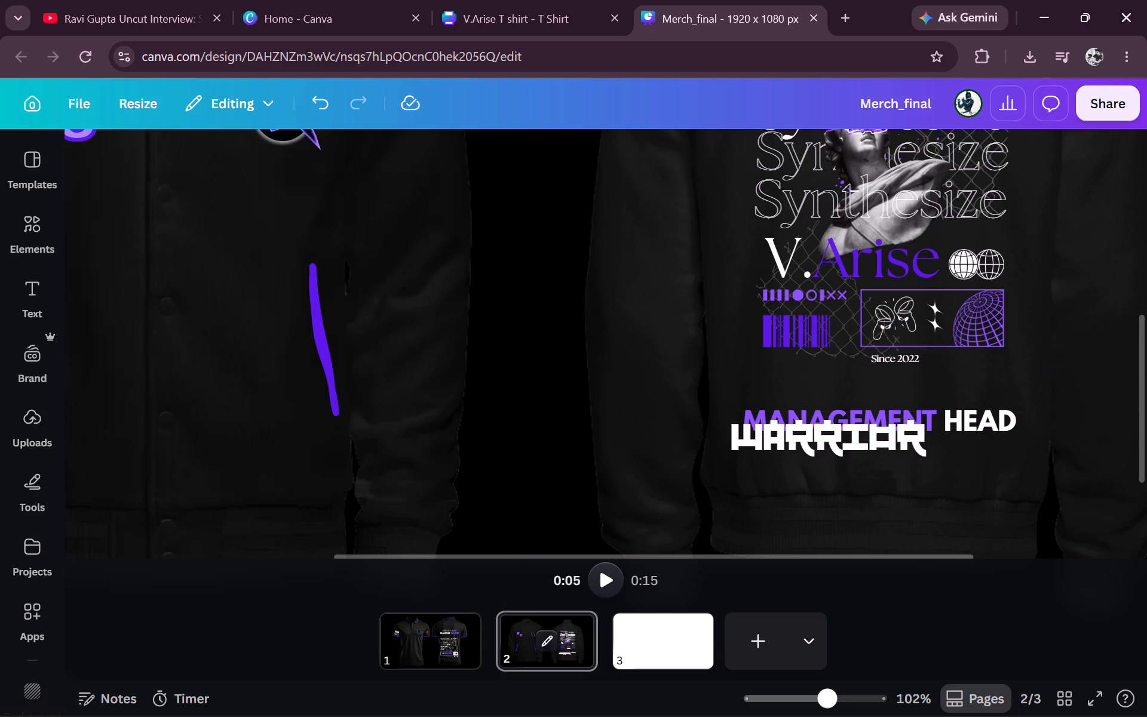
Place the new WARRIOR text centred between Since 2022 and MANAGEMENT HEAD, reducing it to font size 20.6.
left_click(863, 424)
left_click_drag(730, 457, 768, 442)
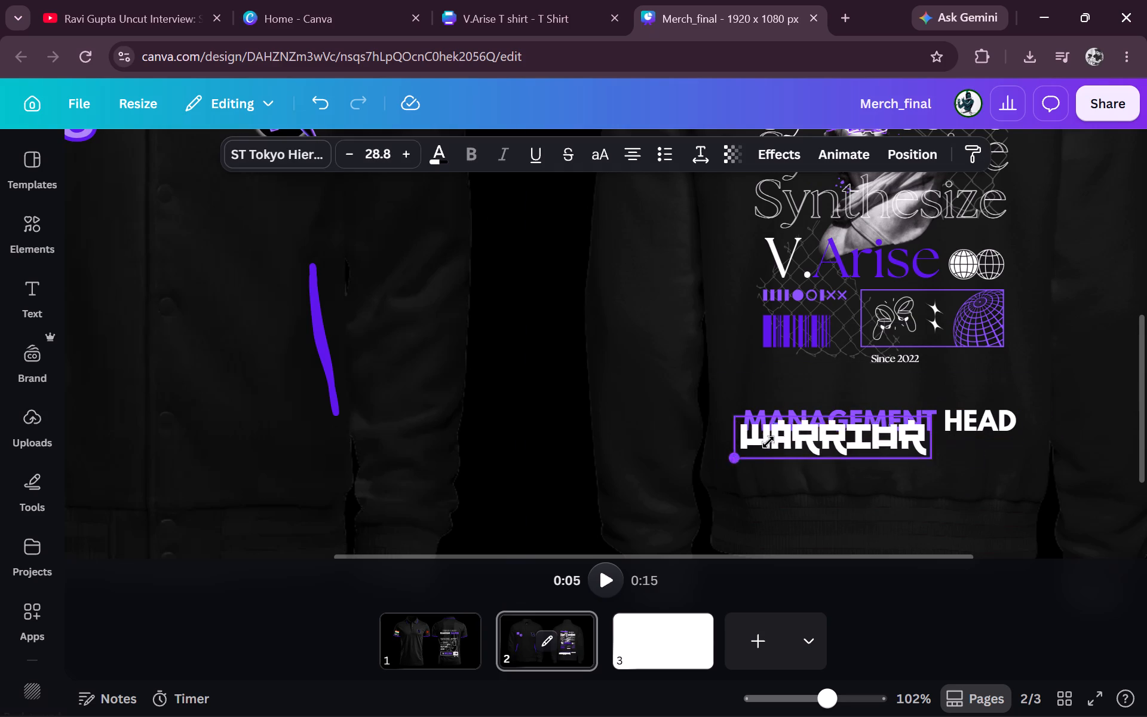
left_click_drag(768, 442, 772, 441)
left_click_drag(831, 438, 866, 397)
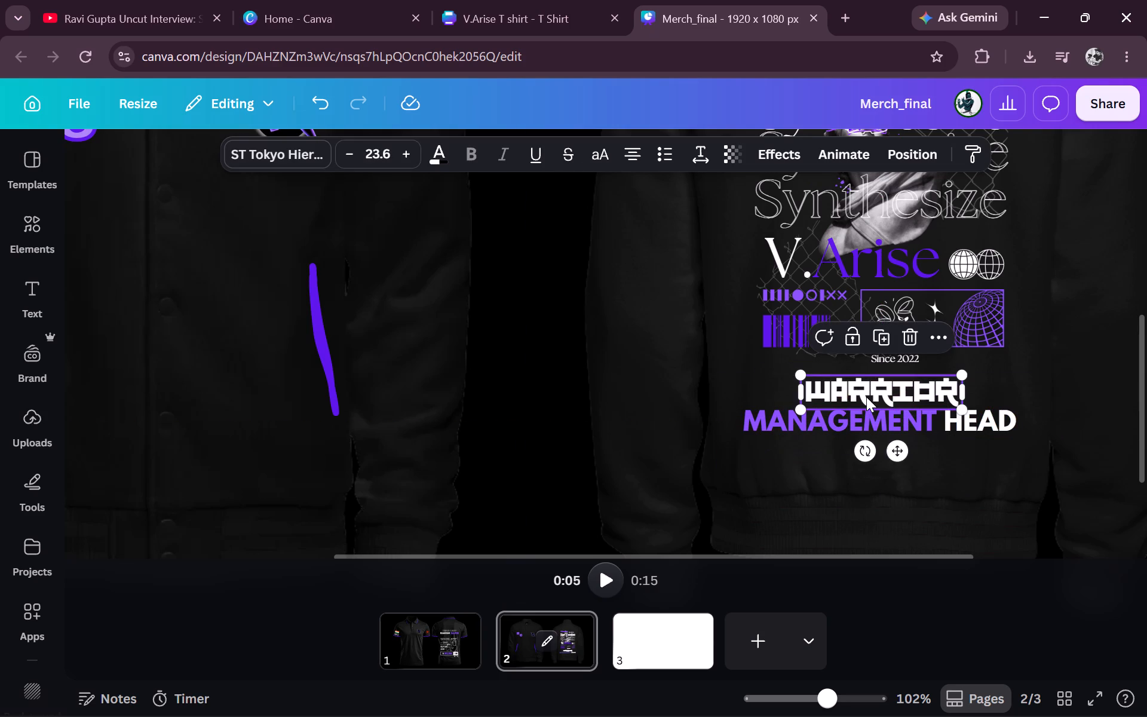
double_click(348, 163)
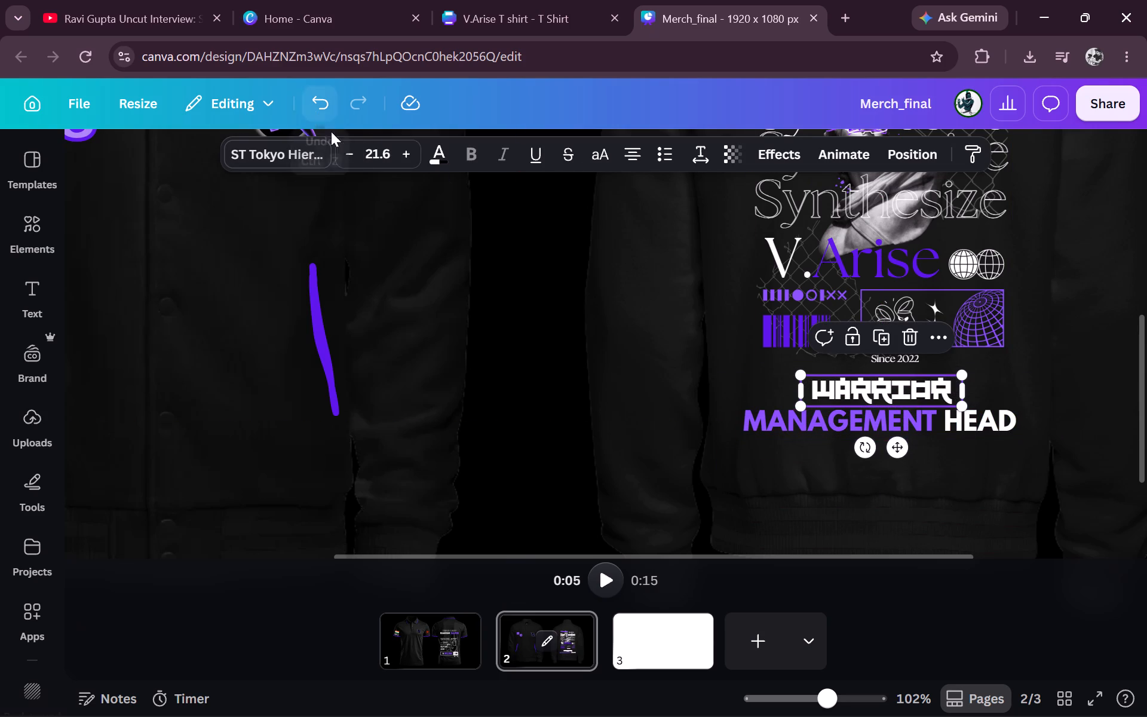
left_click(348, 145)
left_click(1056, 372)
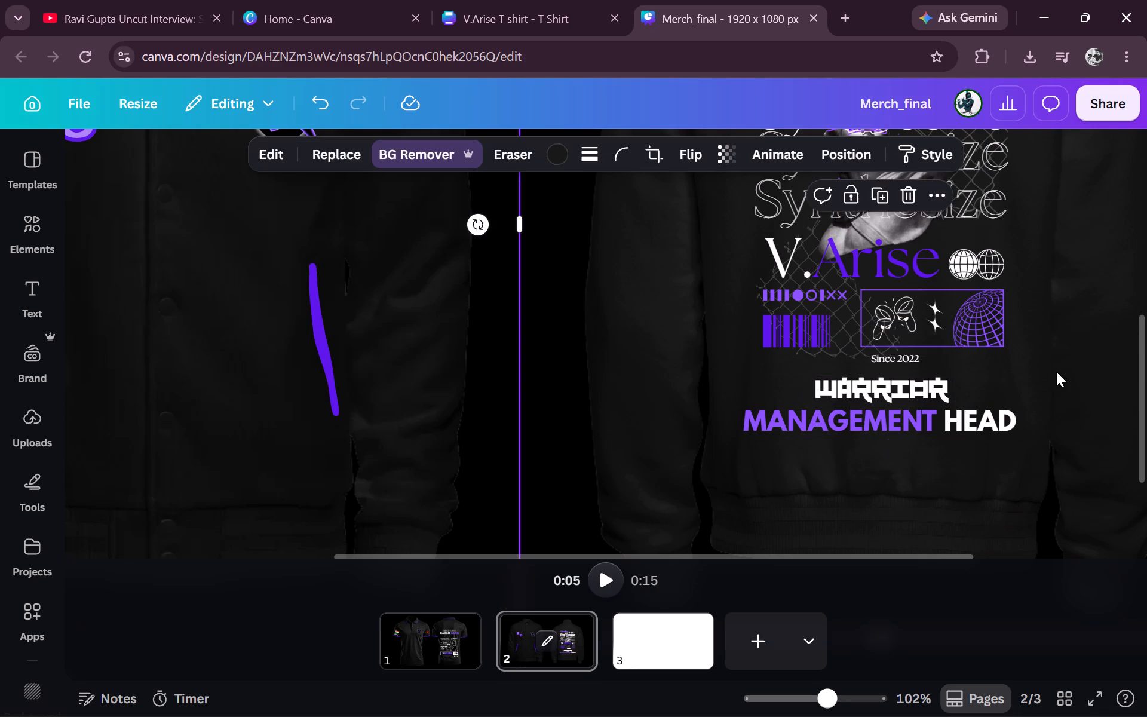
Set the MANAGEMENT HEAD text on the jacket back to font size 19.
scroll(1056, 372, "up", 1)
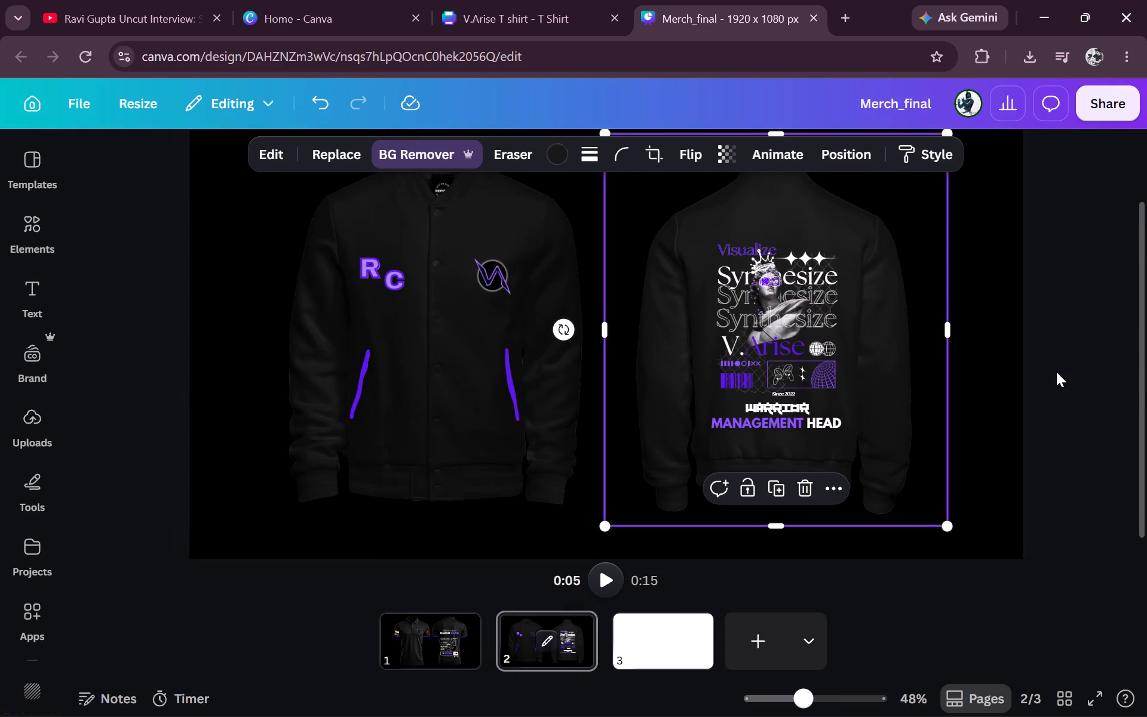
left_click(829, 423)
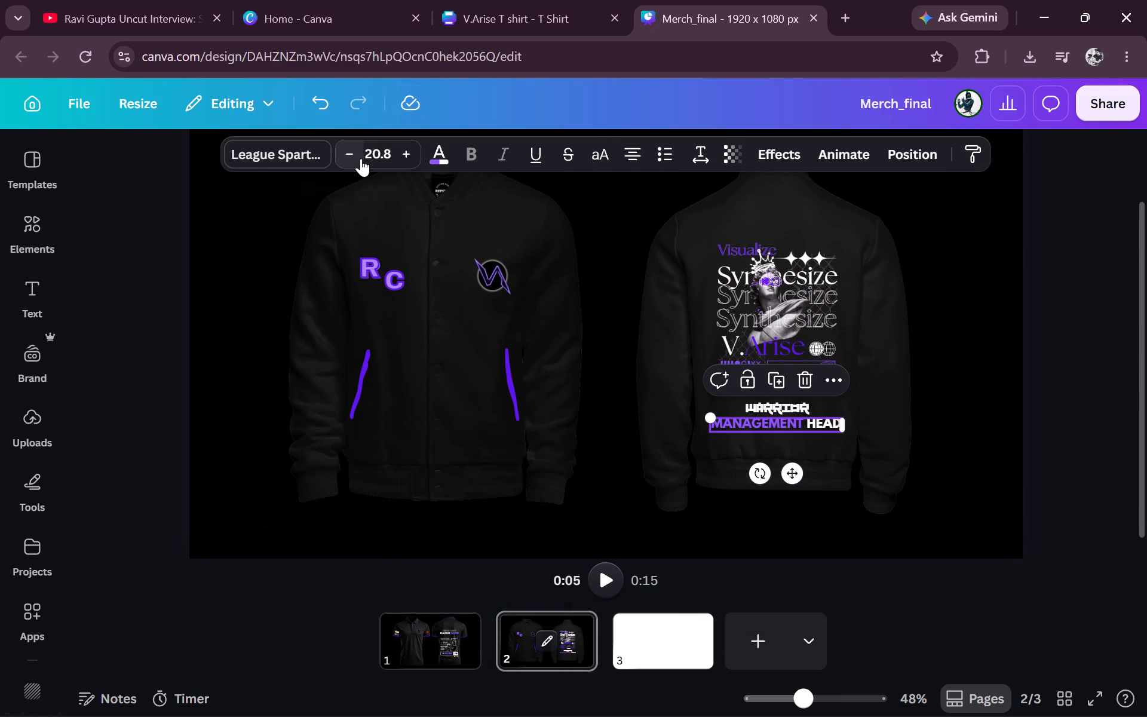
left_click(389, 156)
type("19")
key("Return")
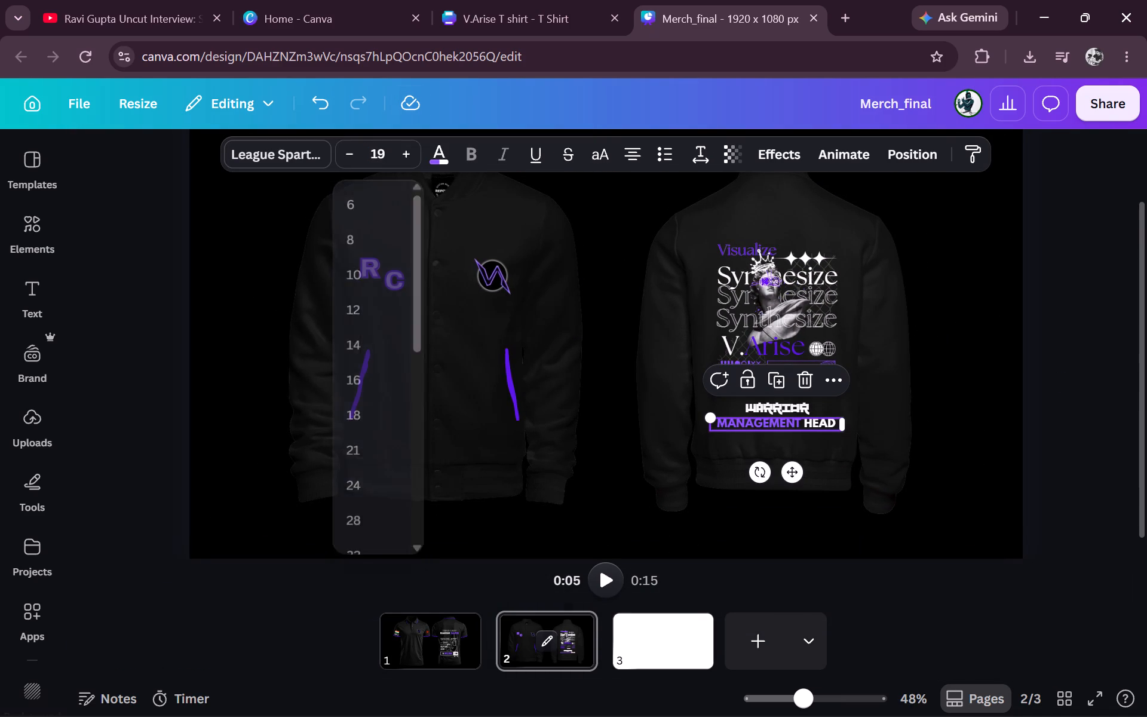
left_click(1016, 397)
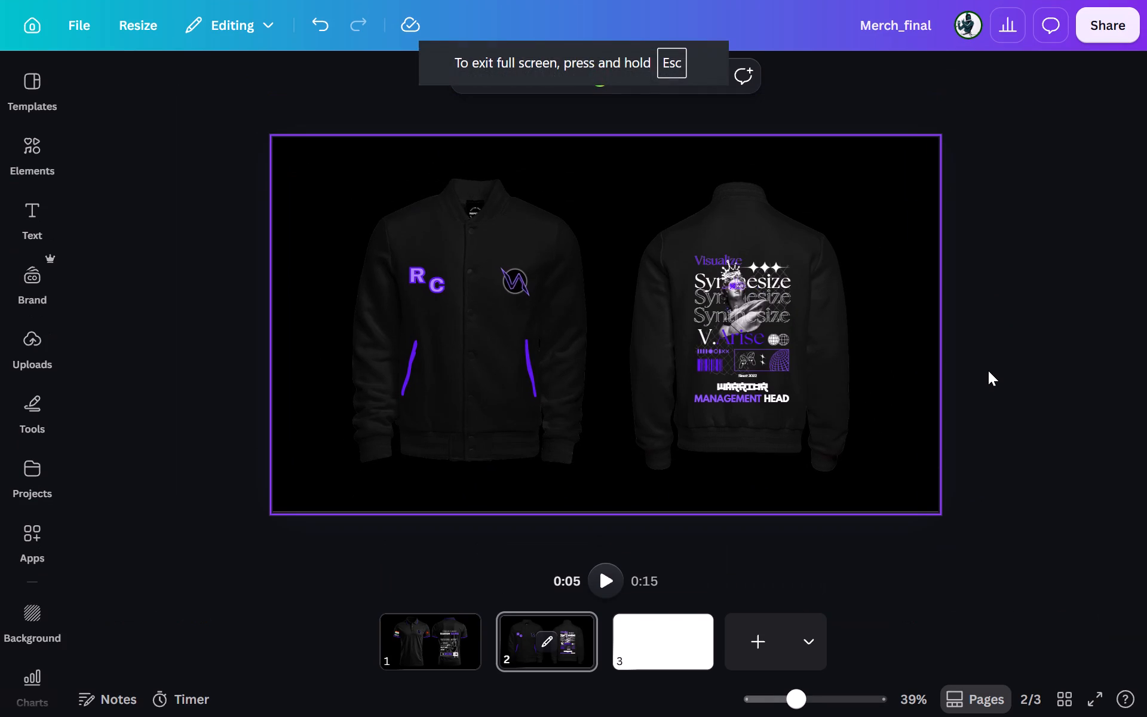
Take a full-screen view snip of the page area showing the jacket's front and back.
scroll(988, 370, "up", 1)
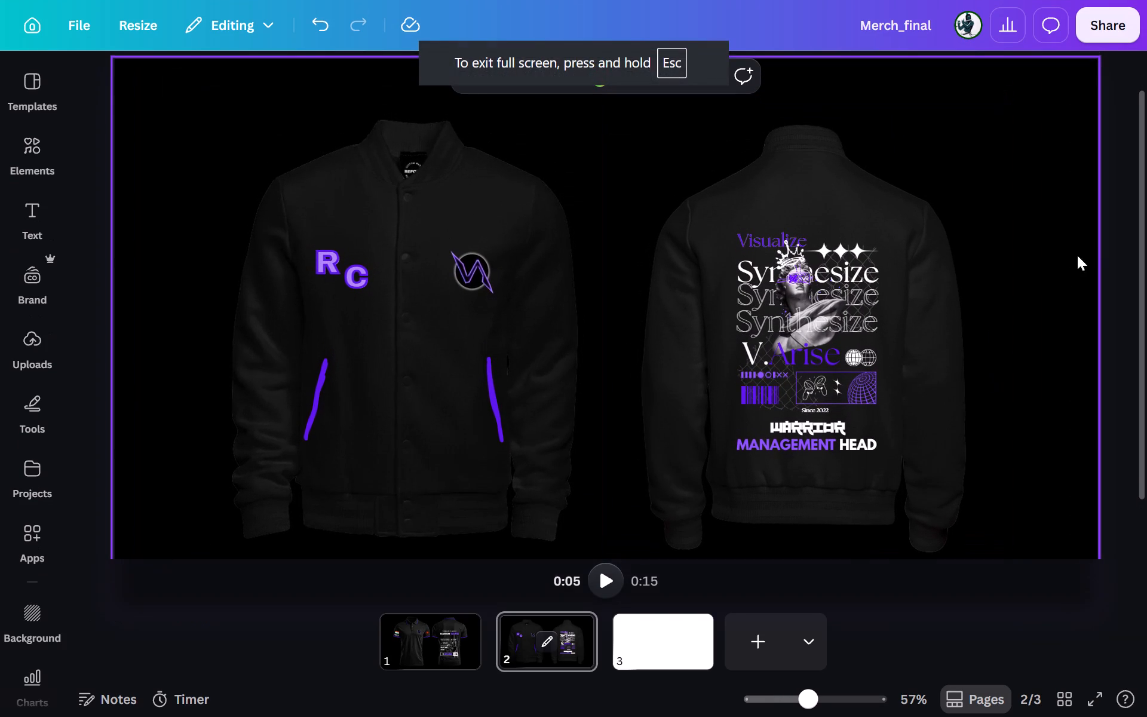
key("shift+super+s")
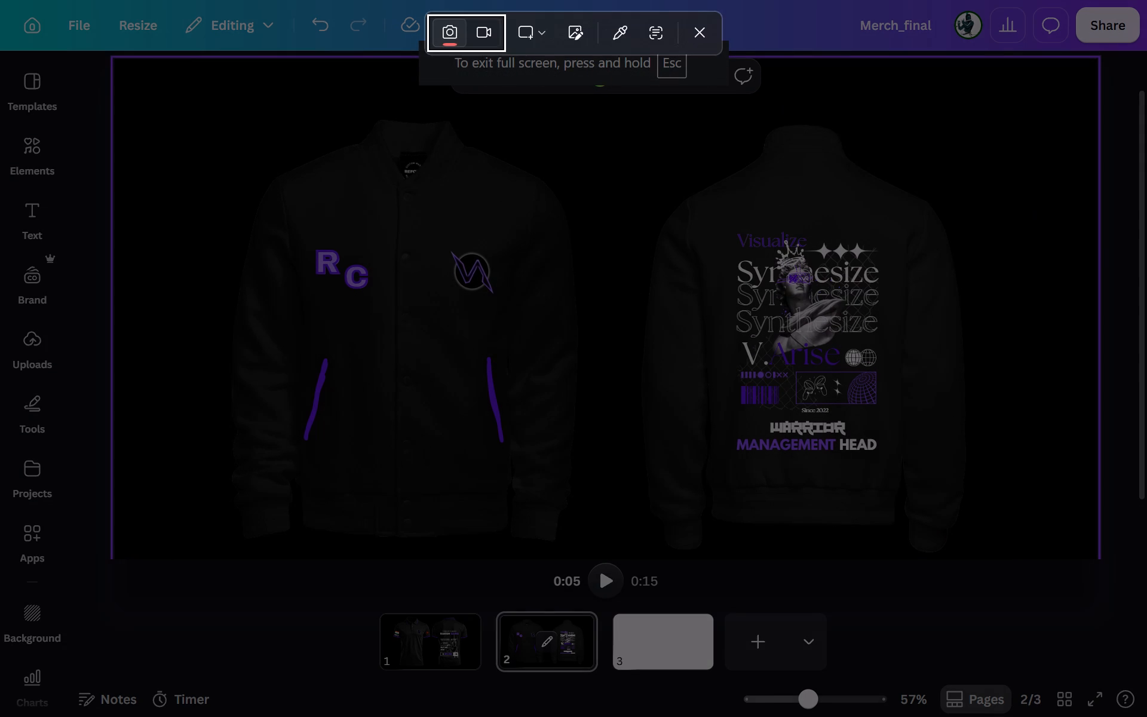
left_click_drag(160, 93, 1026, 558)
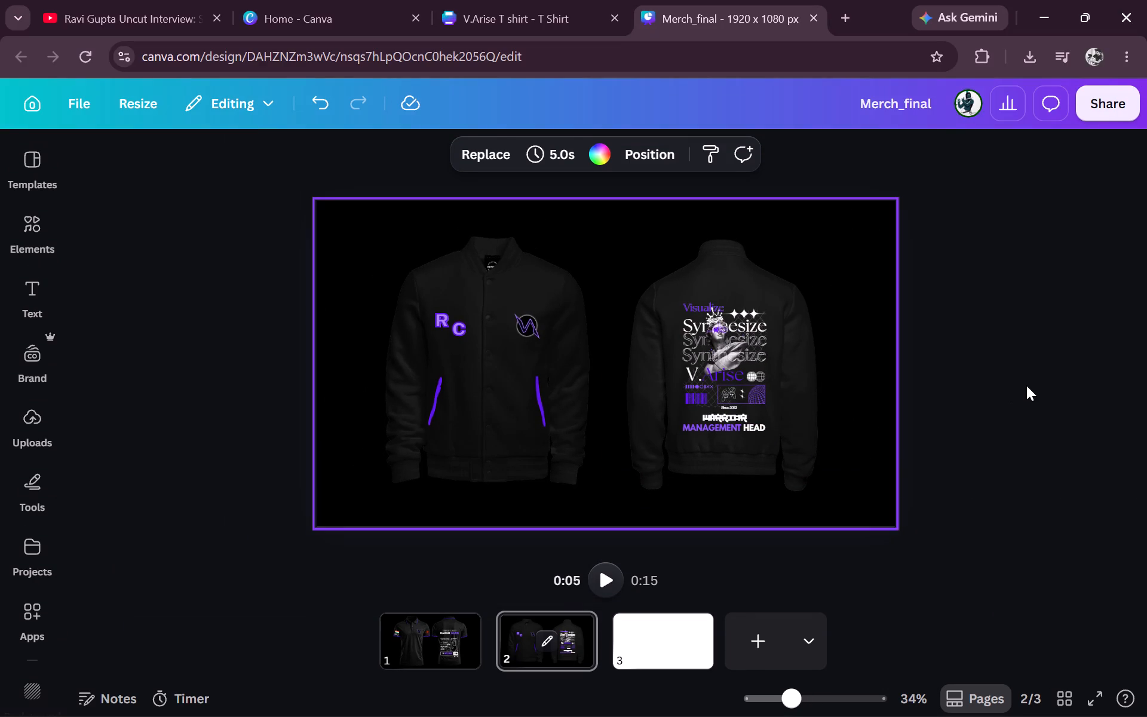
left_click(1026, 385)
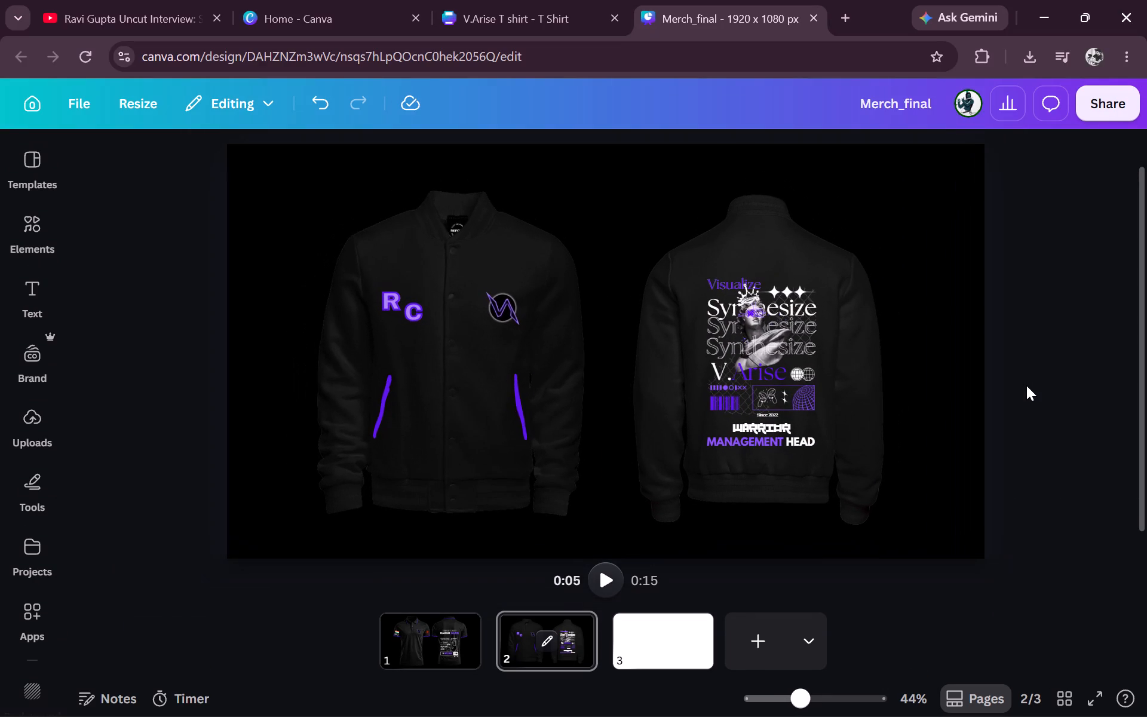
Change the font of the WARRIOR text on the jacket's back to League Spartan.
left_click(766, 423)
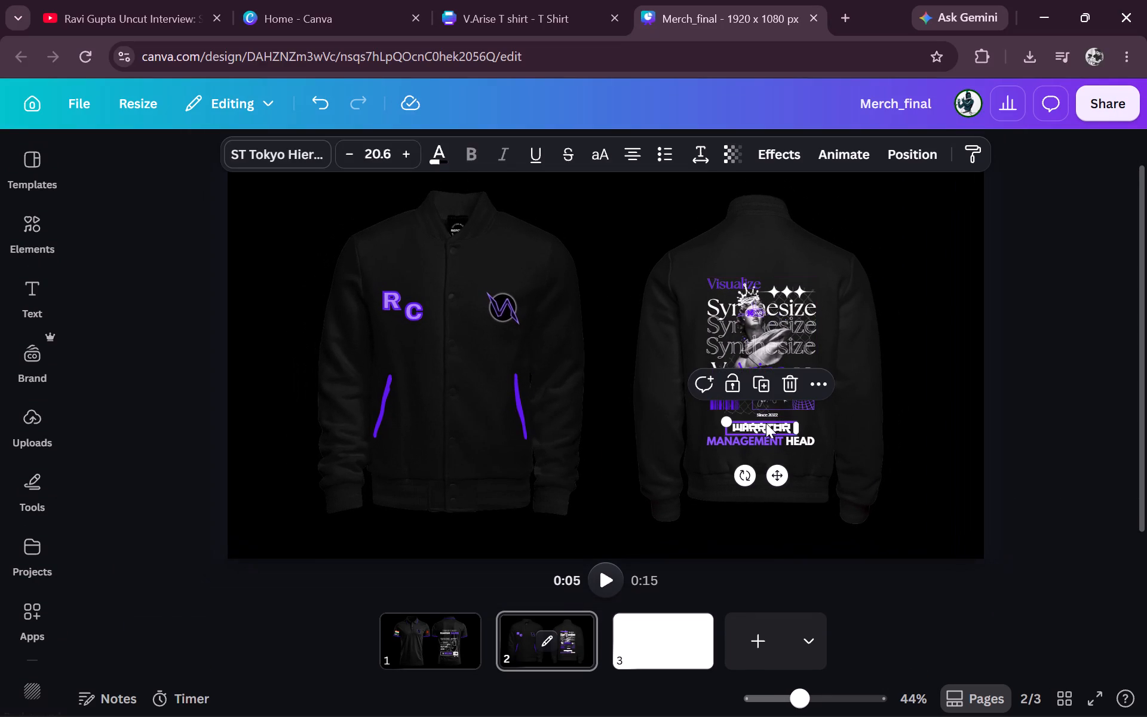
left_click(287, 149)
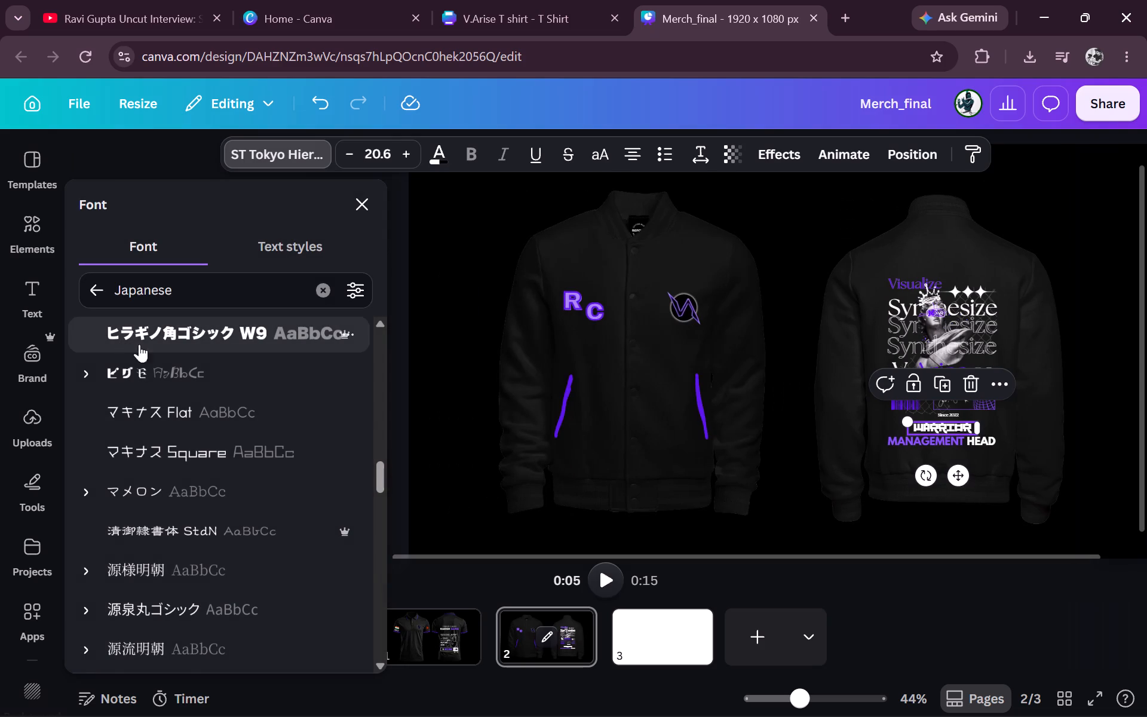
scroll(190, 445, "up", 6)
left_click(352, 198)
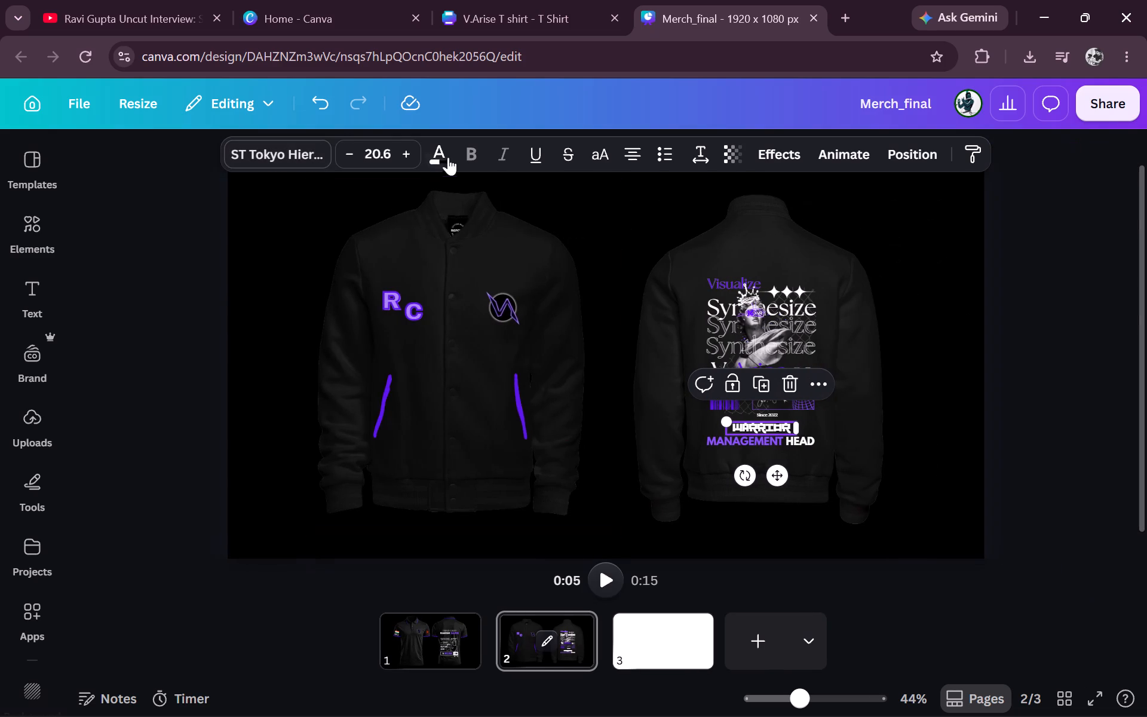
left_click(306, 155)
left_click(320, 287)
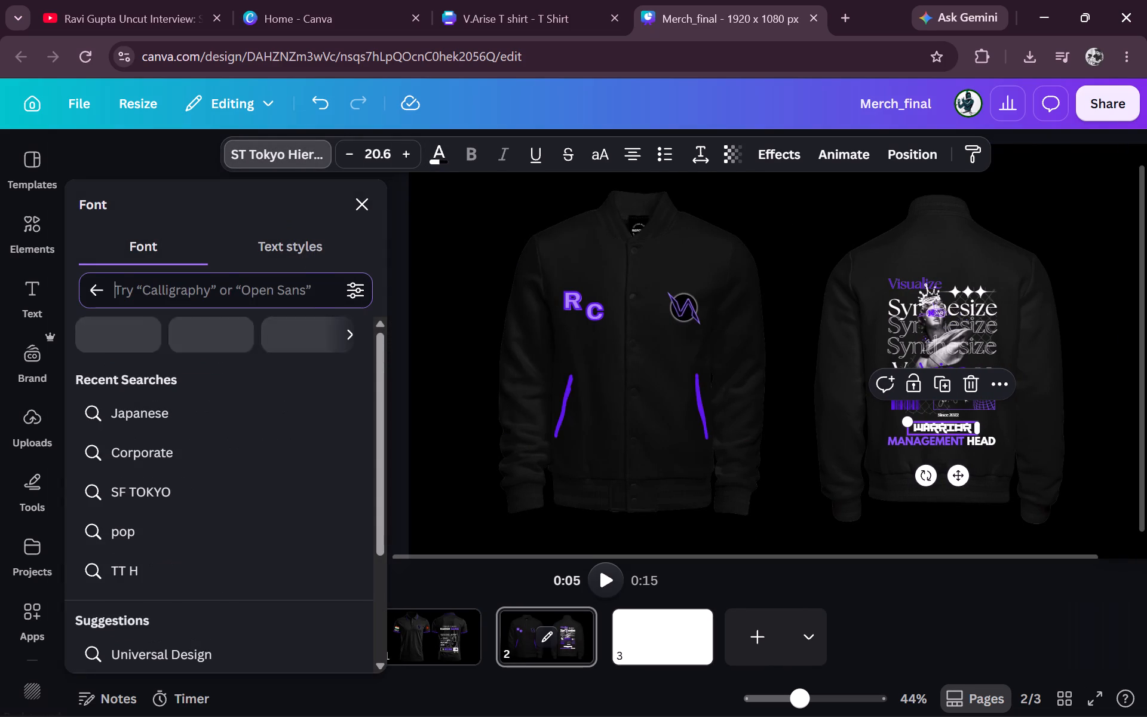
scroll(232, 451, "up", 5)
scroll(232, 451, "right", 2)
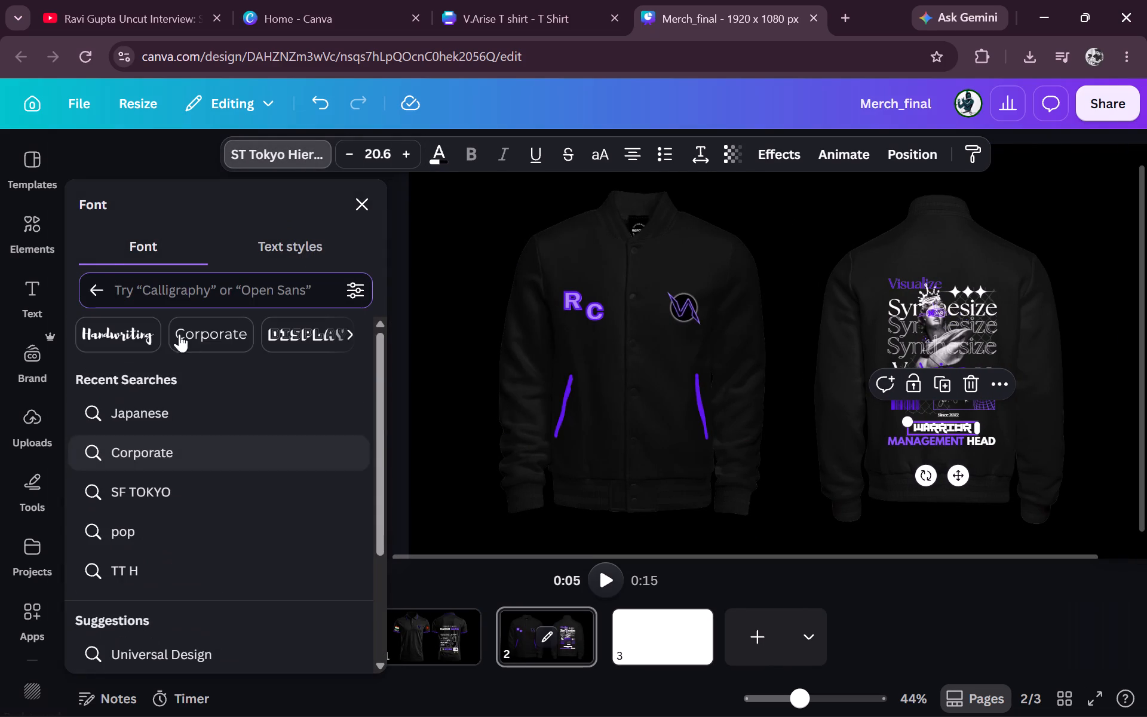
left_click(97, 282)
scroll(235, 486, "down", 1)
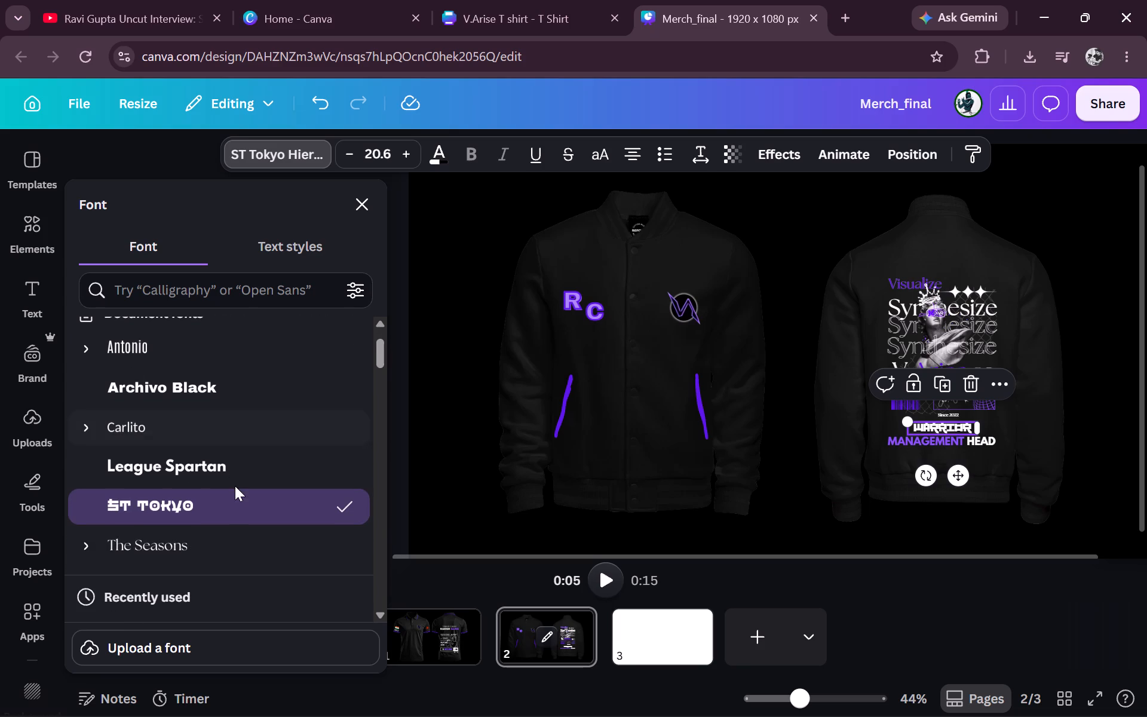
scroll(235, 486, "down", 1)
left_click(235, 476)
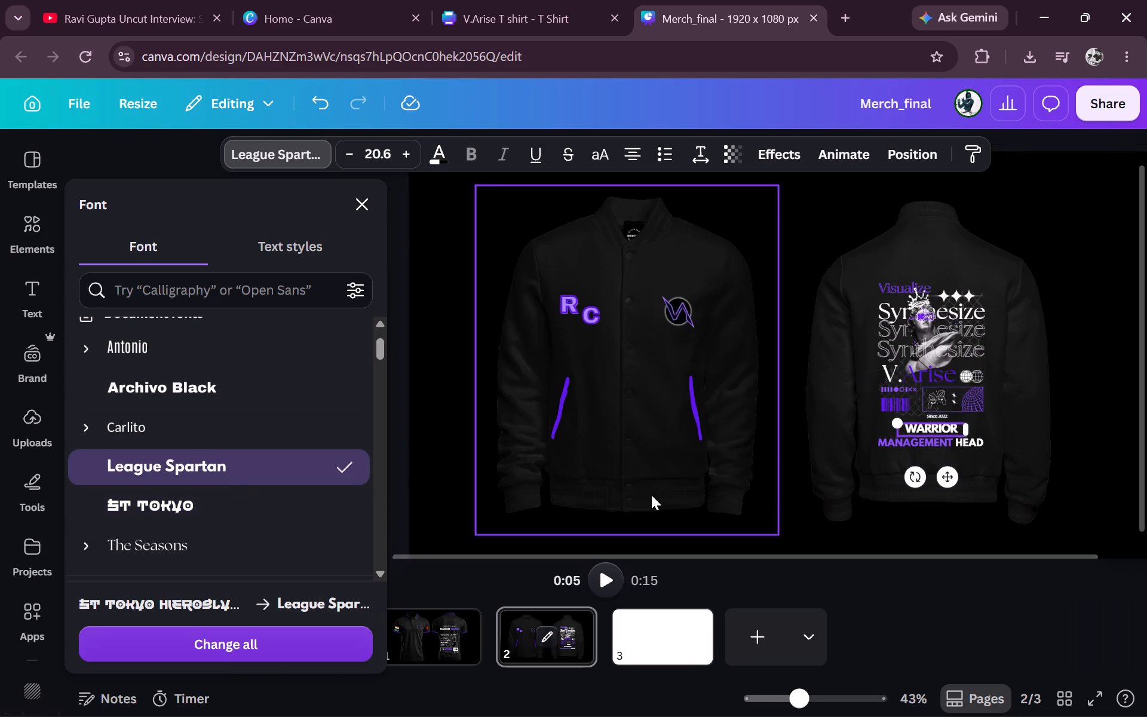
left_click(998, 417)
left_click(998, 417)
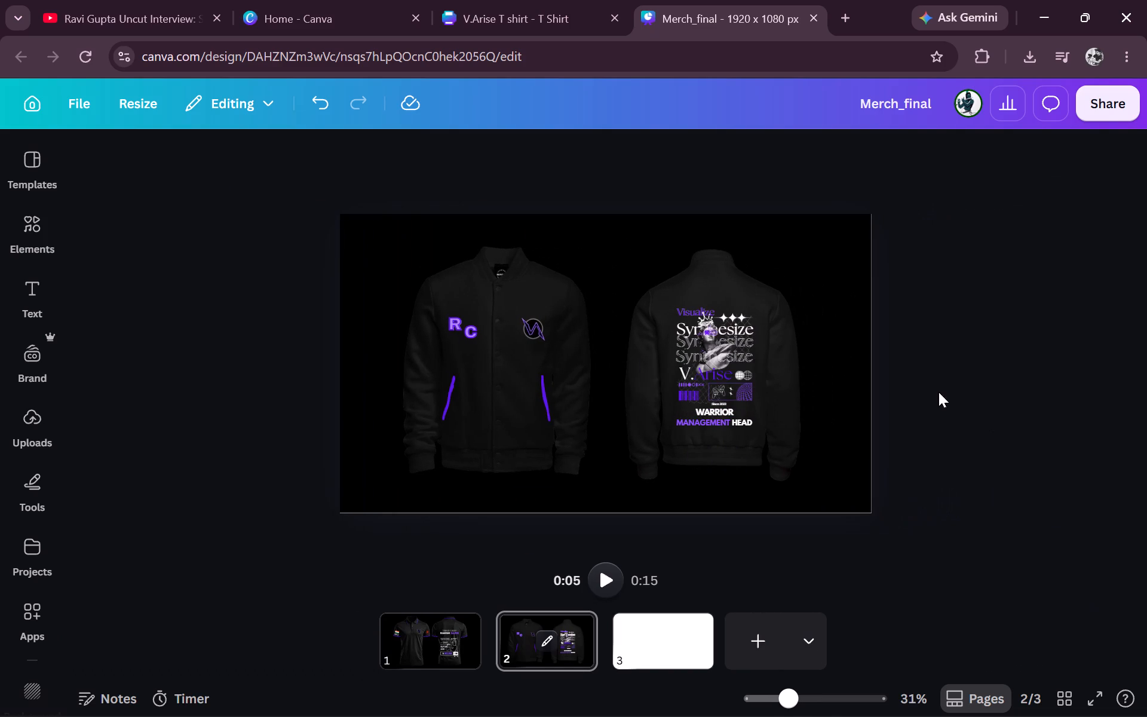
Set the WARRIOR text's font size to 20.
left_click(777, 438)
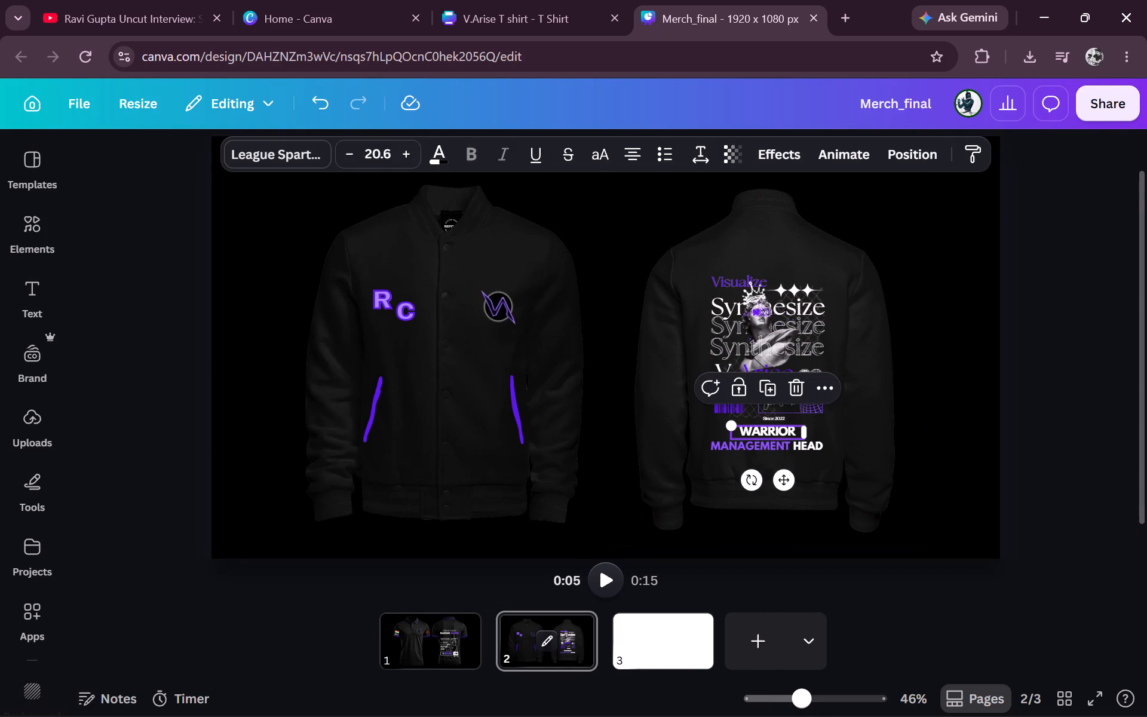
double_click(378, 158)
type("20")
key("Return")
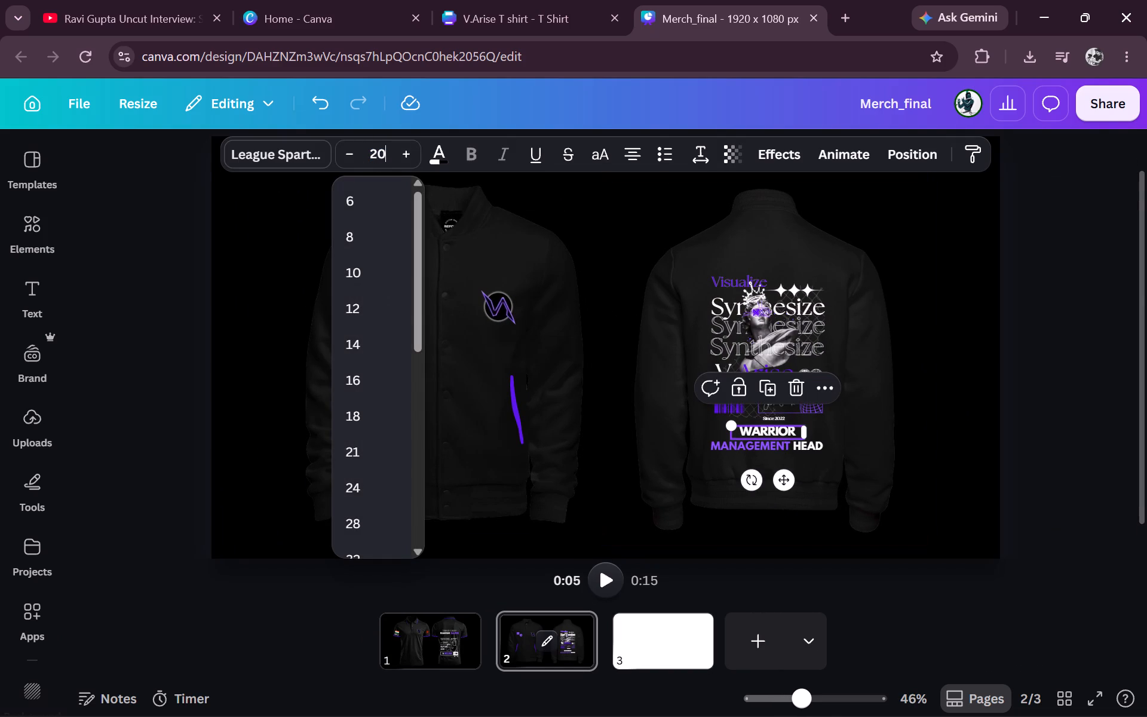
left_click(1146, 407)
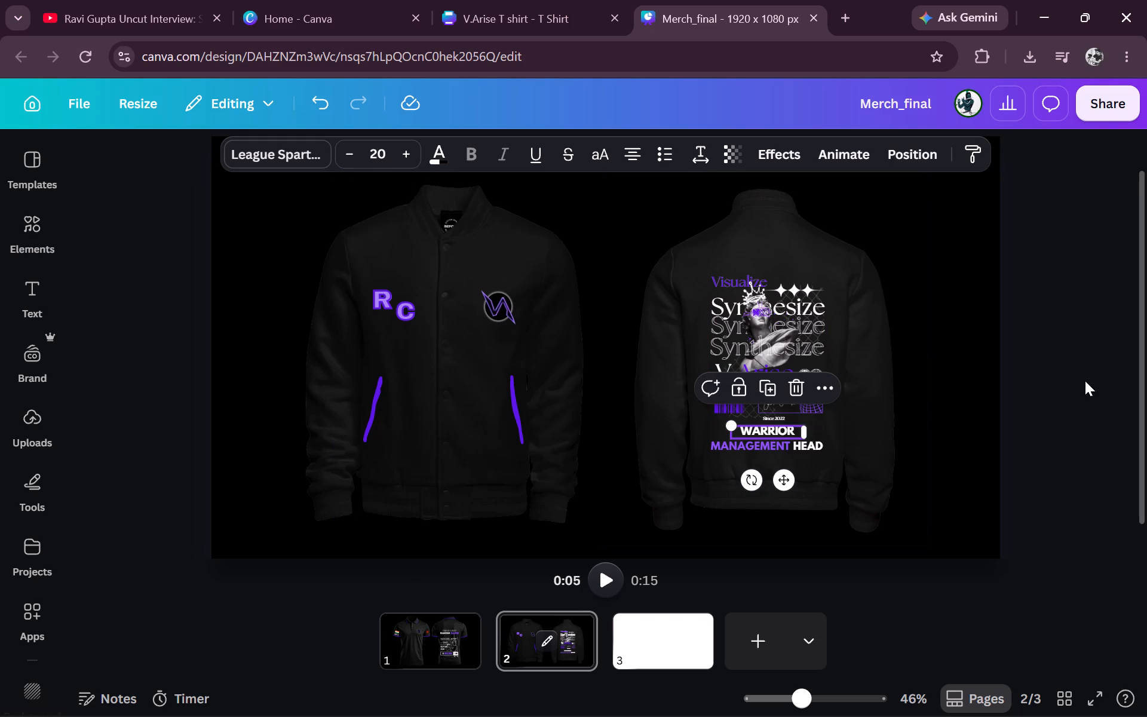
left_click(1085, 381)
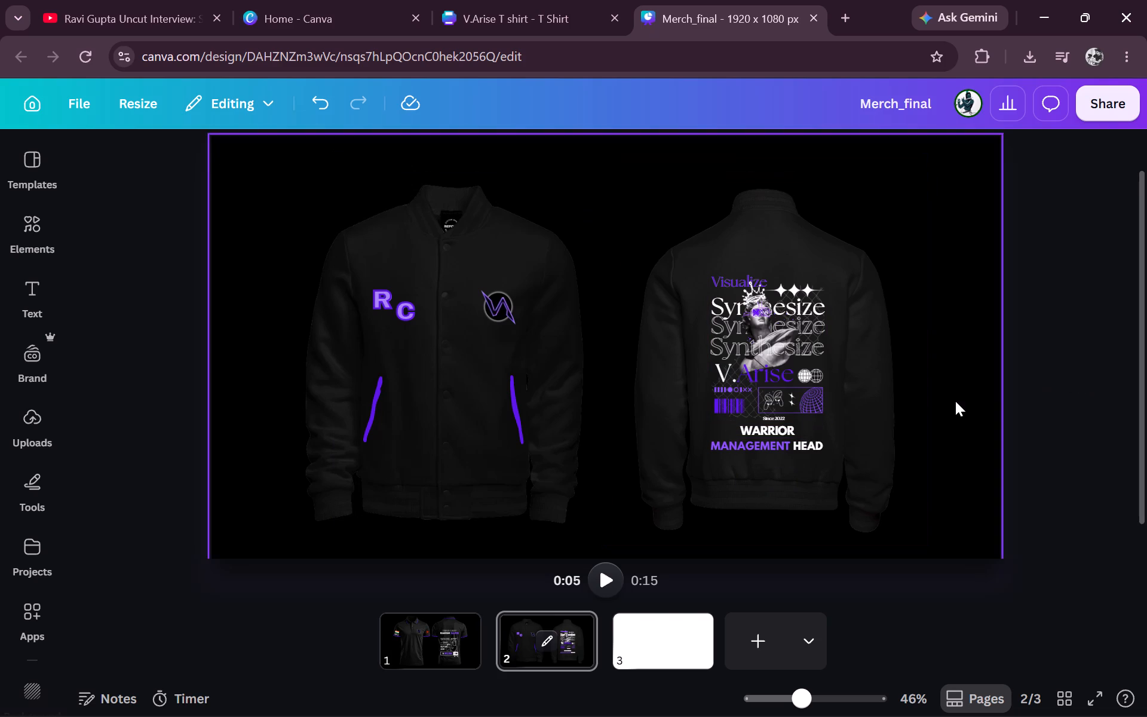
Move the WARRIOR text slightly down, closer to the MANAGEMENT HEAD line, keeping it centred.
scroll(955, 401, "down", 1)
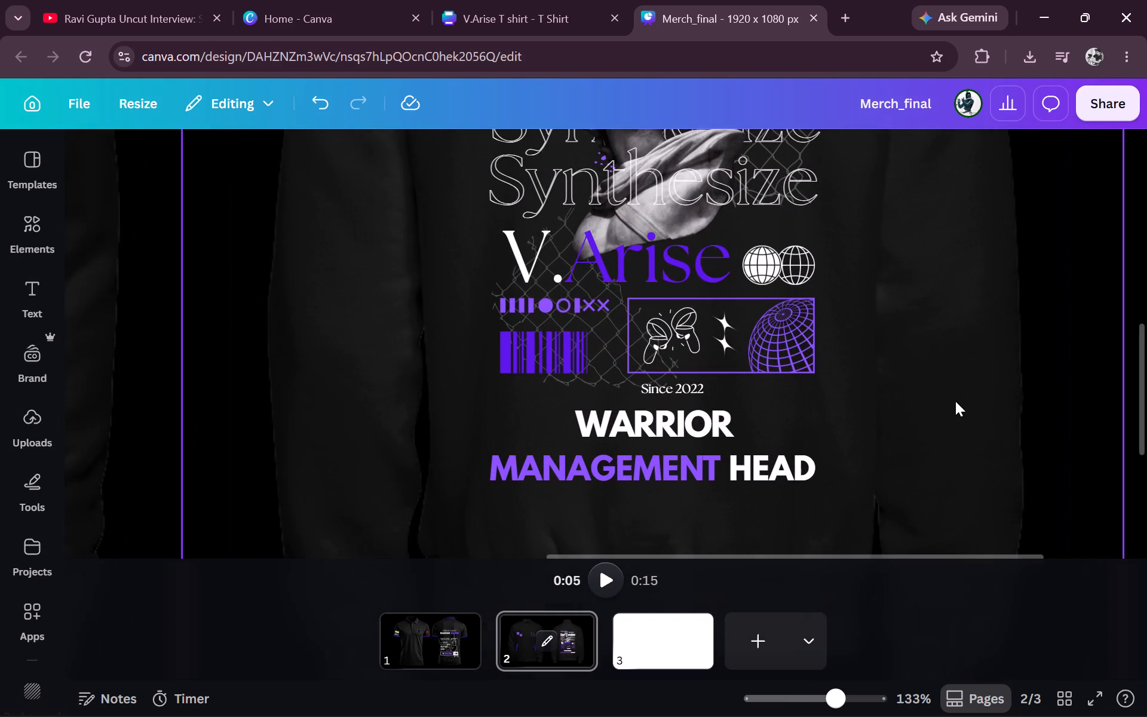
left_click_drag(660, 427, 660, 435)
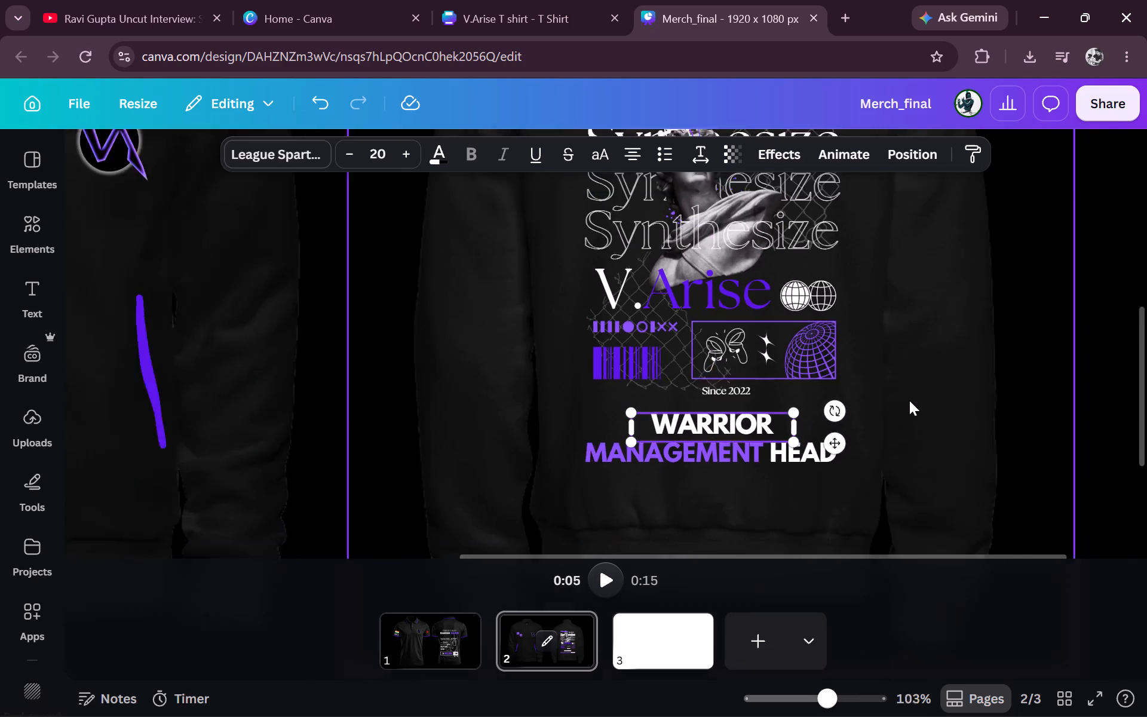
left_click(1012, 384)
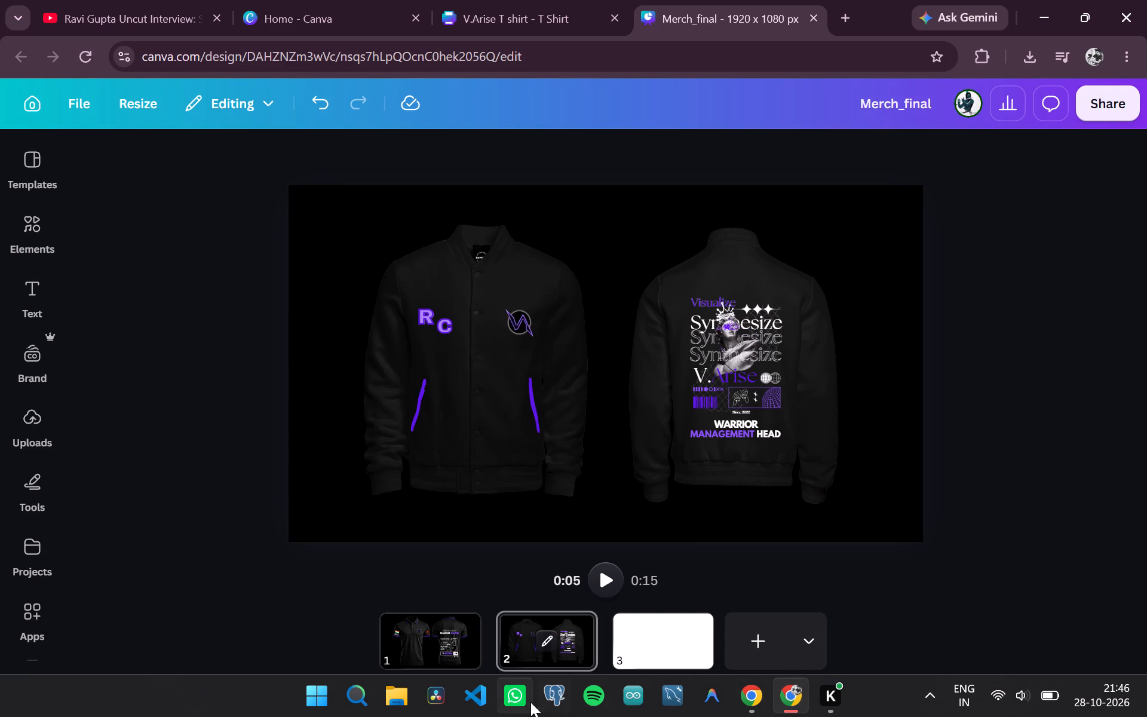
left_click(1091, 387)
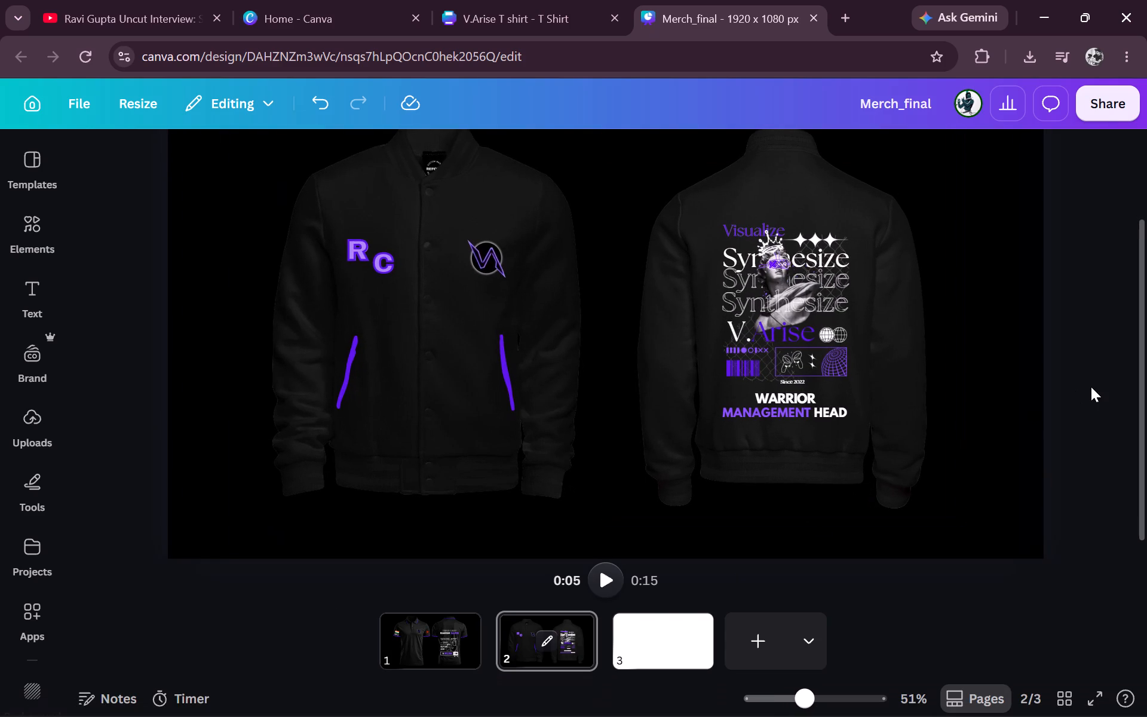
Download only the current jacket page (page 2) as a PNG at size 1 with high quality.
left_click(1099, 105)
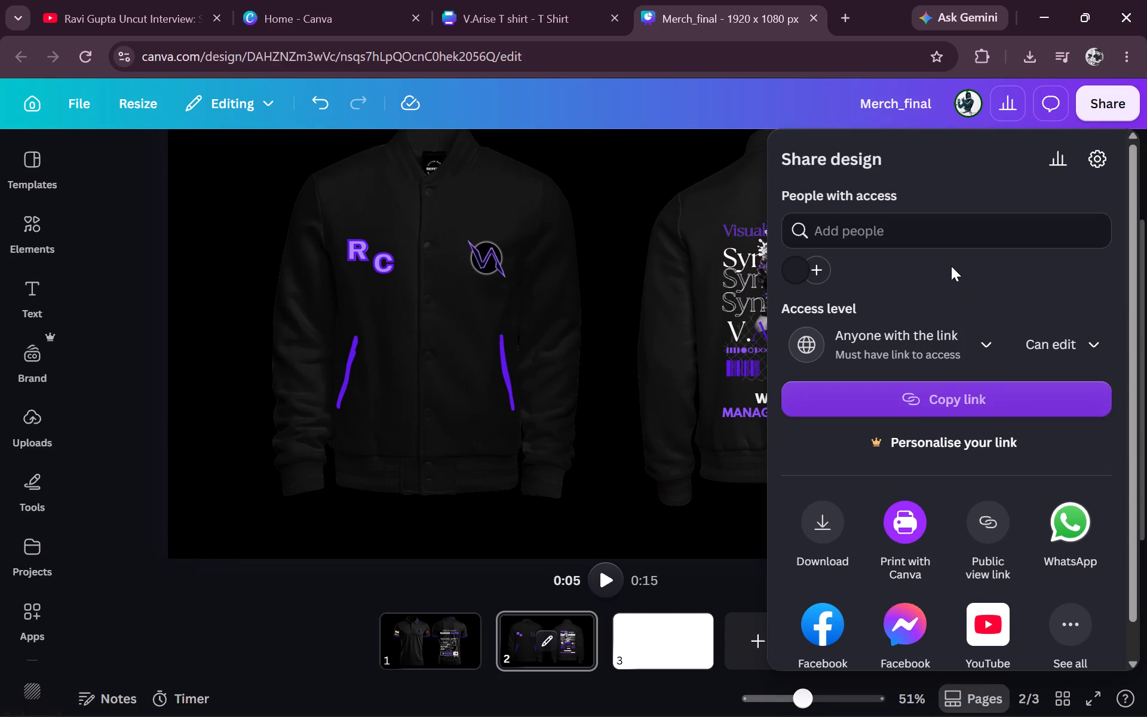
left_click(841, 505)
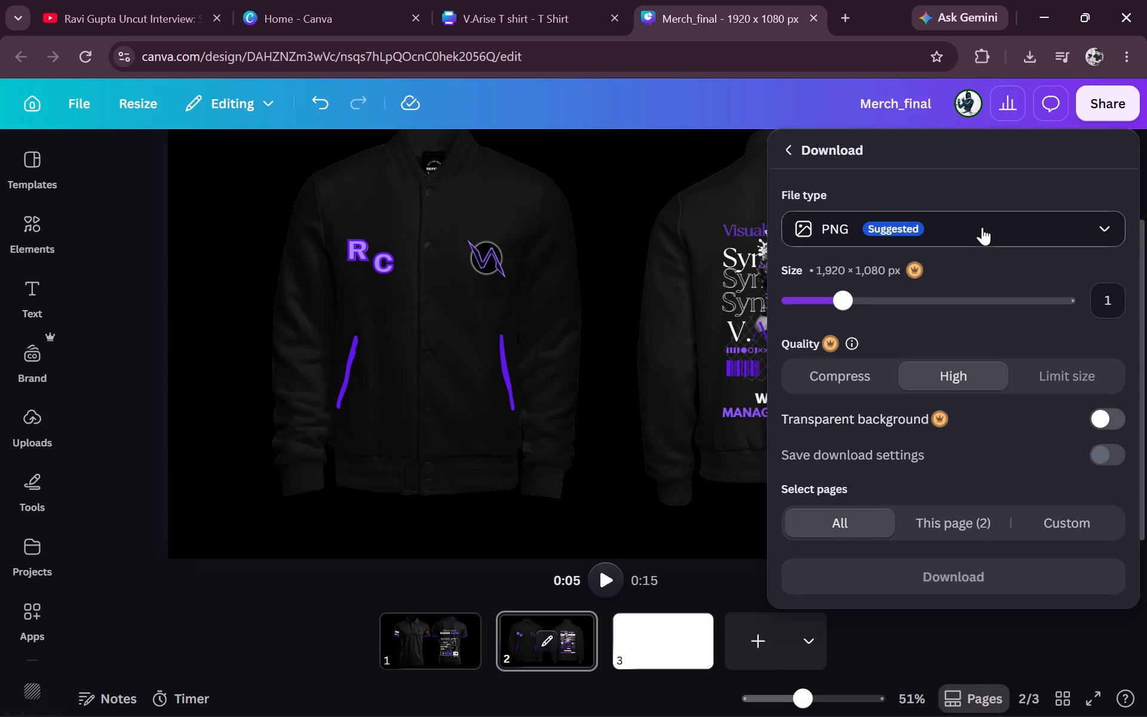
left_click(982, 227)
left_click(982, 227)
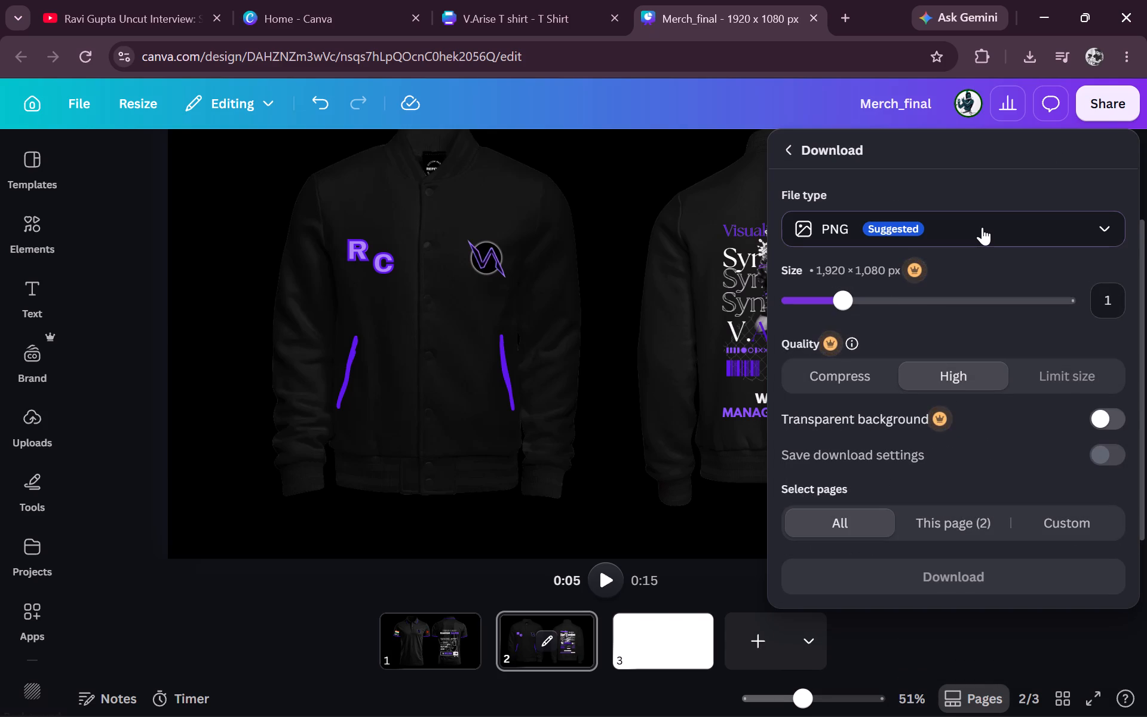
left_click(1006, 176)
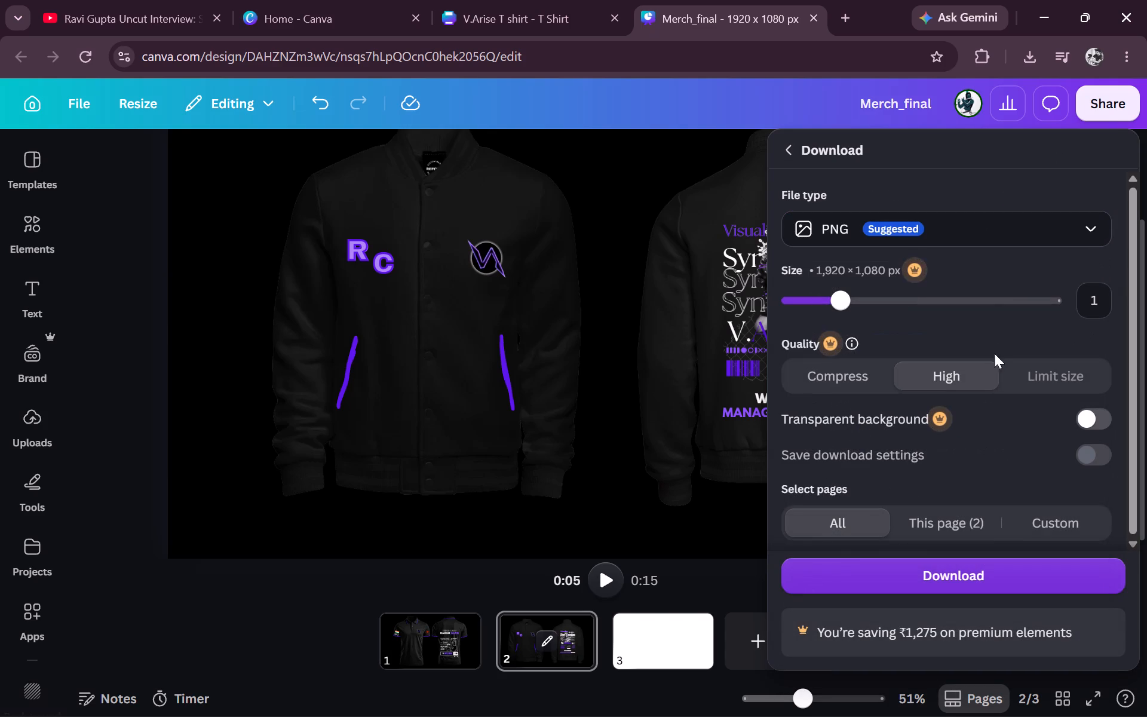
left_click(982, 523)
scroll(982, 523, "down", 1)
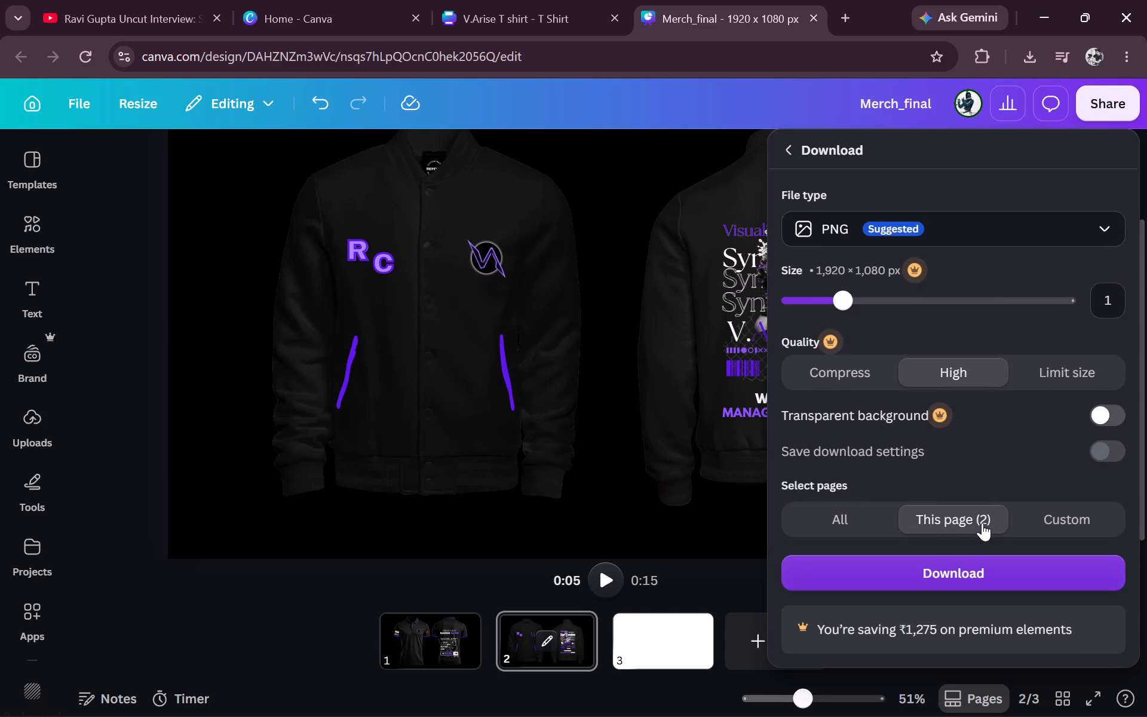
scroll(982, 523, "down", 1)
left_click(955, 570)
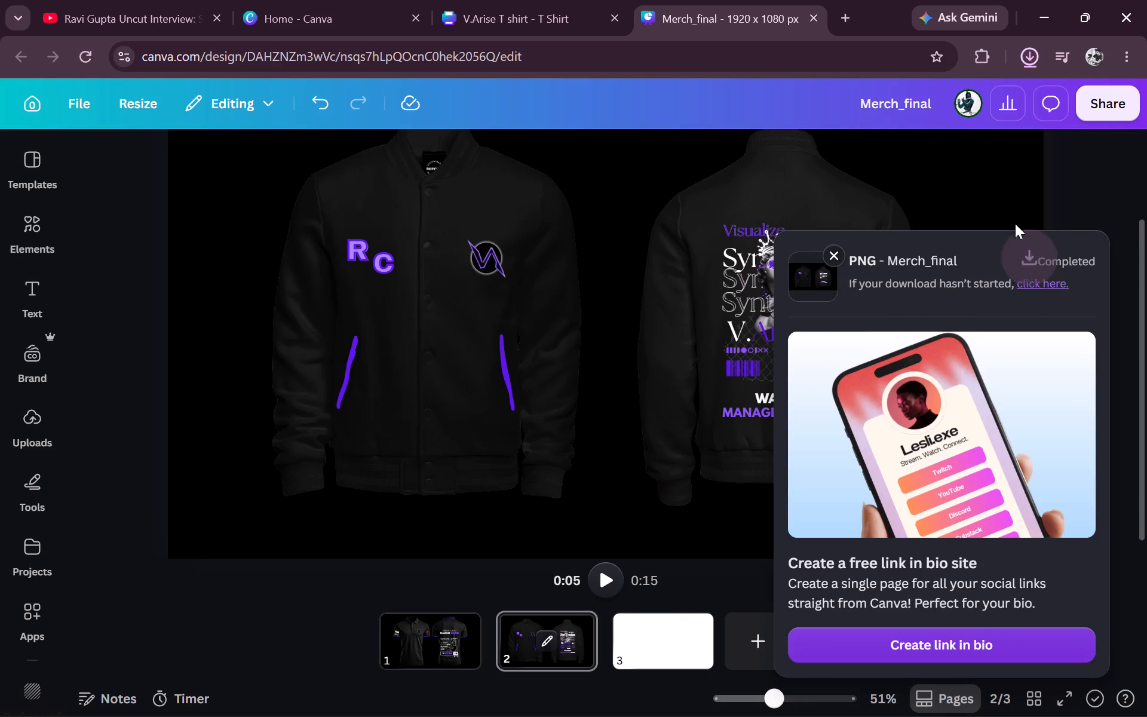
Open the downloaded Merch_final image in Photos, examine the back print up close, and close the image and the download notice.
left_click(946, 88)
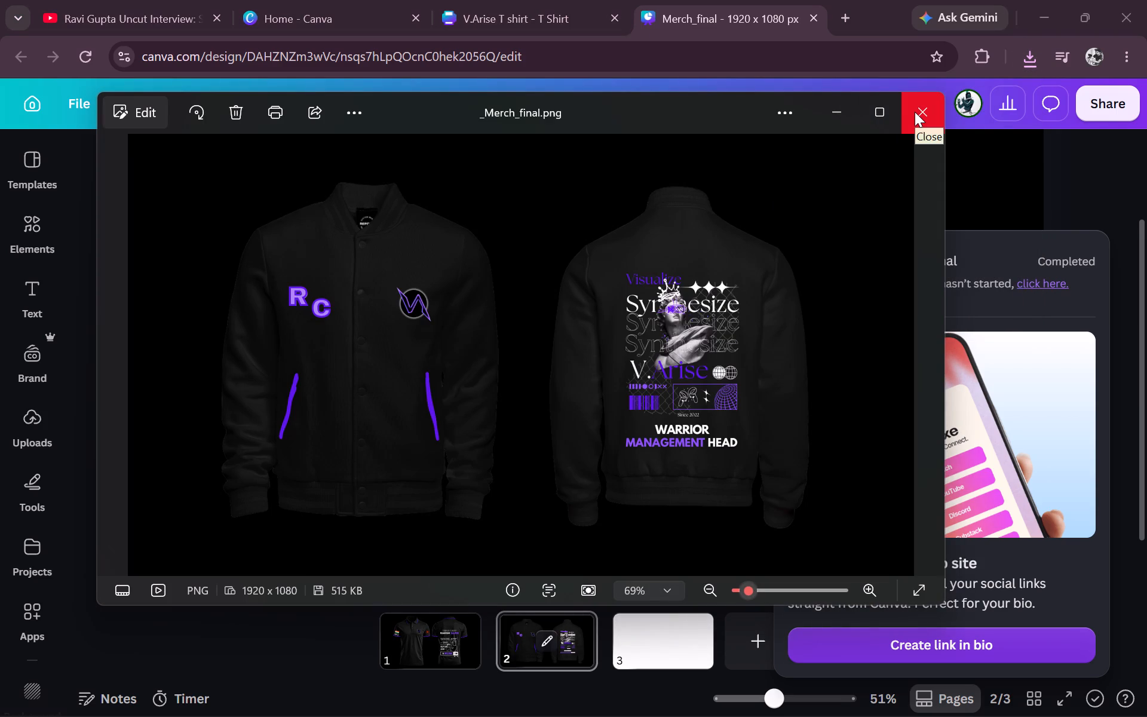
scroll(711, 312, "up", 7, "ctrl")
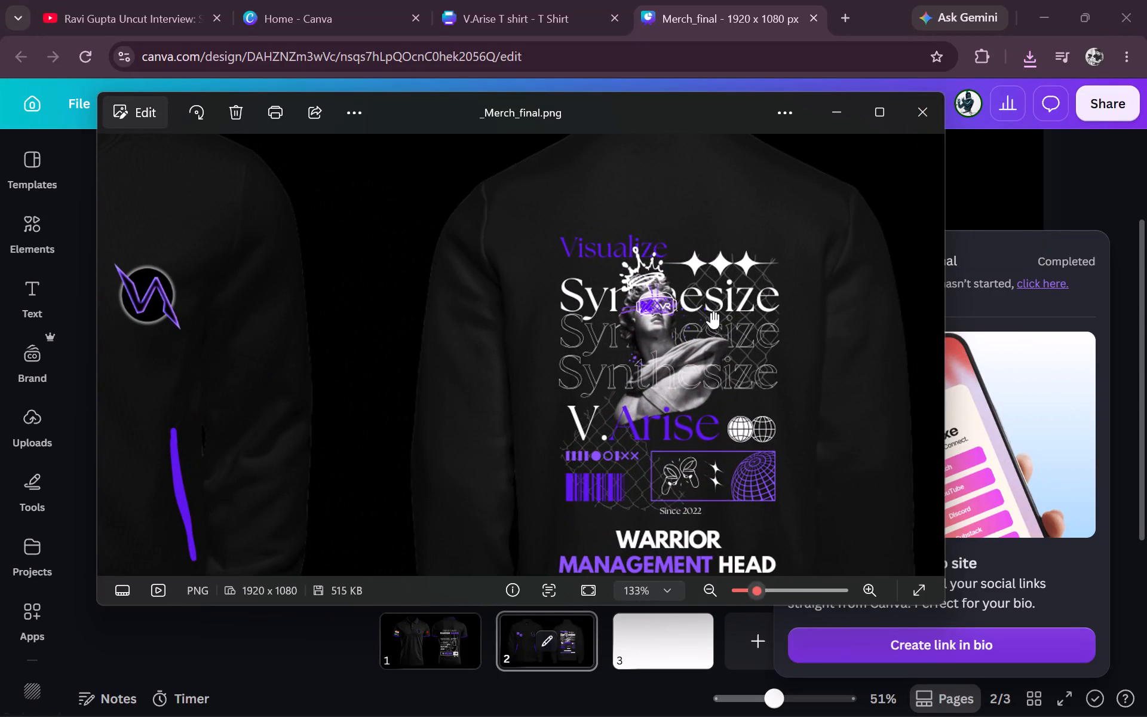
scroll(711, 312, "up", 5, "ctrl")
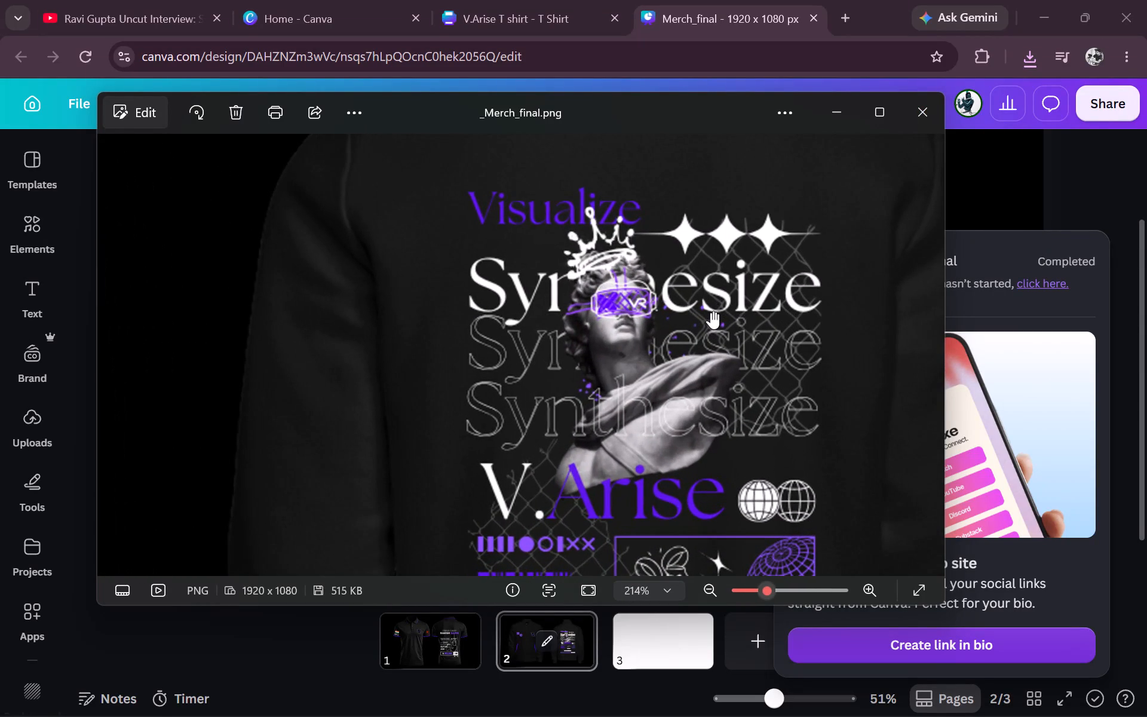
scroll(711, 312, "down", 7, "ctrl")
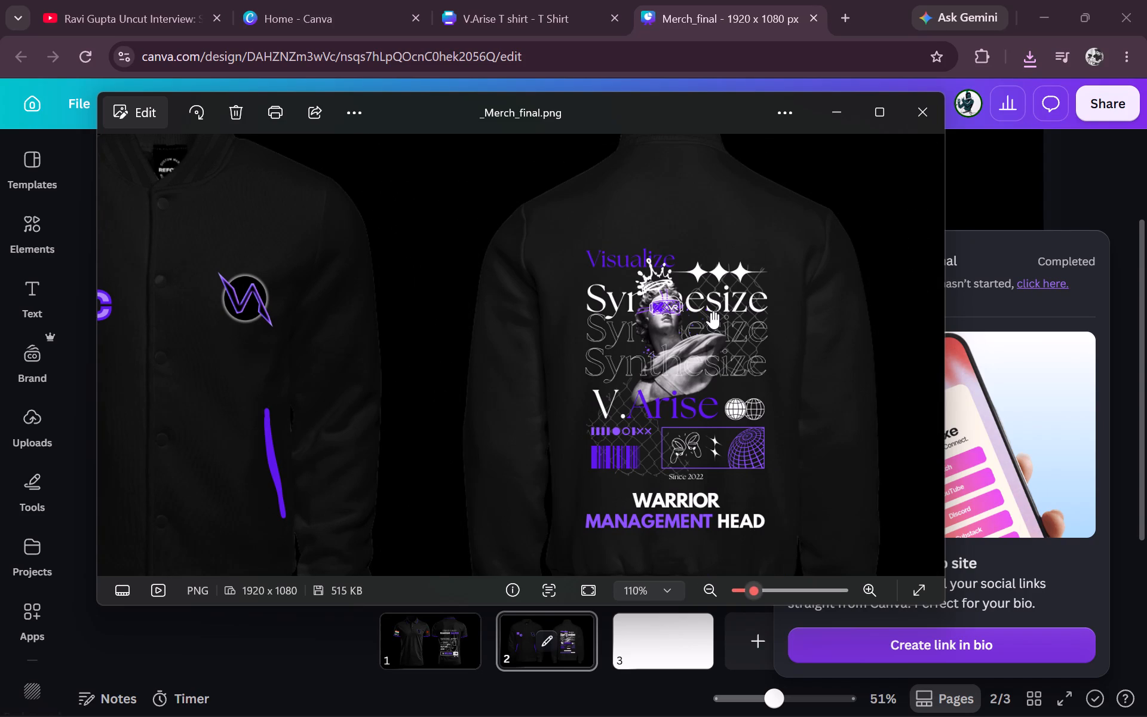
scroll(711, 312, "down", 4, "ctrl")
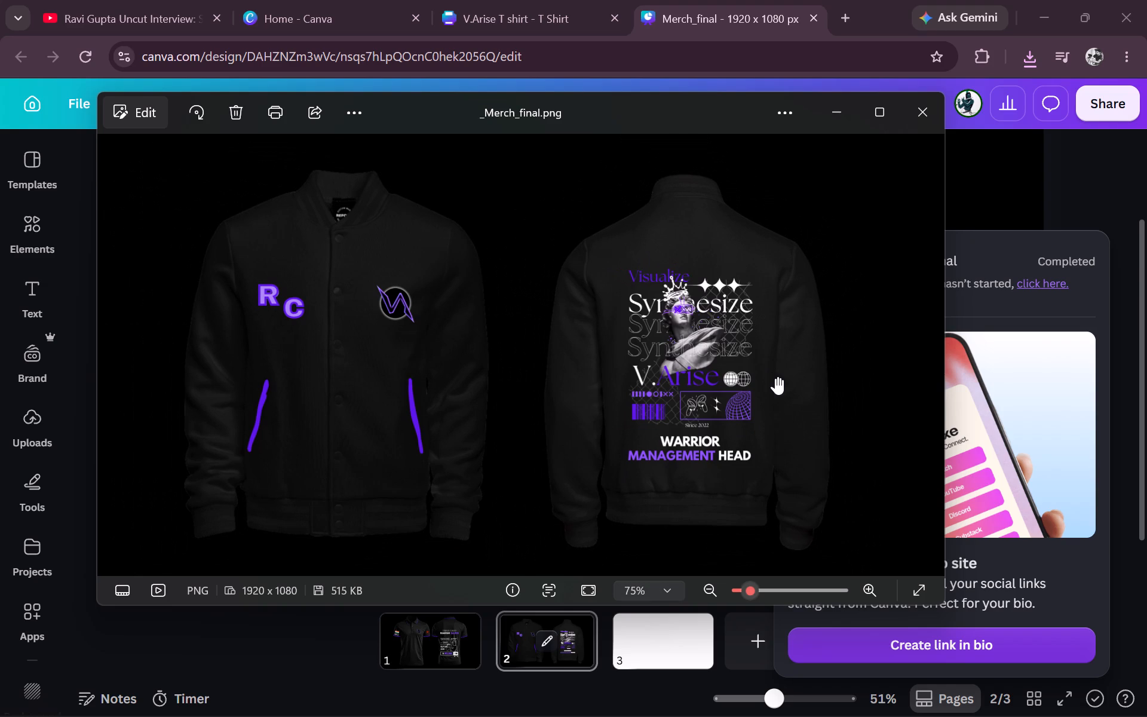
scroll(775, 378, "down", 3, "ctrl")
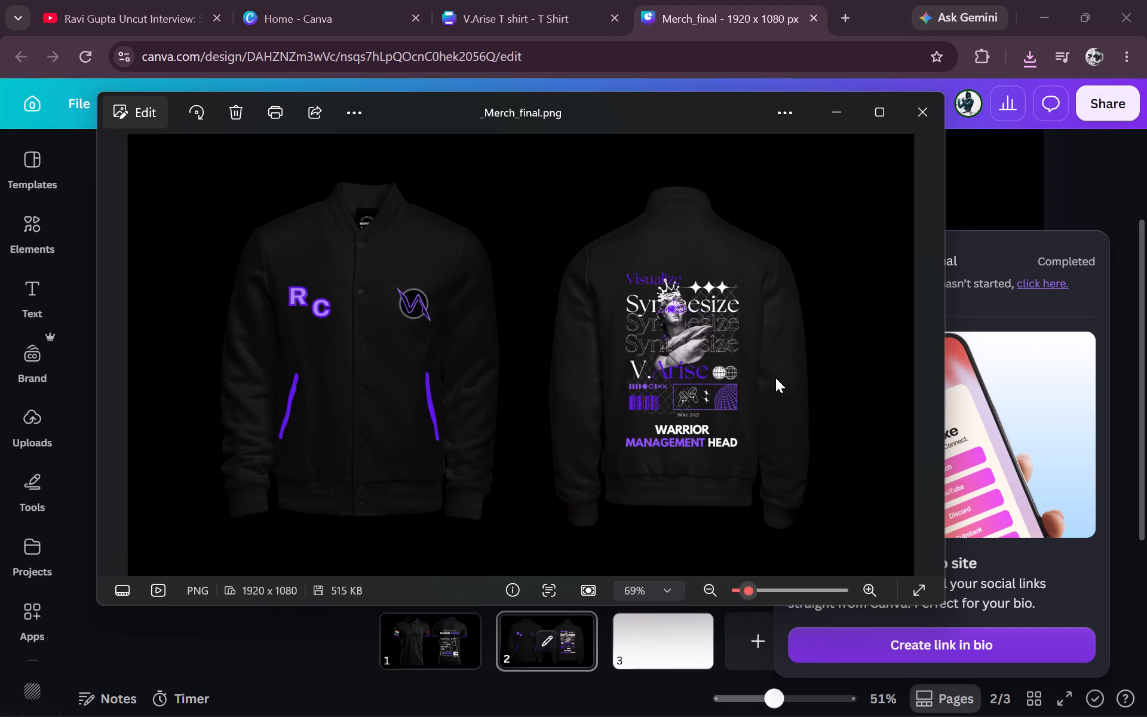
scroll(775, 378, "down", 2, "ctrl")
left_click(927, 117)
left_click(837, 252)
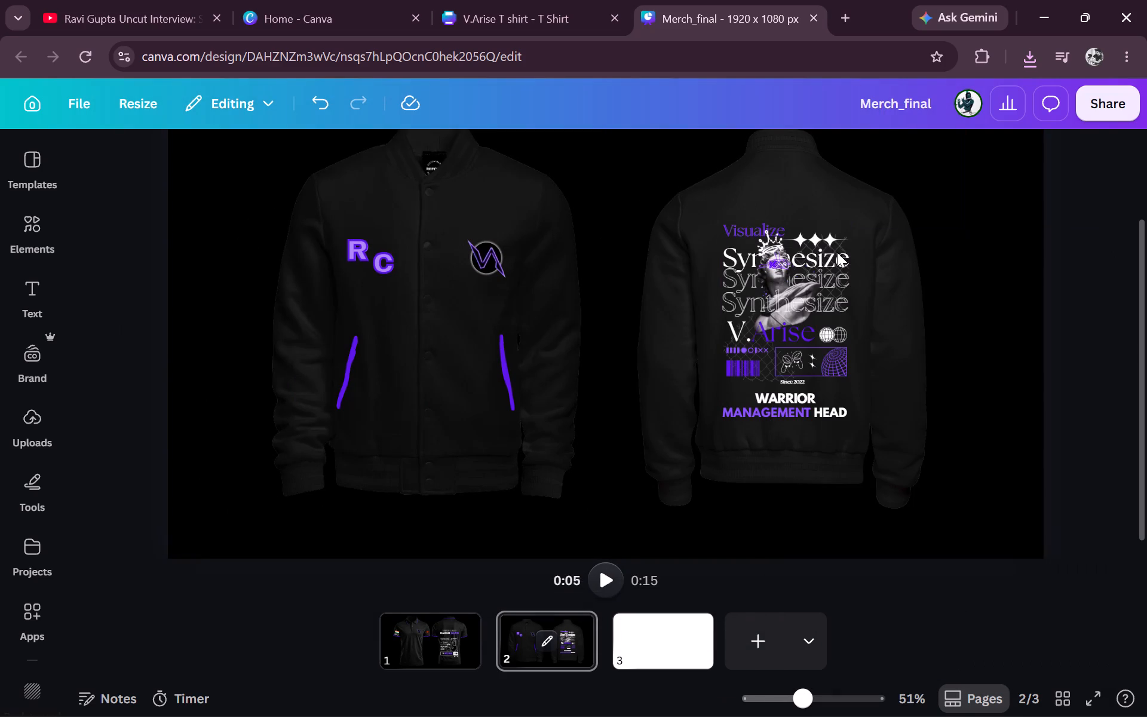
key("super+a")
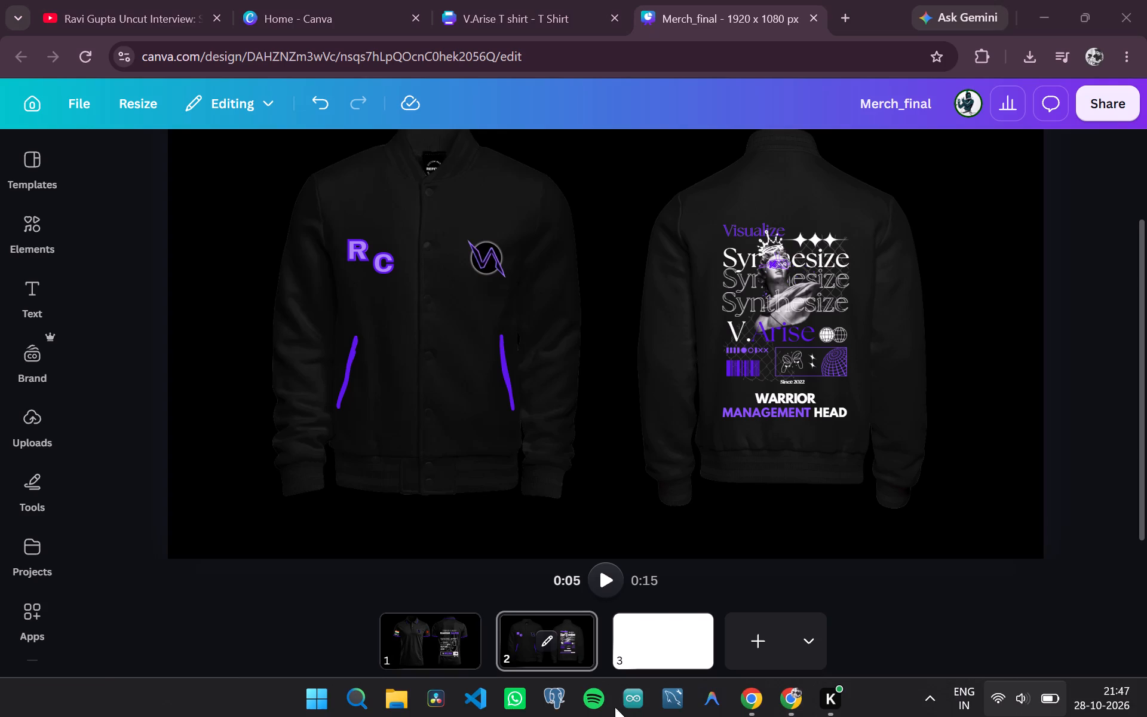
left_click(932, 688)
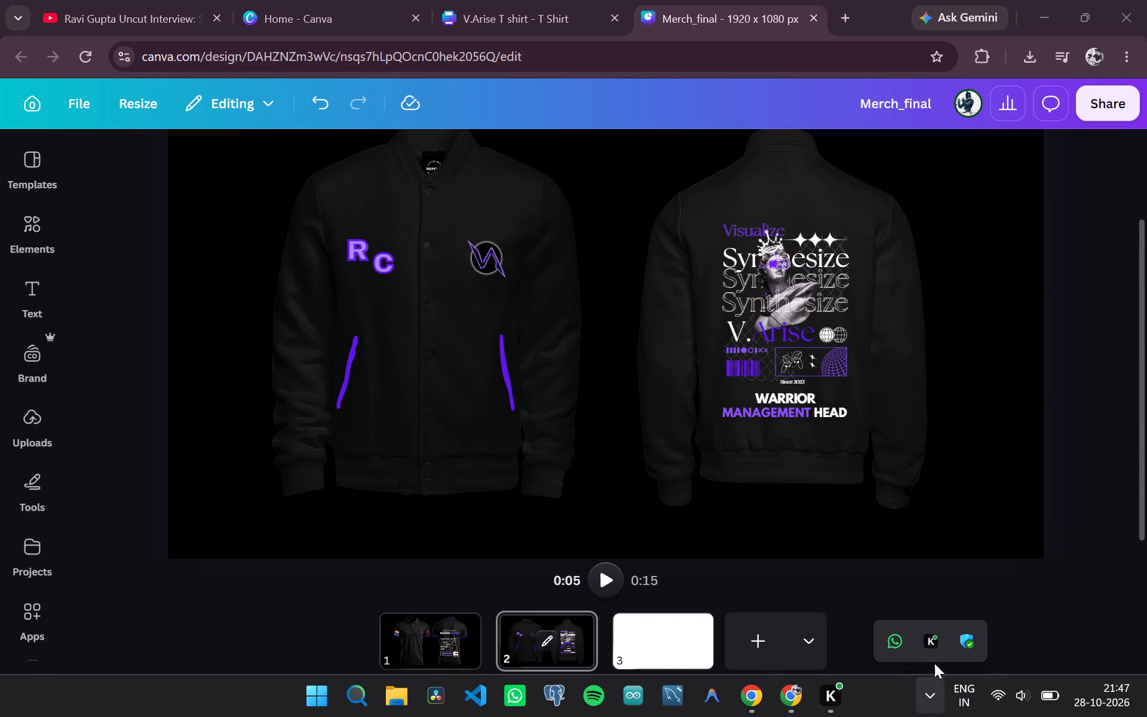